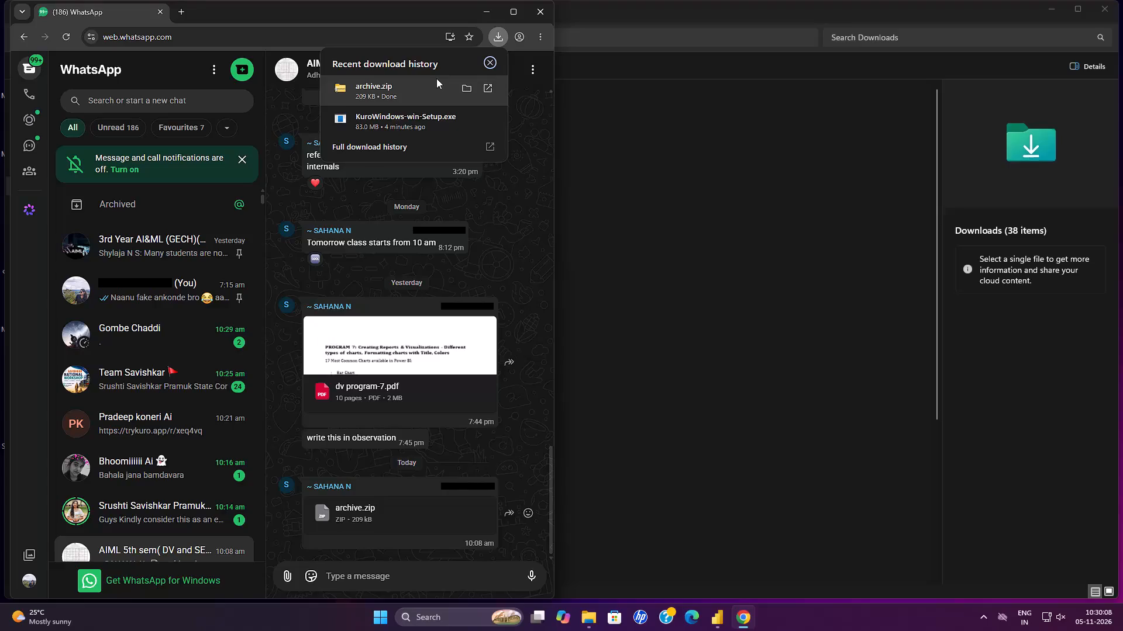
Open the downloaded archive.zip and launch its HR Analytics Dashboard file in Power BI Desktop.
double_click(428, 88)
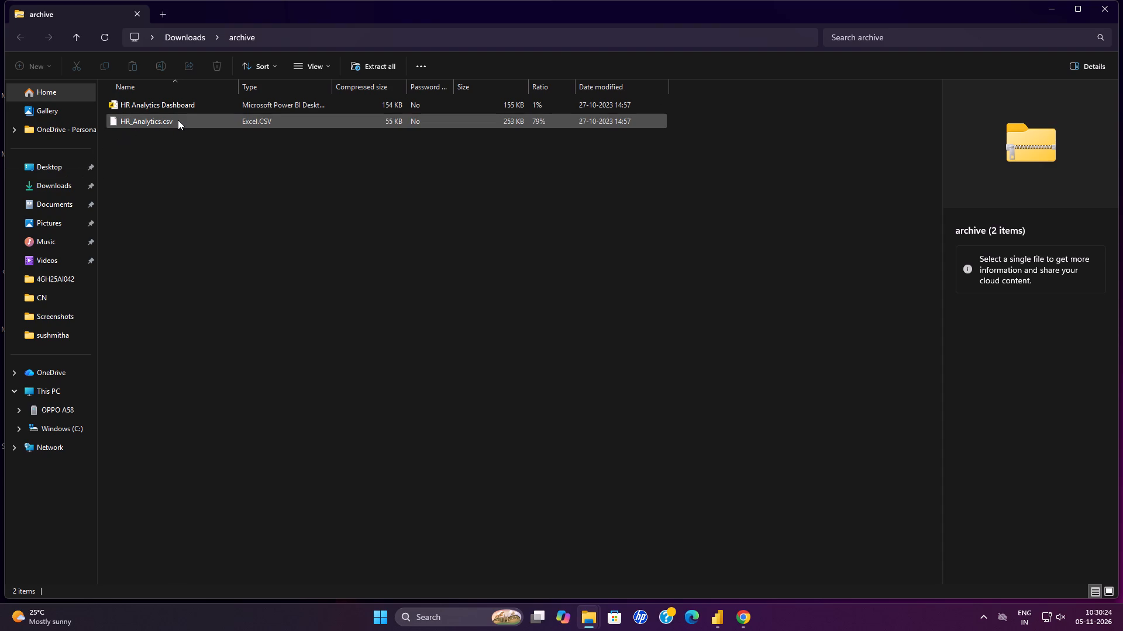
double_click(392, 108)
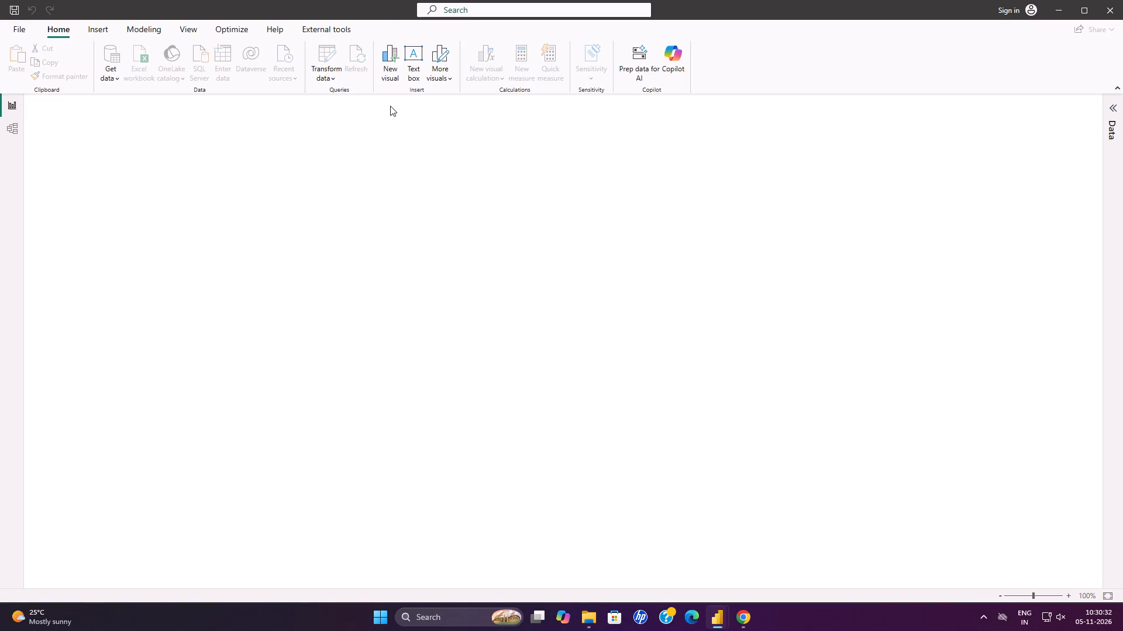
click(350, 228)
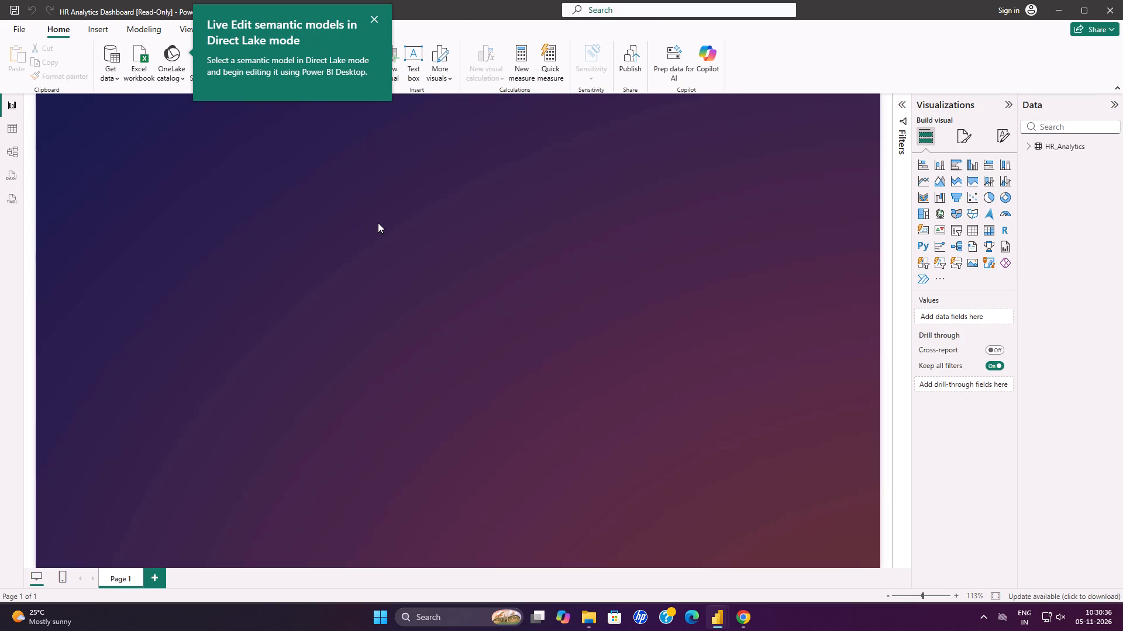
Look over the charts on the HR Analytics Dashboard page and dismiss the Direct Lake live-edit tip.
scroll(419, 226, down, 2)
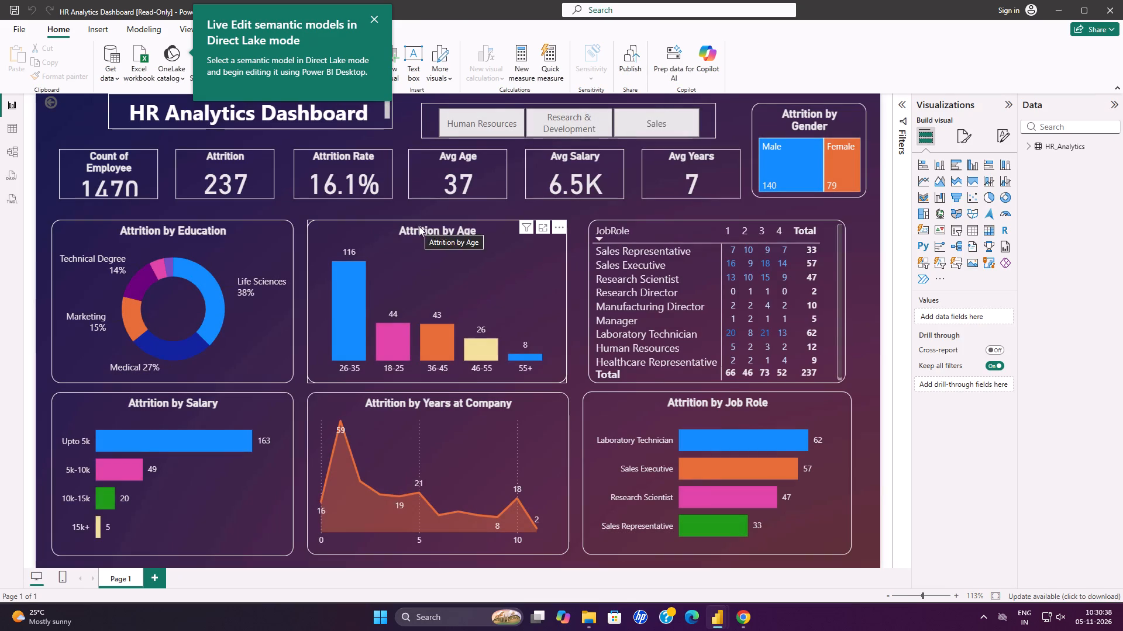
scroll(419, 226, down, 1)
scroll(419, 226, up, 1)
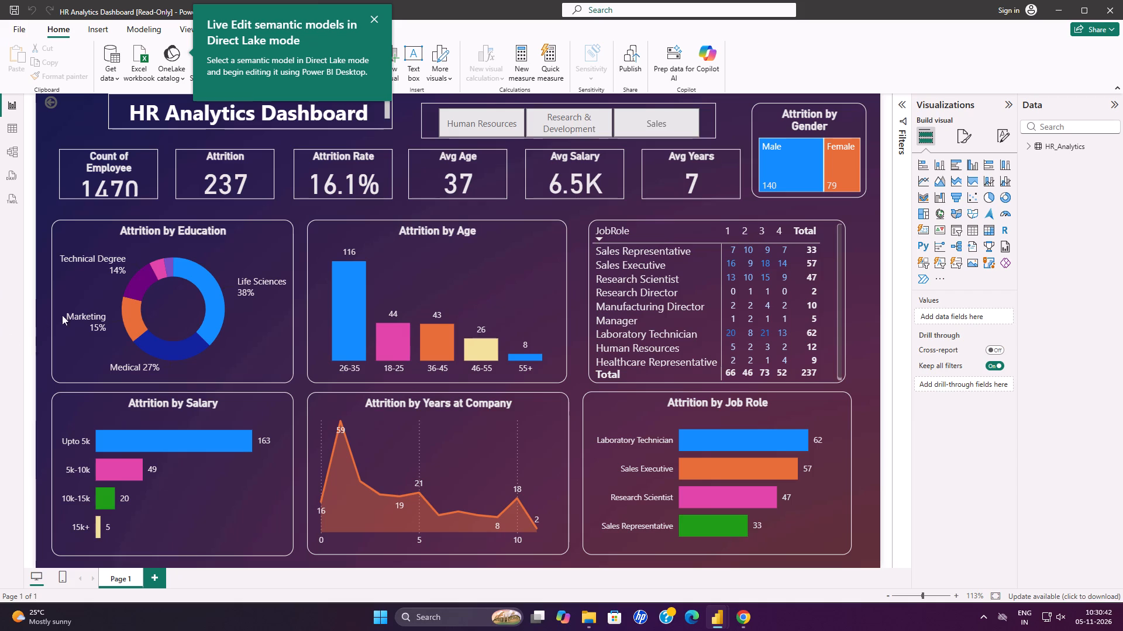
click(376, 18)
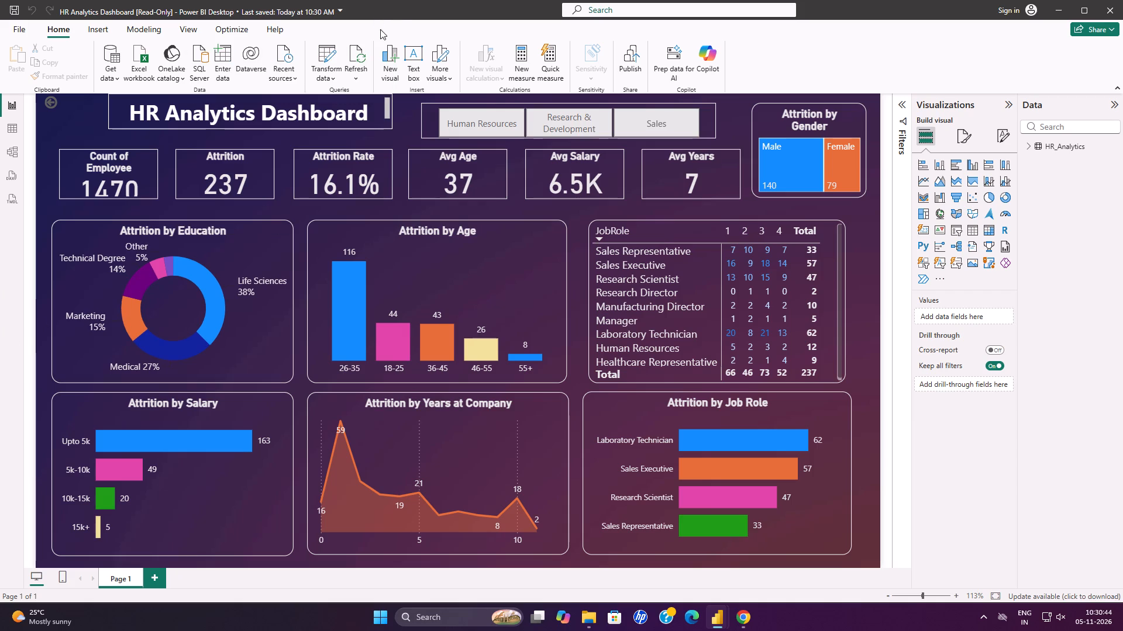
Select the HR_Analytics table and look through the options available for it, without applying any.
click(1049, 145)
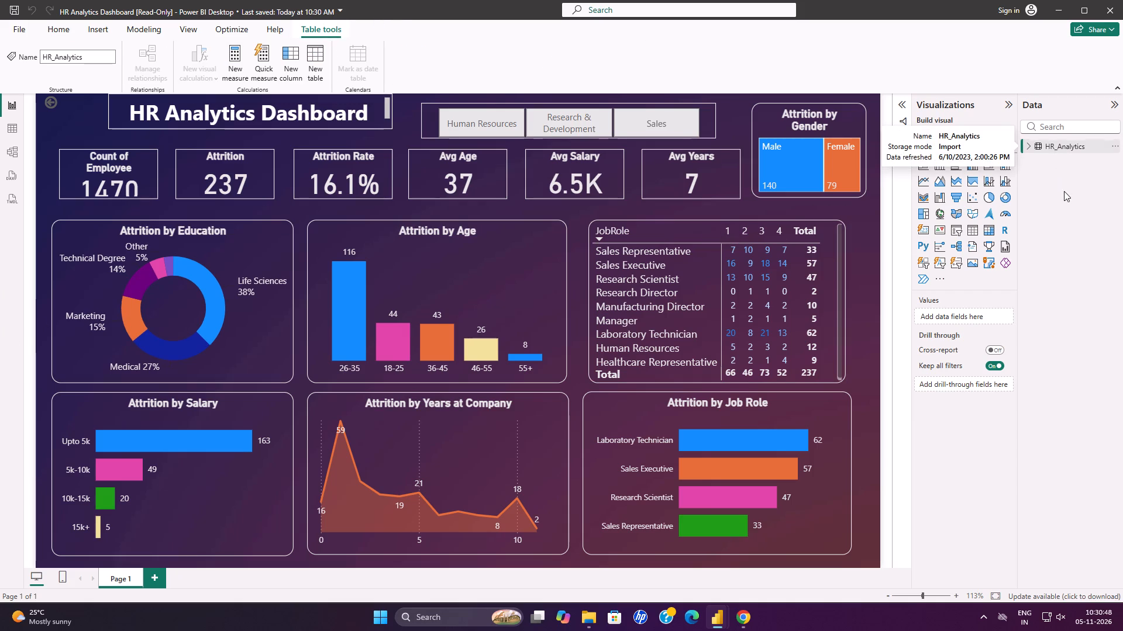
click(1049, 149)
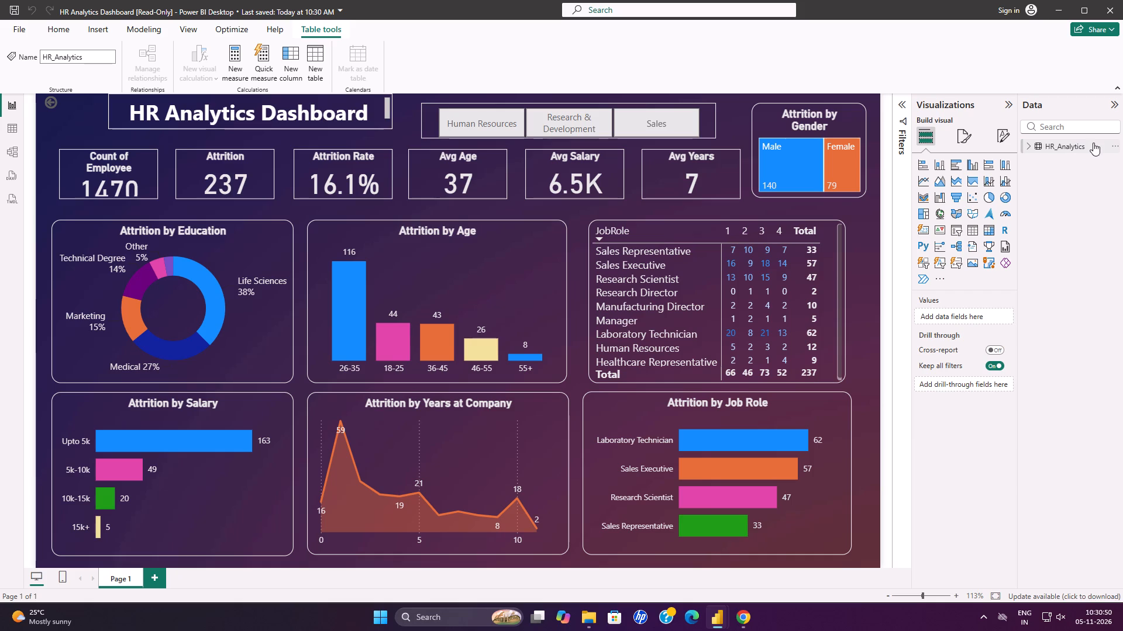
click(1118, 146)
scroll(1055, 223, down, 1)
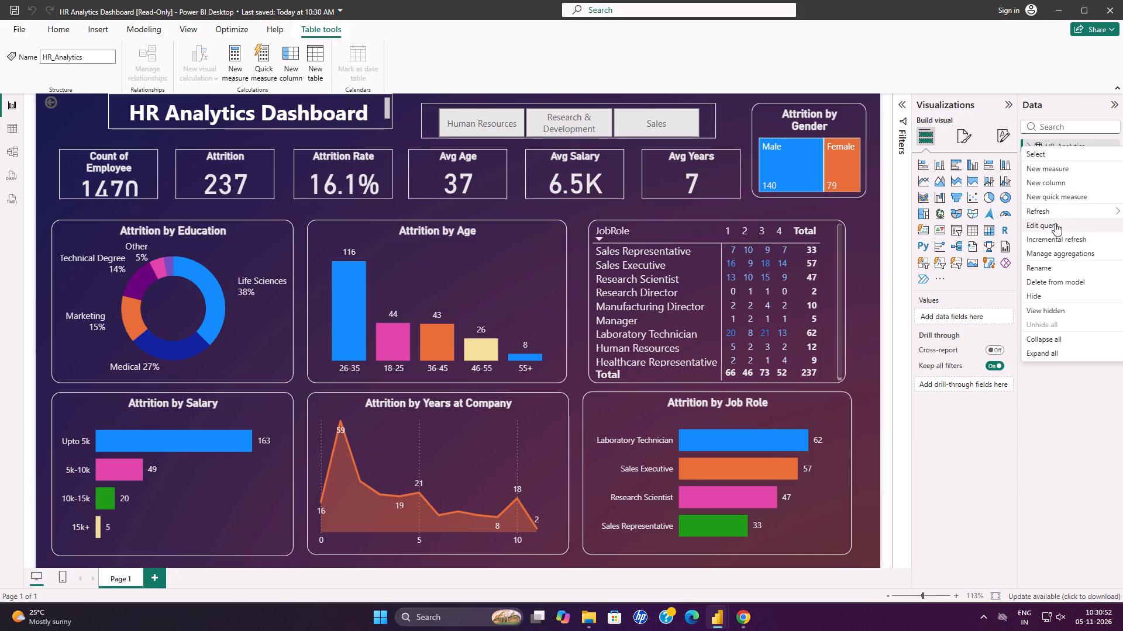
scroll(1055, 223, down, 1)
click(1087, 419)
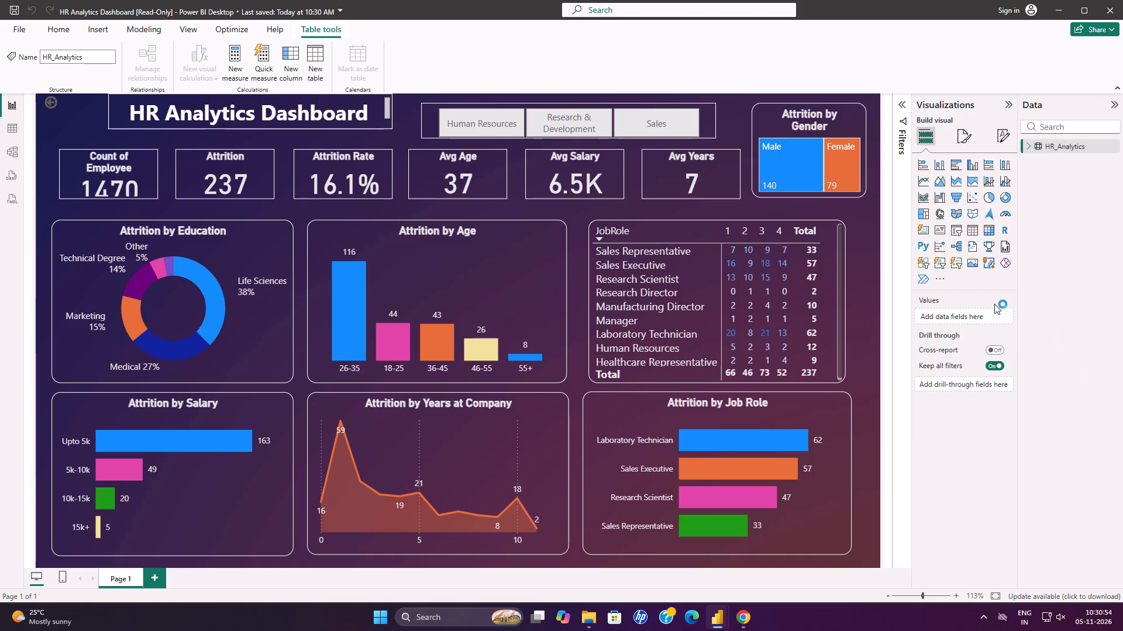
Check the report's file options and close the HR Analytics Dashboard window.
click(25, 29)
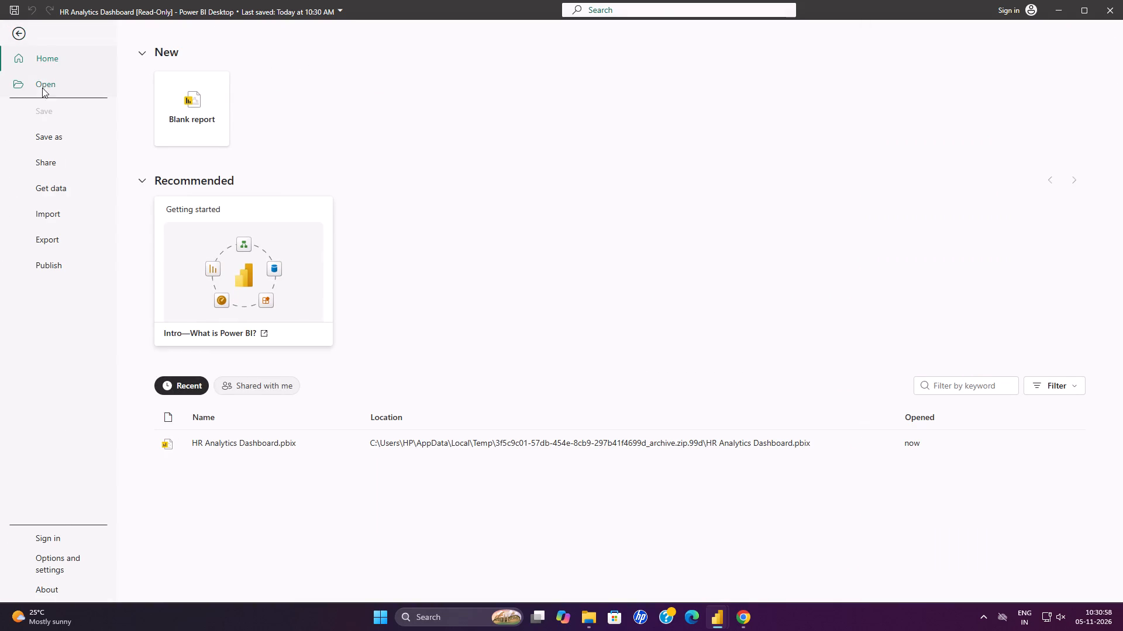
click(59, 65)
click(1119, 14)
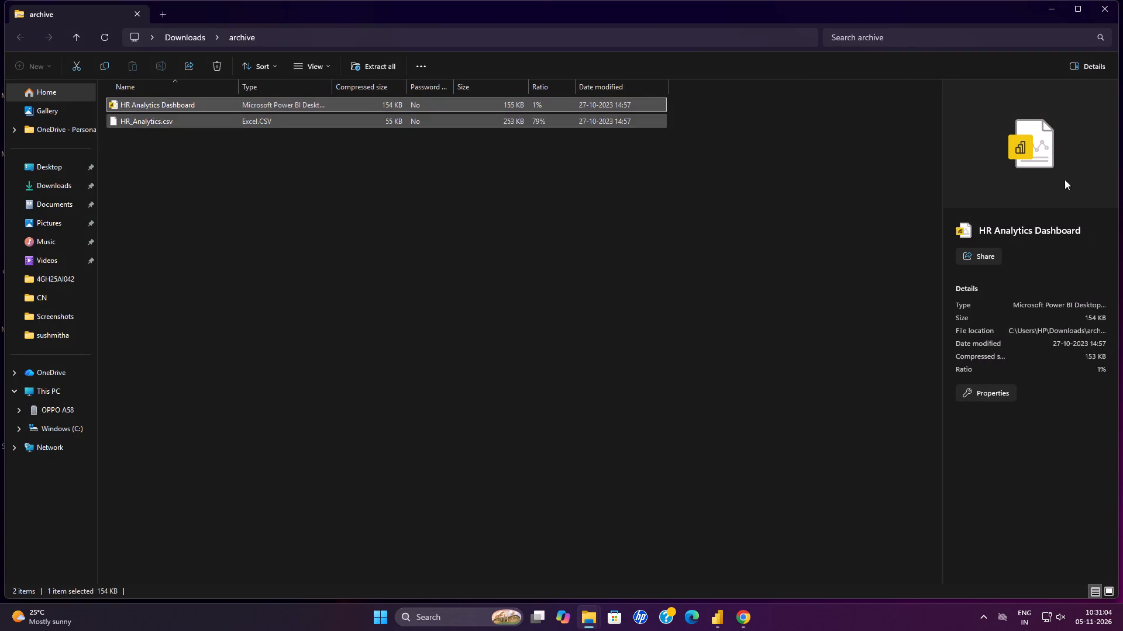
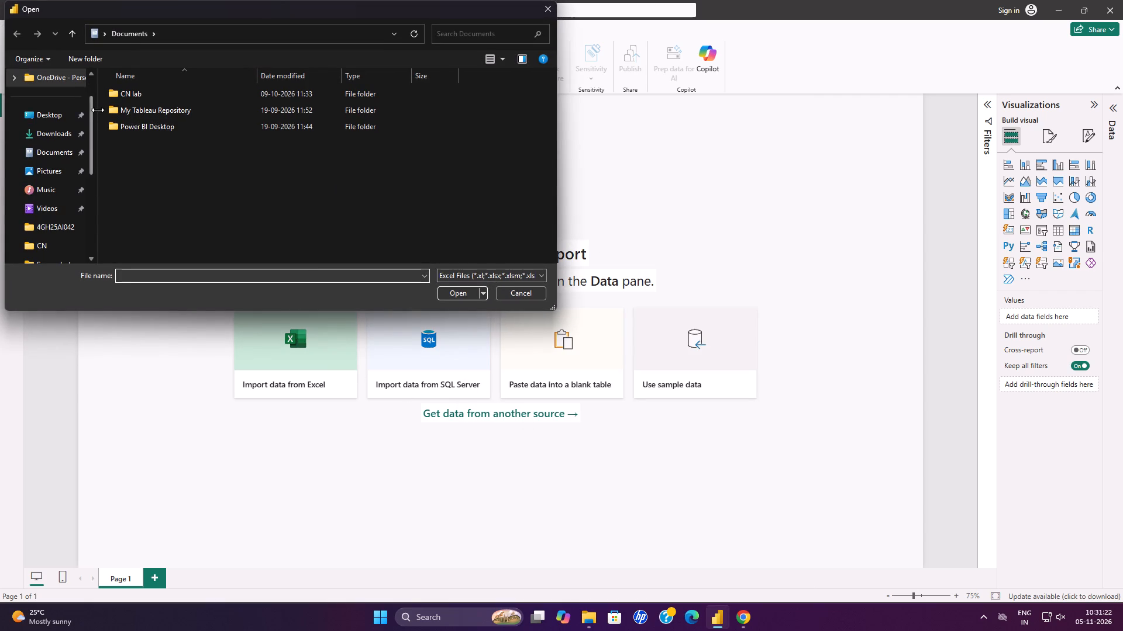
Browse the Downloads folder in the Excel import's file picker for the HR analytics data file.
click(71, 131)
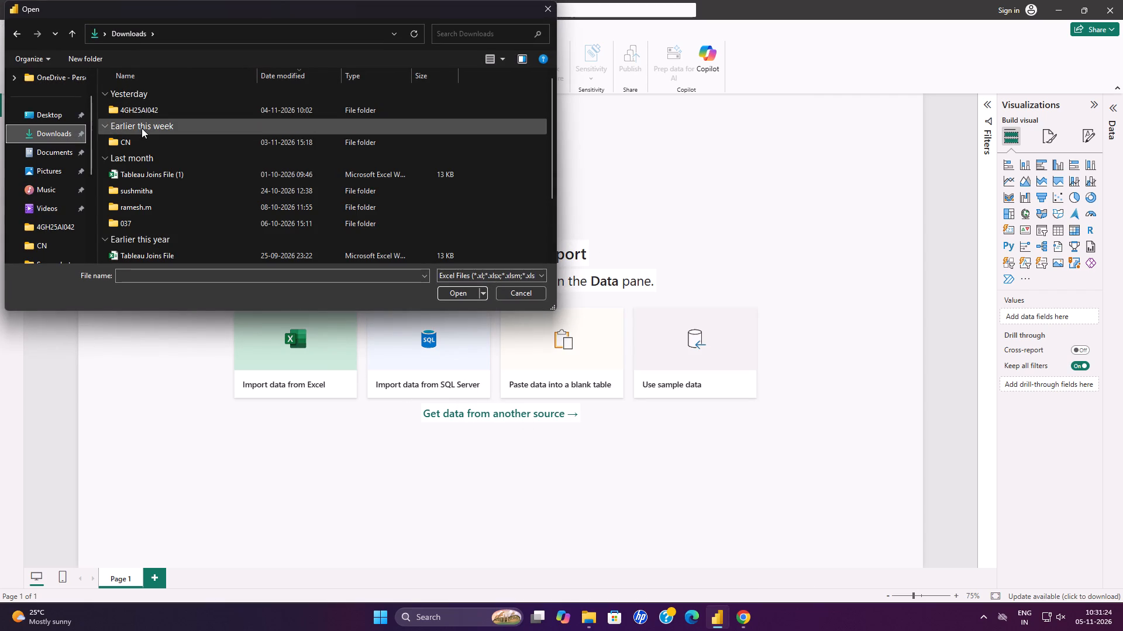
scroll(185, 123, up, 4)
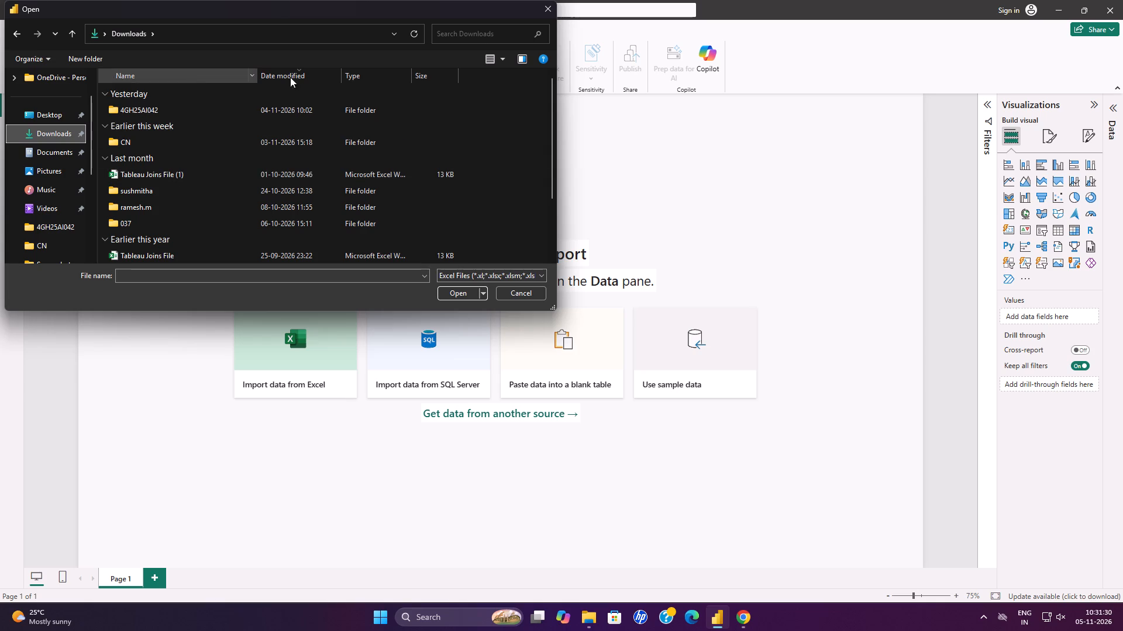
click(391, 39)
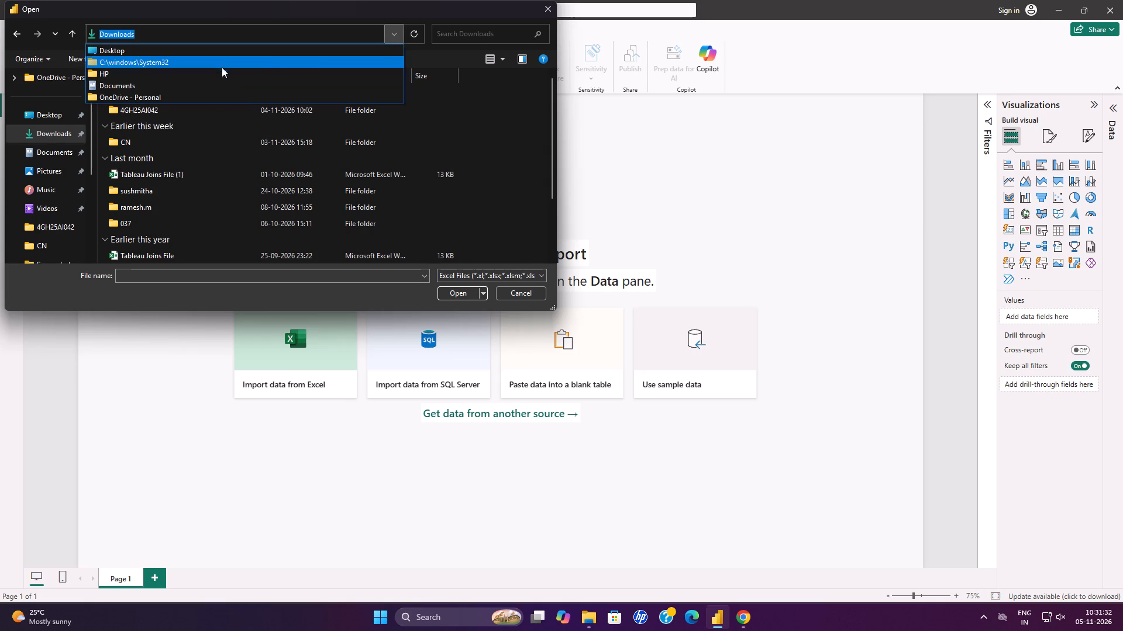
scroll(119, 81, down, 2)
click(173, 158)
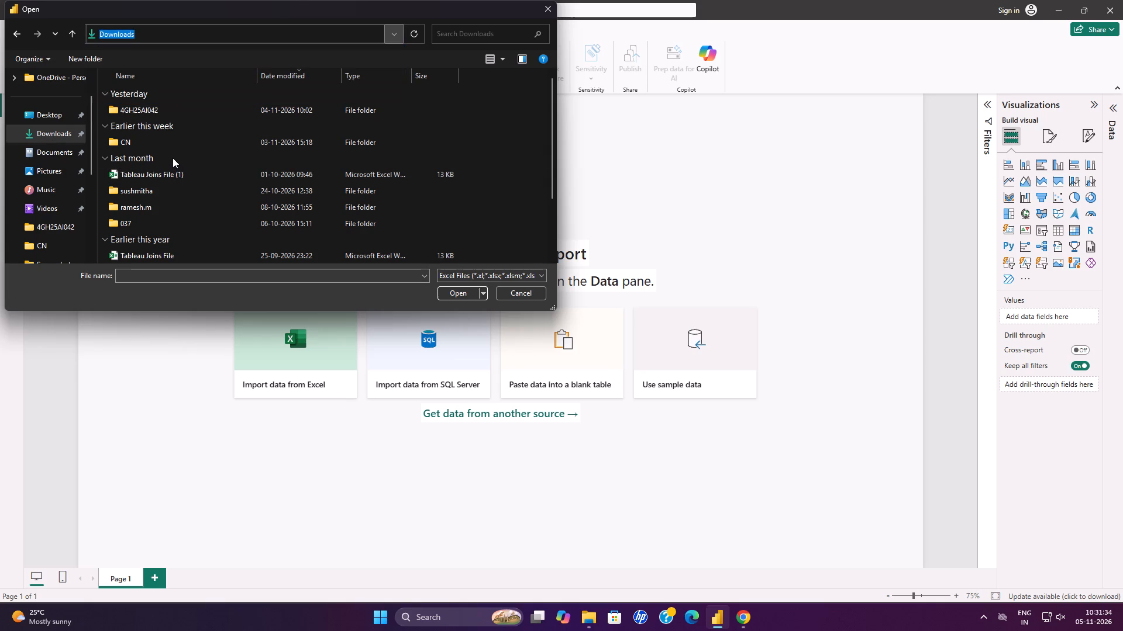
click(73, 139)
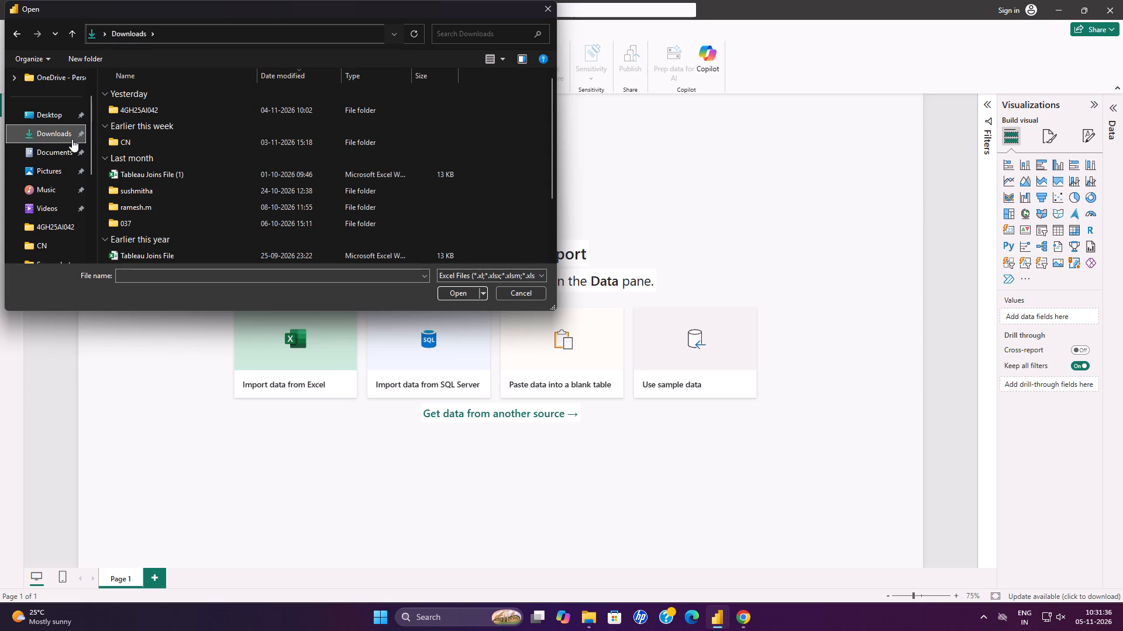
double_click(68, 134)
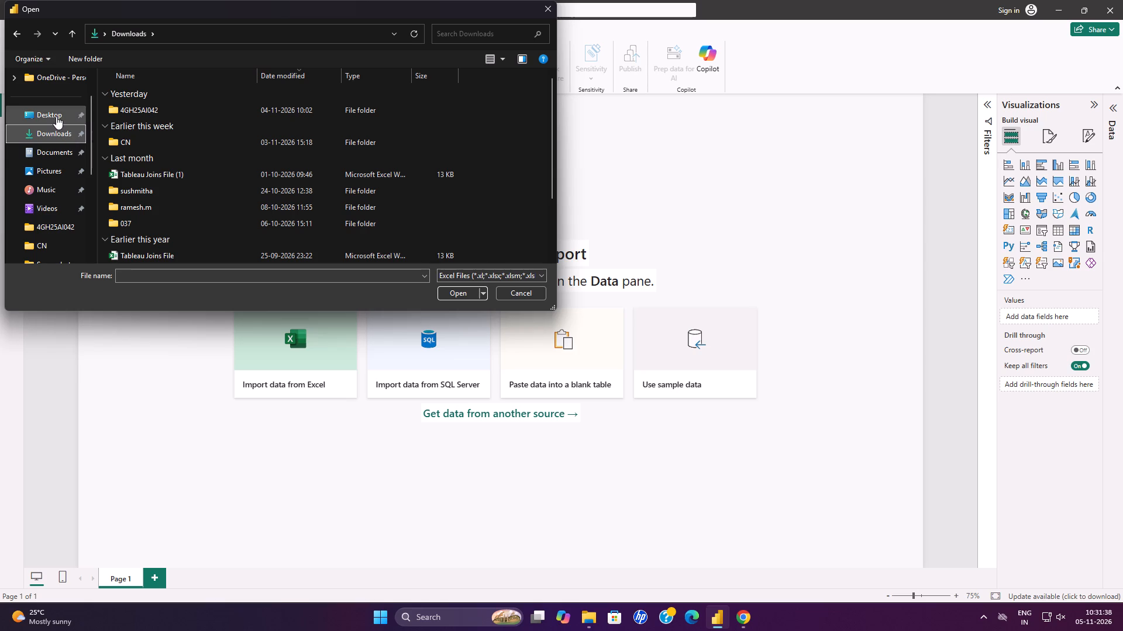
scroll(176, 117, up, 2)
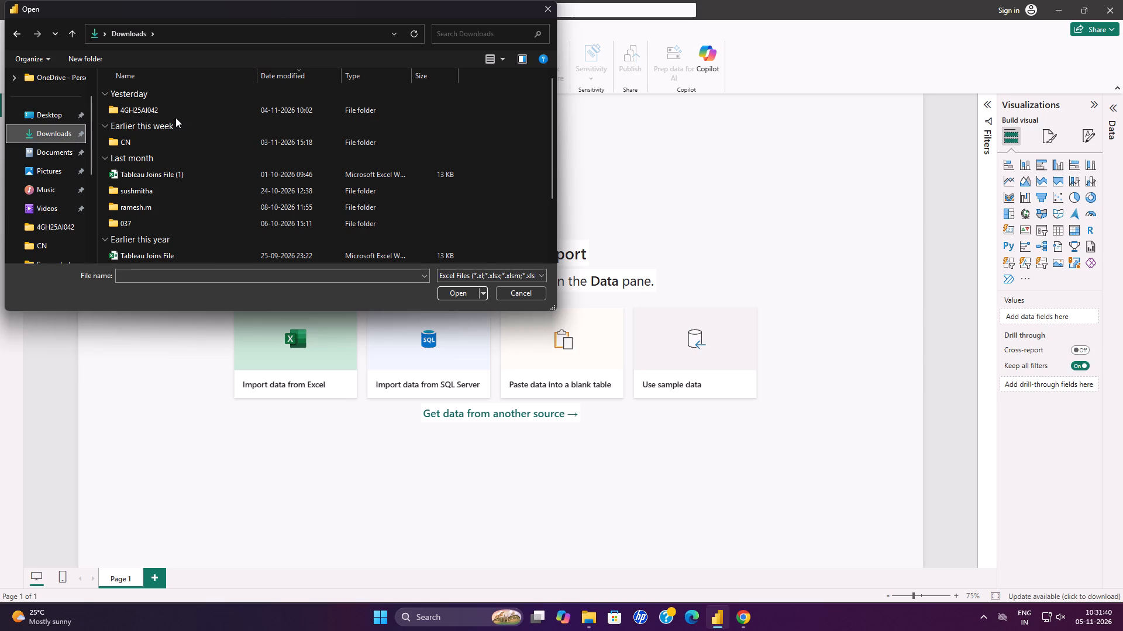
Check the Power BI Desktop folder in Documents and its Custom Connectors subfolder for a data file to import.
click(57, 147)
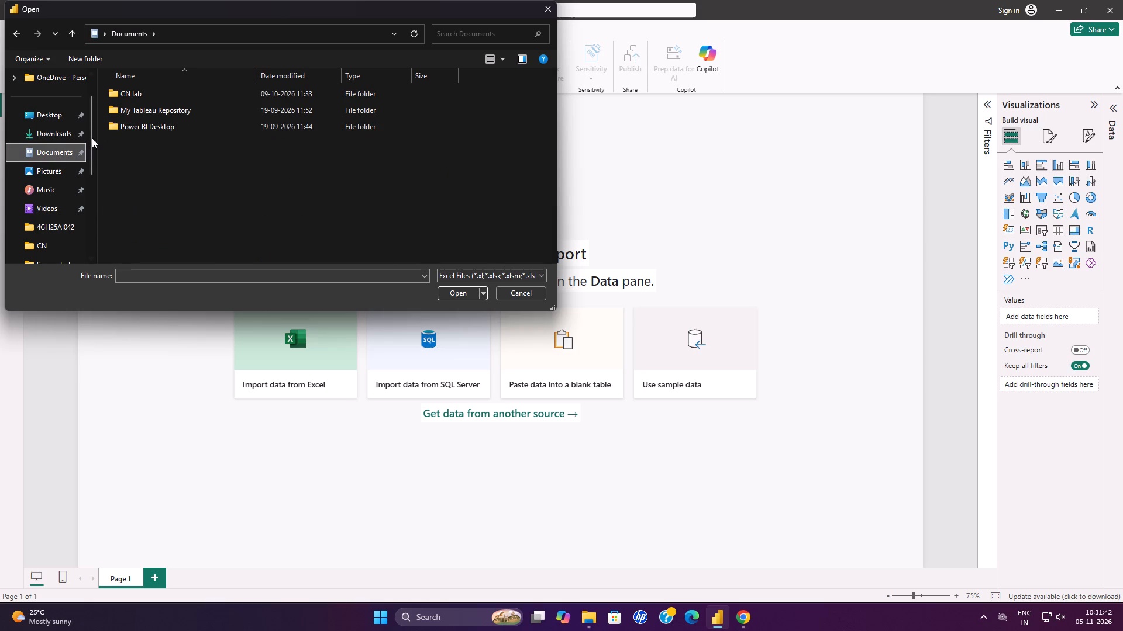
double_click(159, 121)
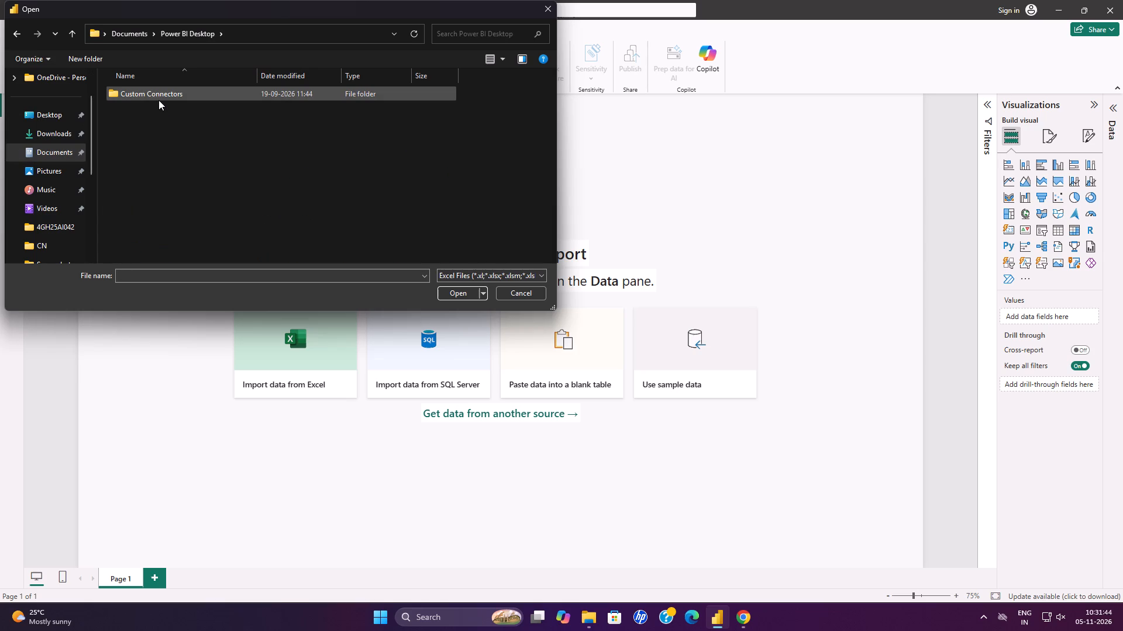
double_click(159, 100)
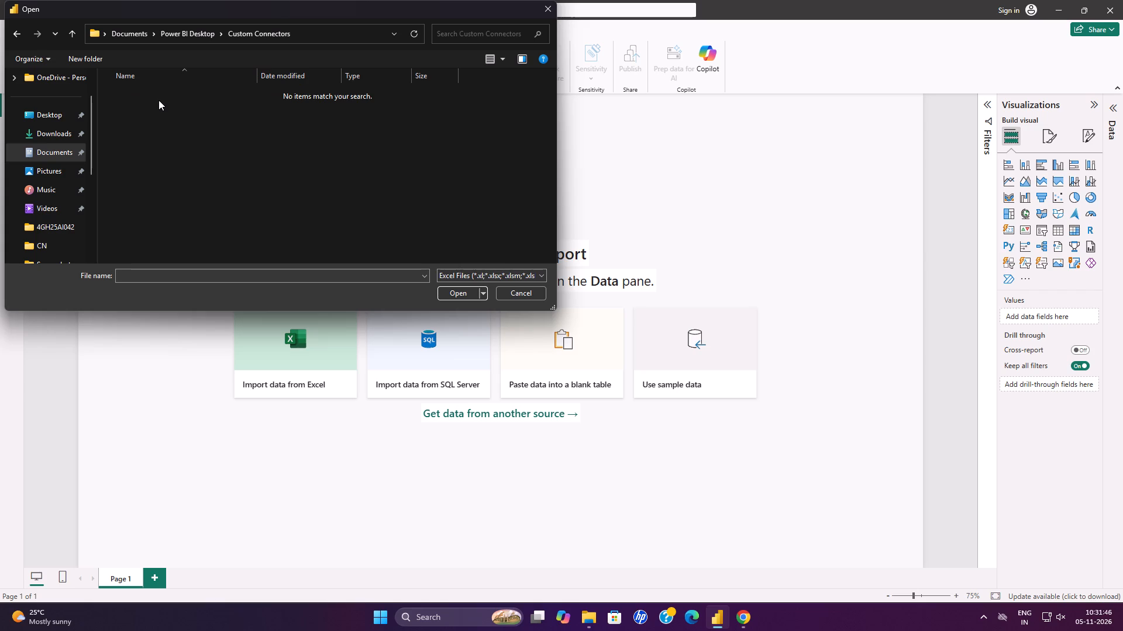
Return to the Downloads folder and search its full file list for the HR data file, checking the view layout options.
click(43, 126)
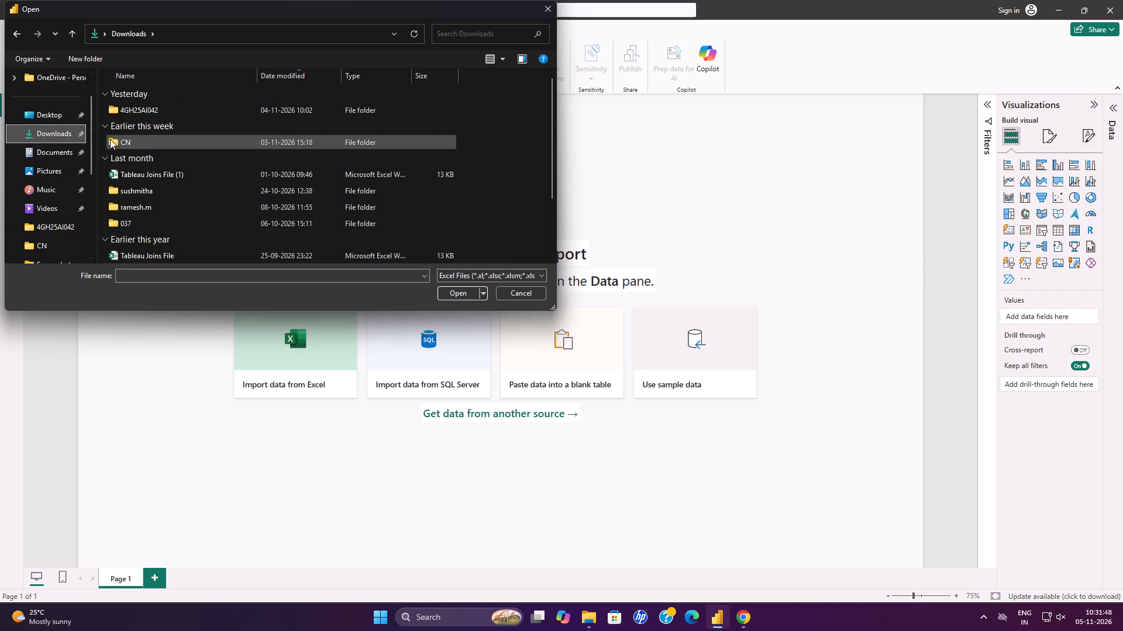
scroll(149, 134, down, 2)
scroll(149, 134, up, 3)
scroll(149, 134, down, 8)
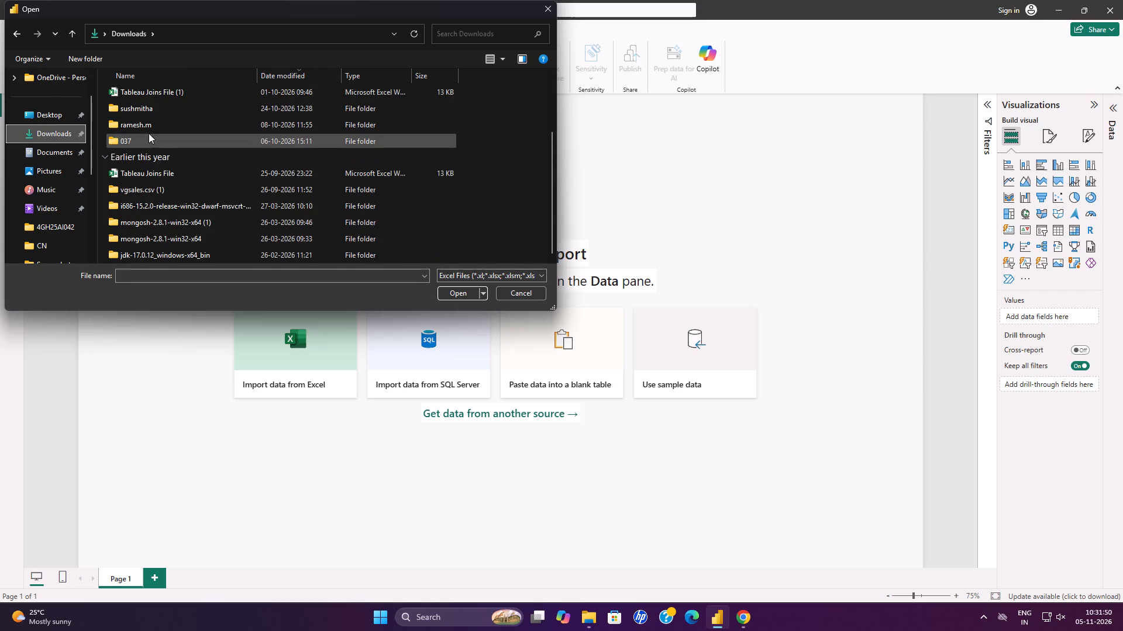
scroll(148, 133, up, 7)
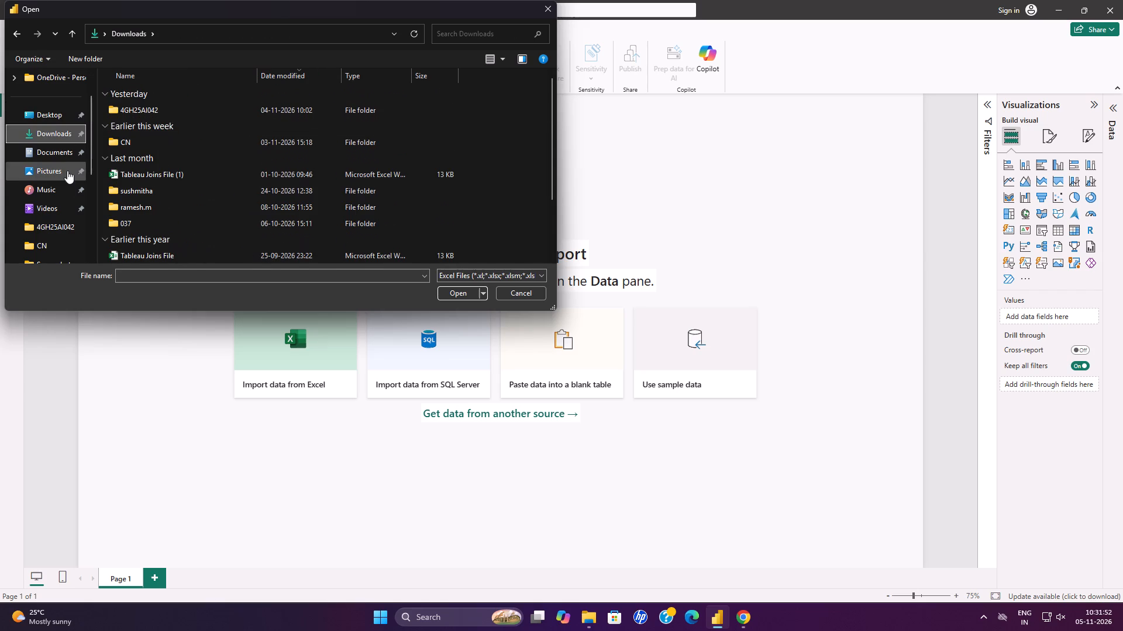
click(63, 159)
click(73, 136)
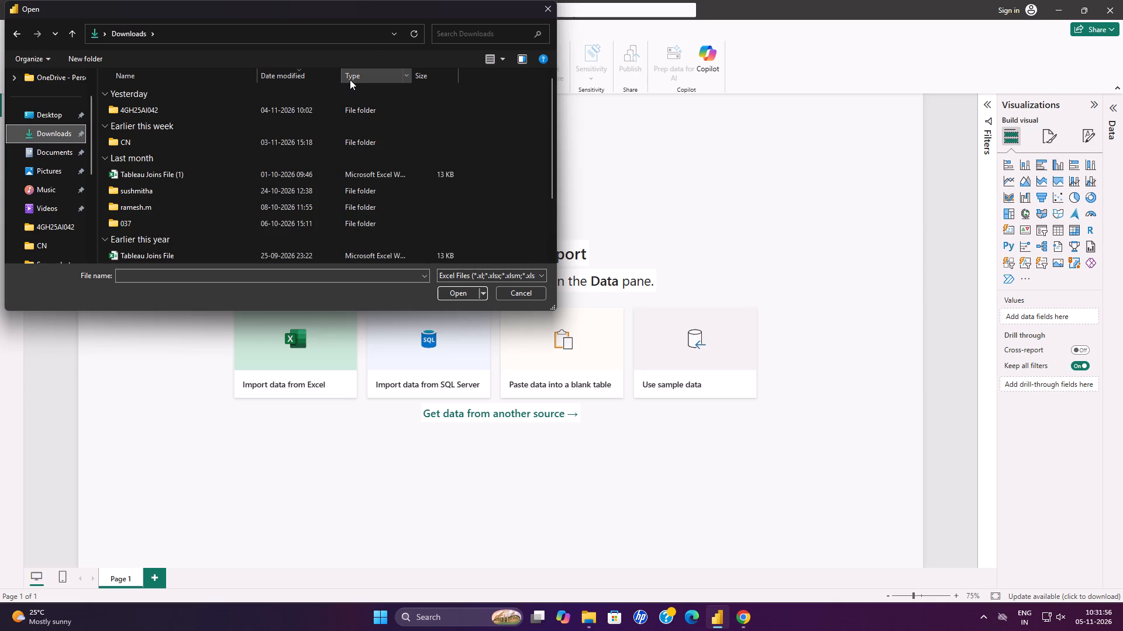
click(500, 57)
click(469, 112)
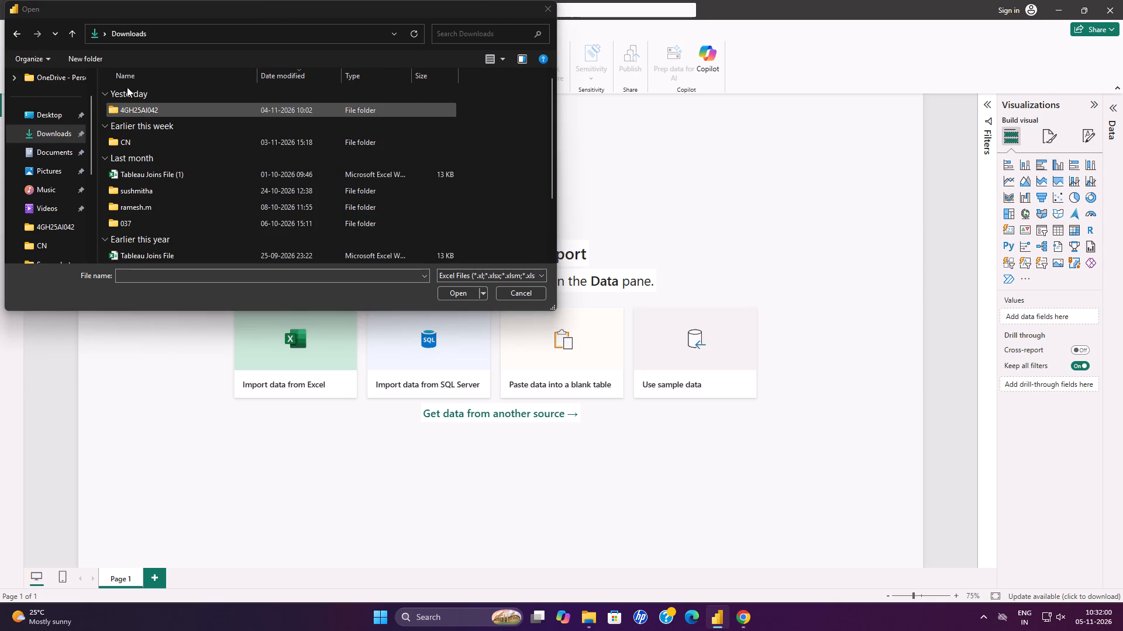
Close the Excel file picker without choosing a file and open a new Google Chrome window.
click(543, 14)
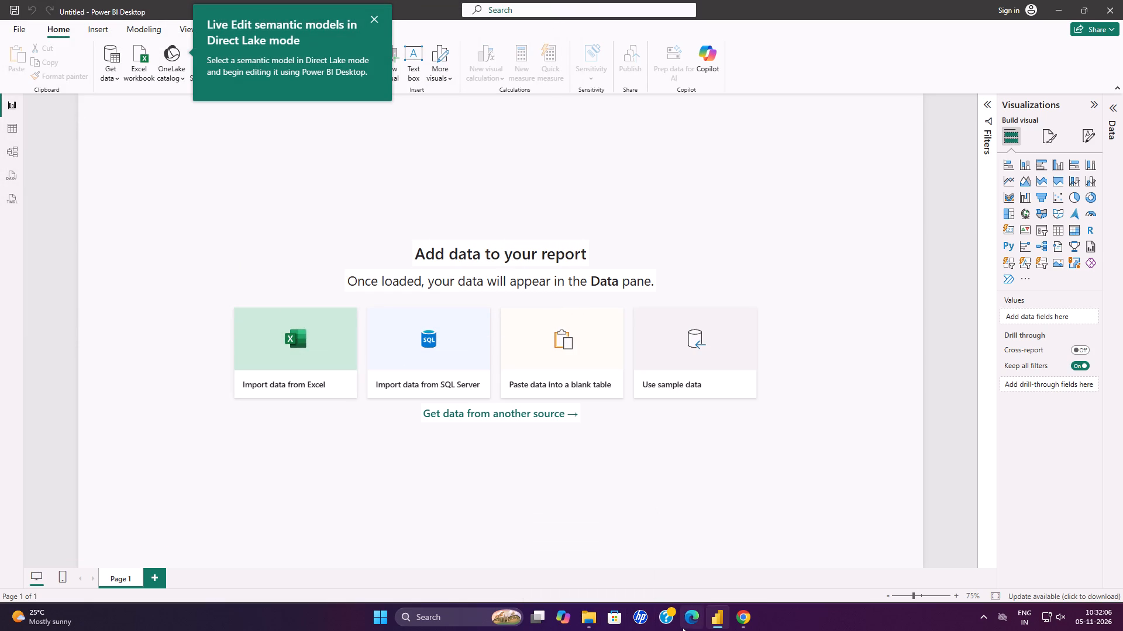
click(425, 619)
click(460, 304)
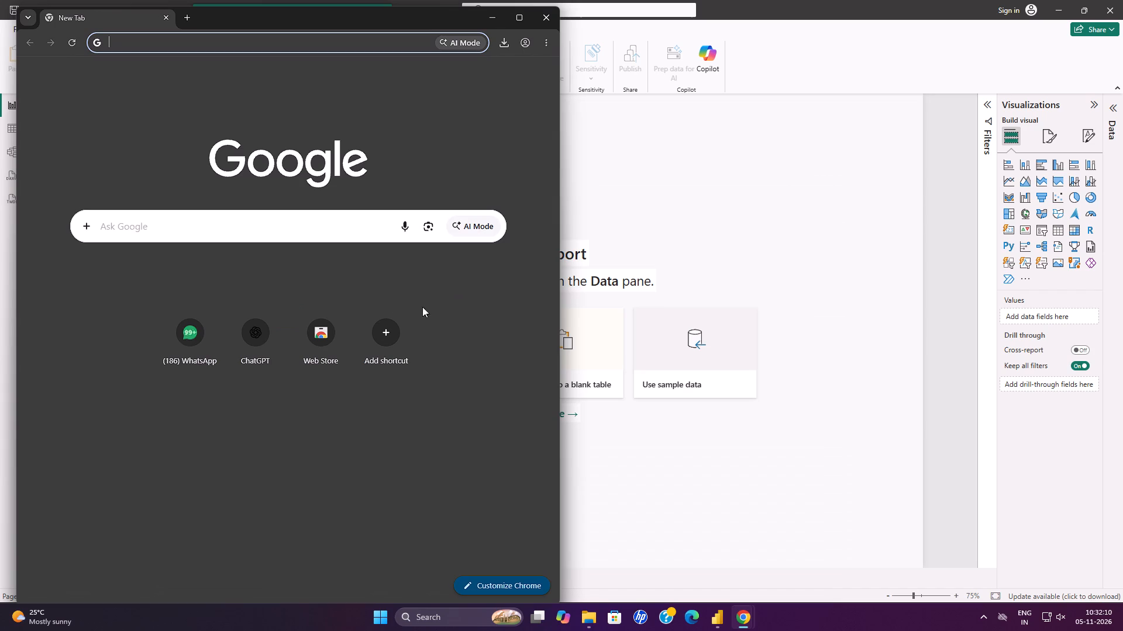
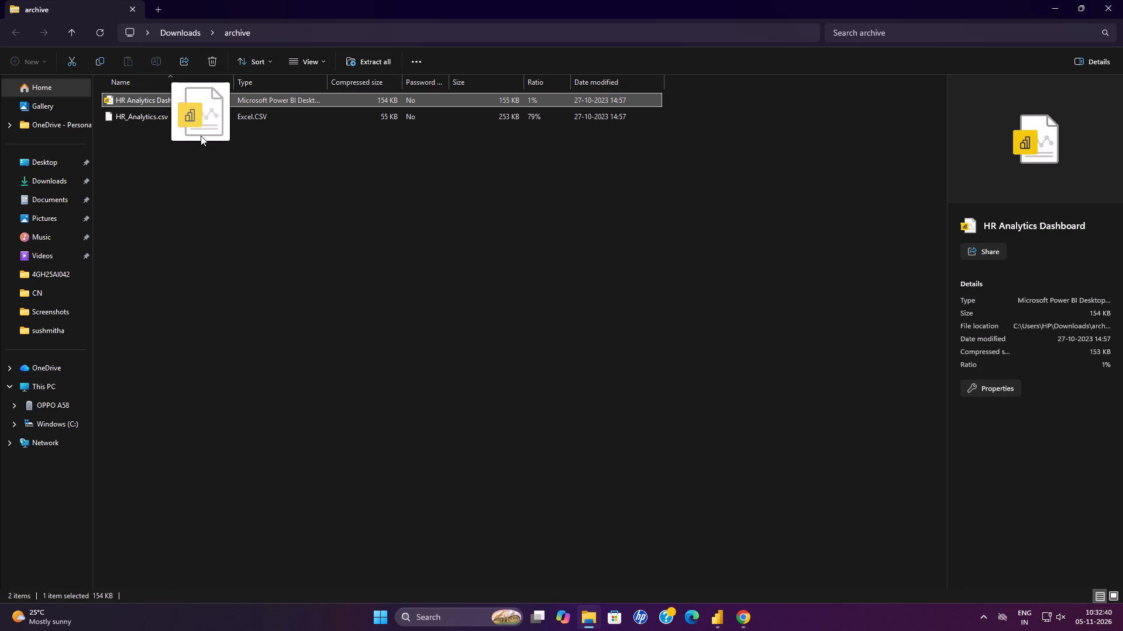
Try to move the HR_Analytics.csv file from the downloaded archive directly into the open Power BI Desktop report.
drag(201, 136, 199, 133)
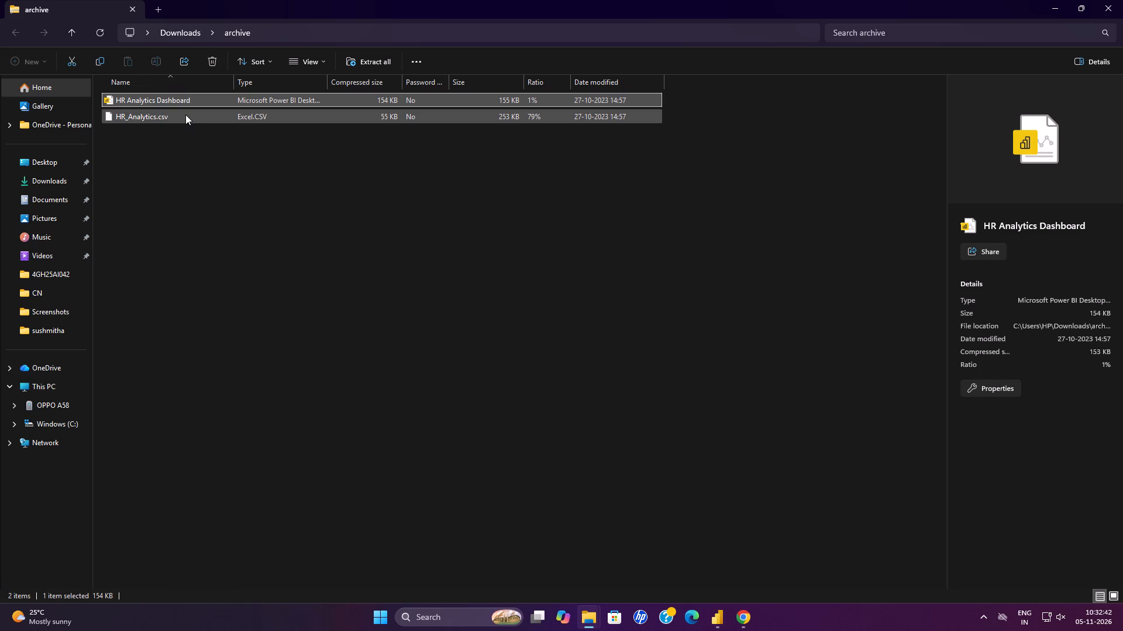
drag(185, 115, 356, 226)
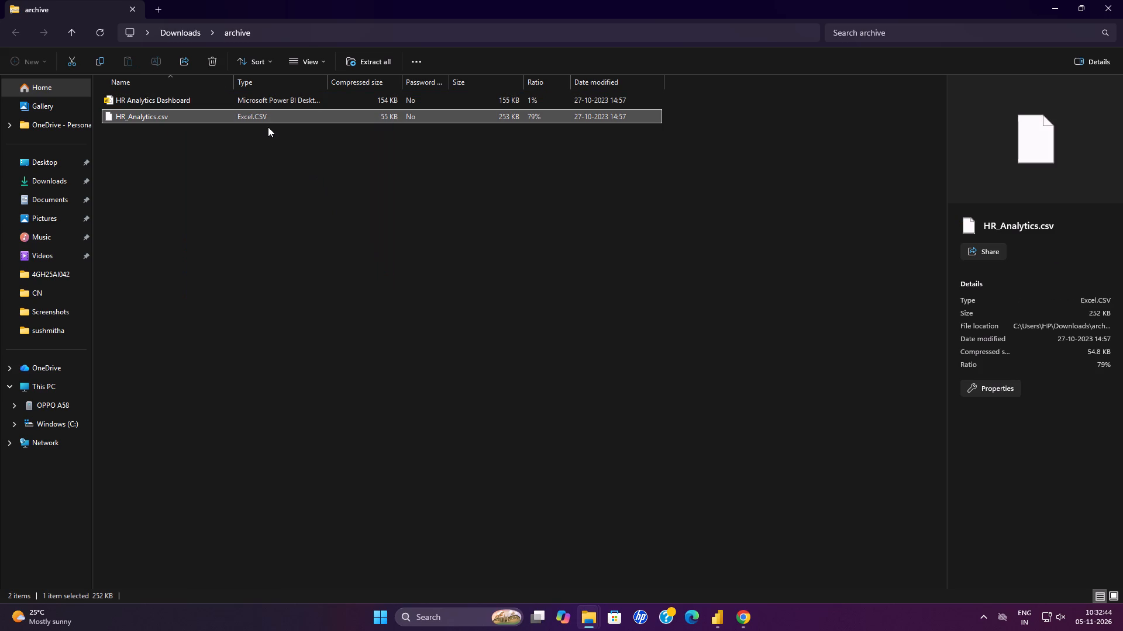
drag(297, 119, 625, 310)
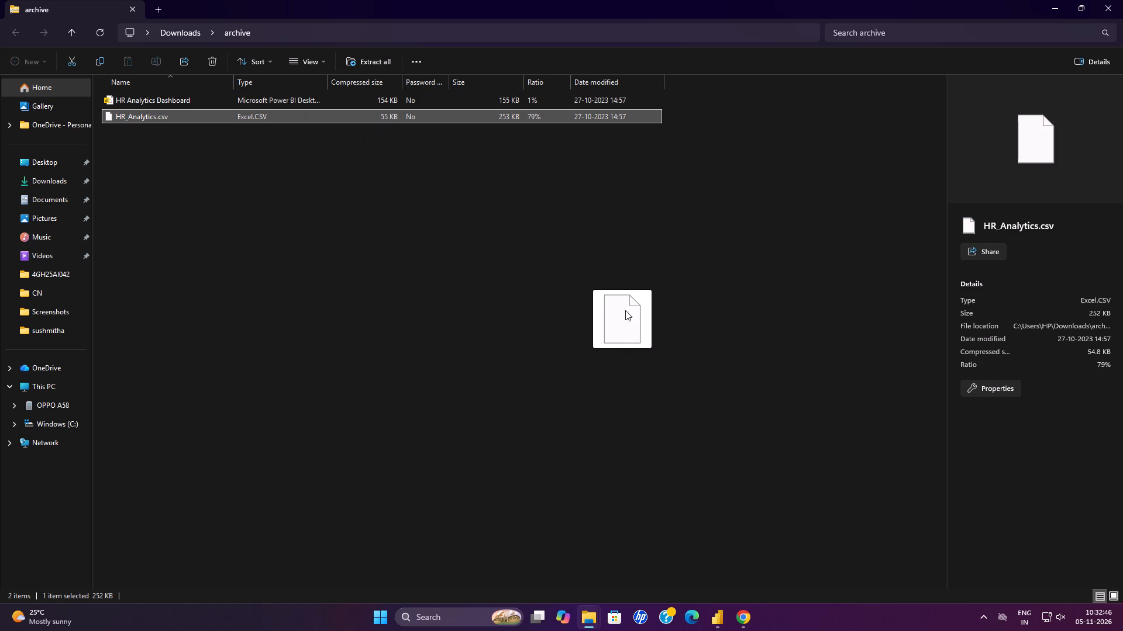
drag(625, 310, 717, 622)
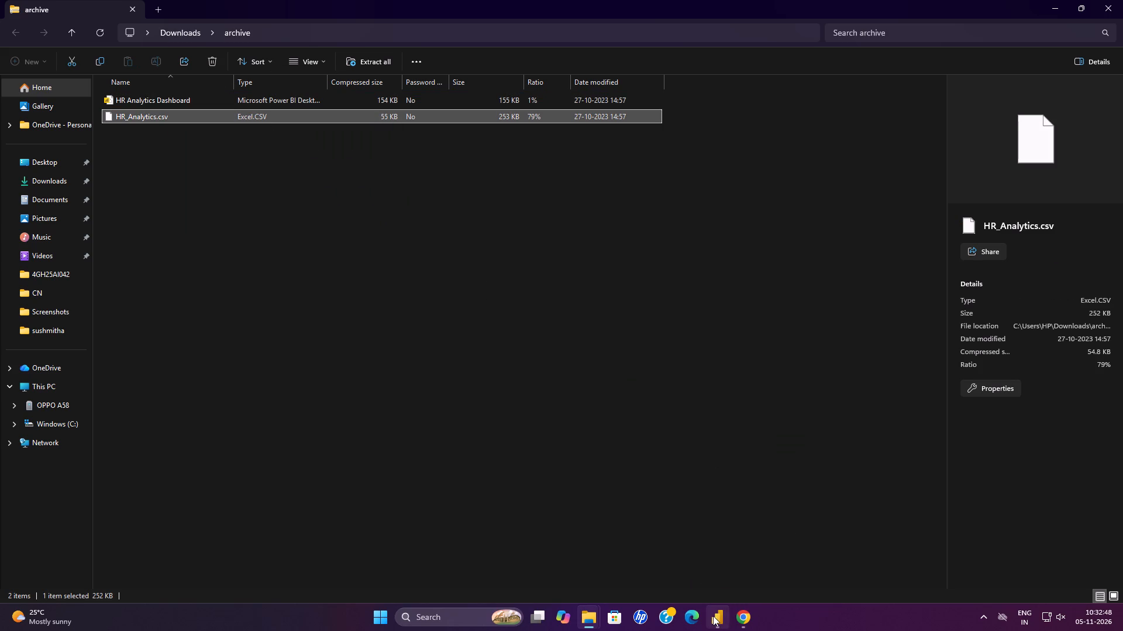
Switch to the blank untitled report in Power BI Desktop.
click(713, 616)
click(160, 234)
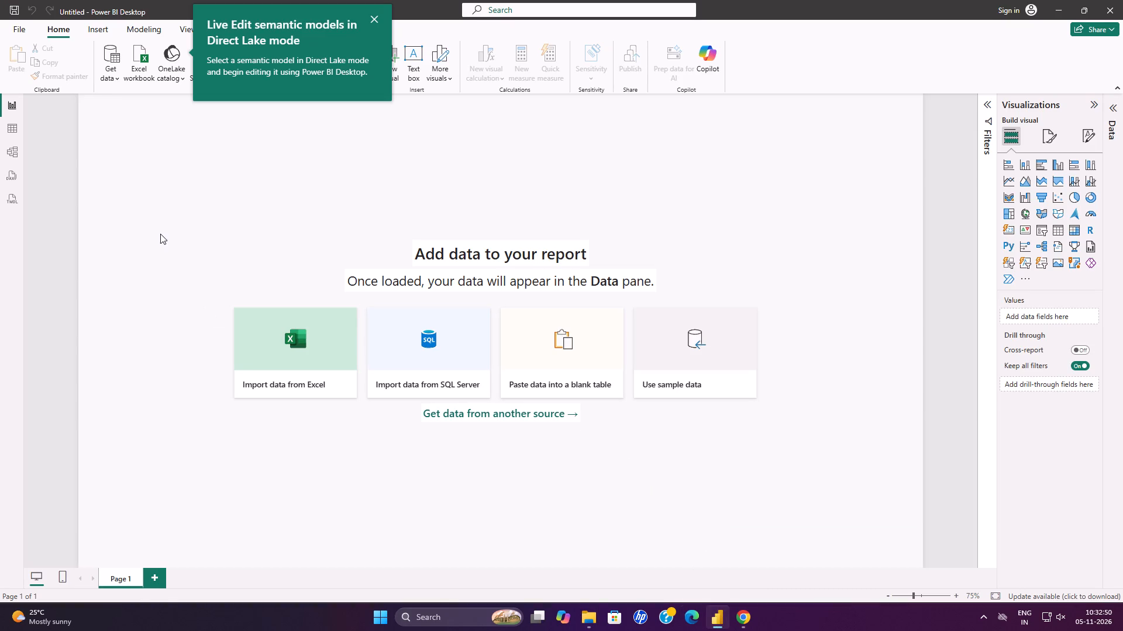
Start an Excel workbook import and look through the Downloads and Desktop folders for the HR data file.
click(109, 77)
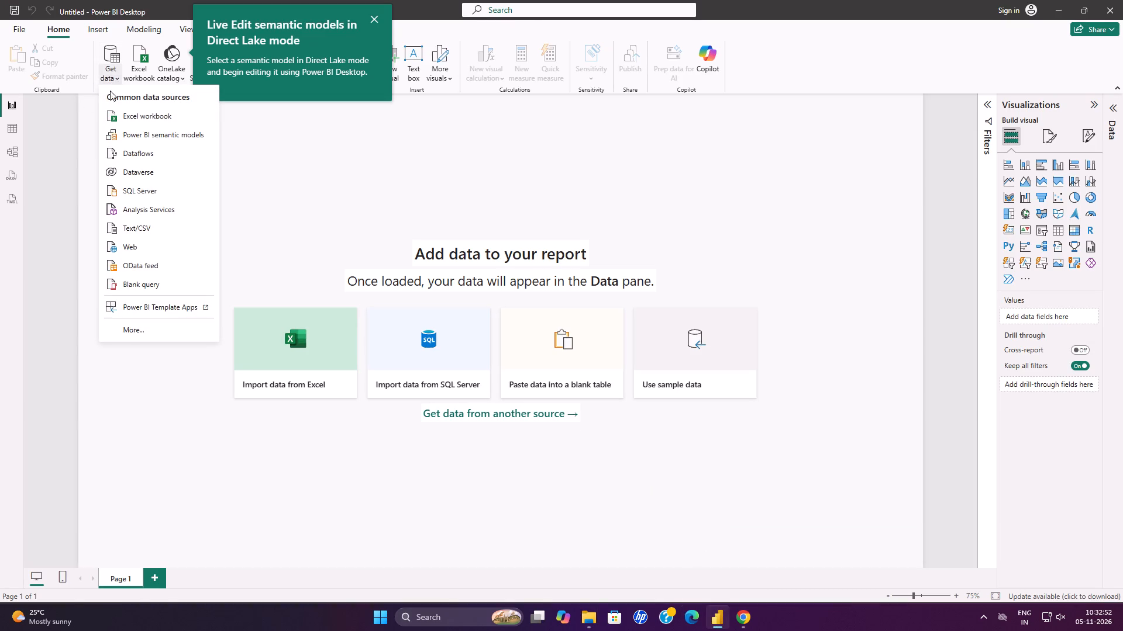
click(147, 116)
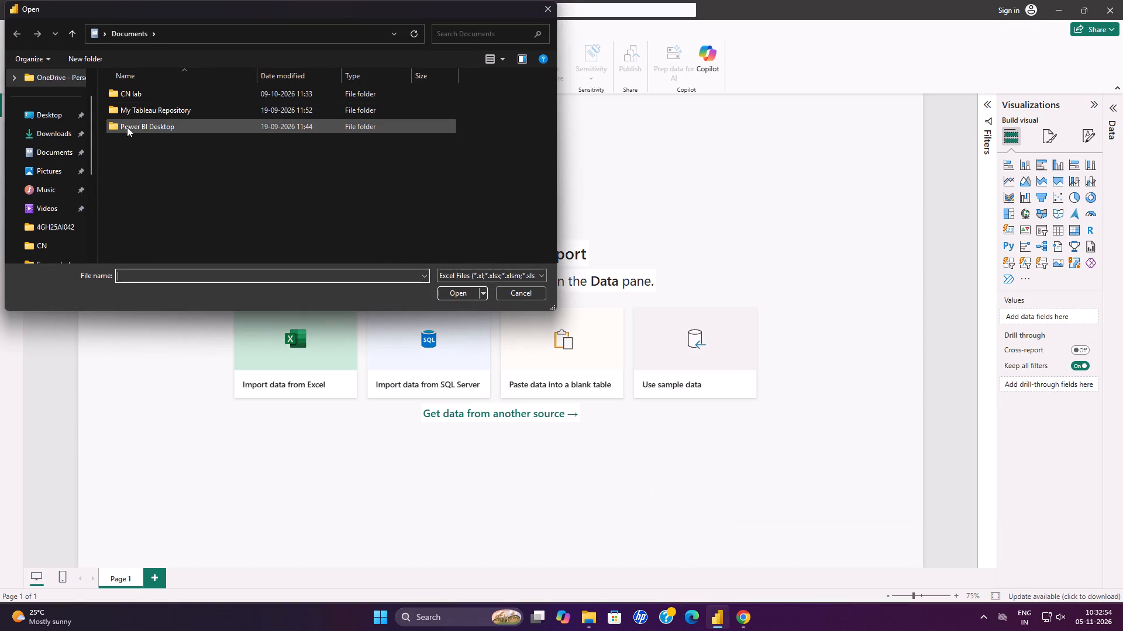
click(59, 127)
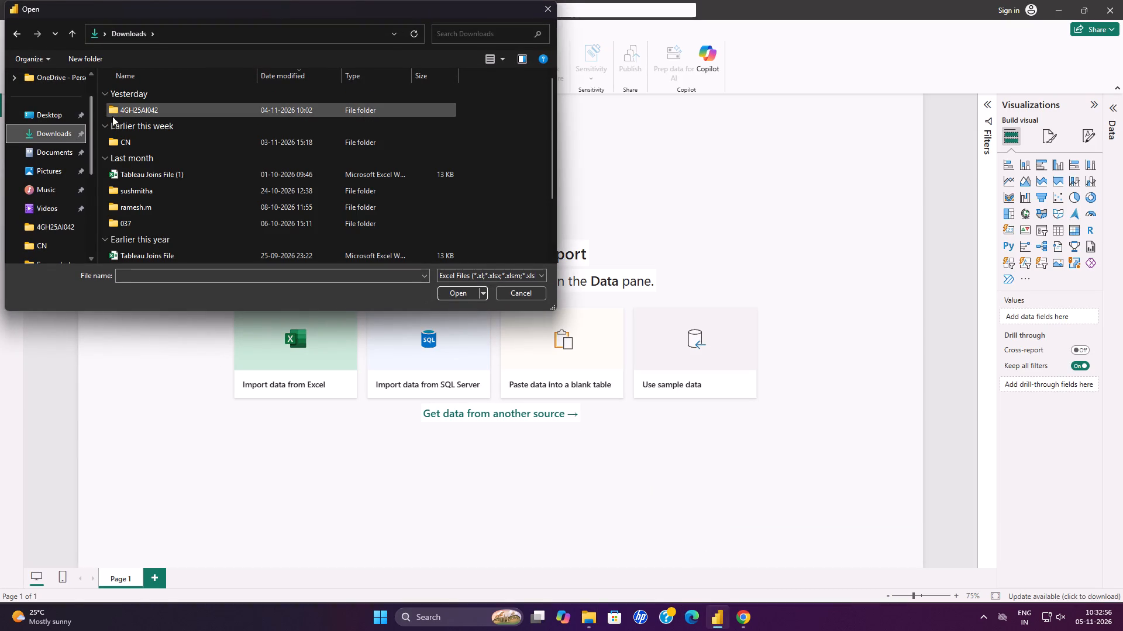
scroll(140, 127, up, 3)
scroll(127, 132, down, 1)
scroll(127, 132, up, 1)
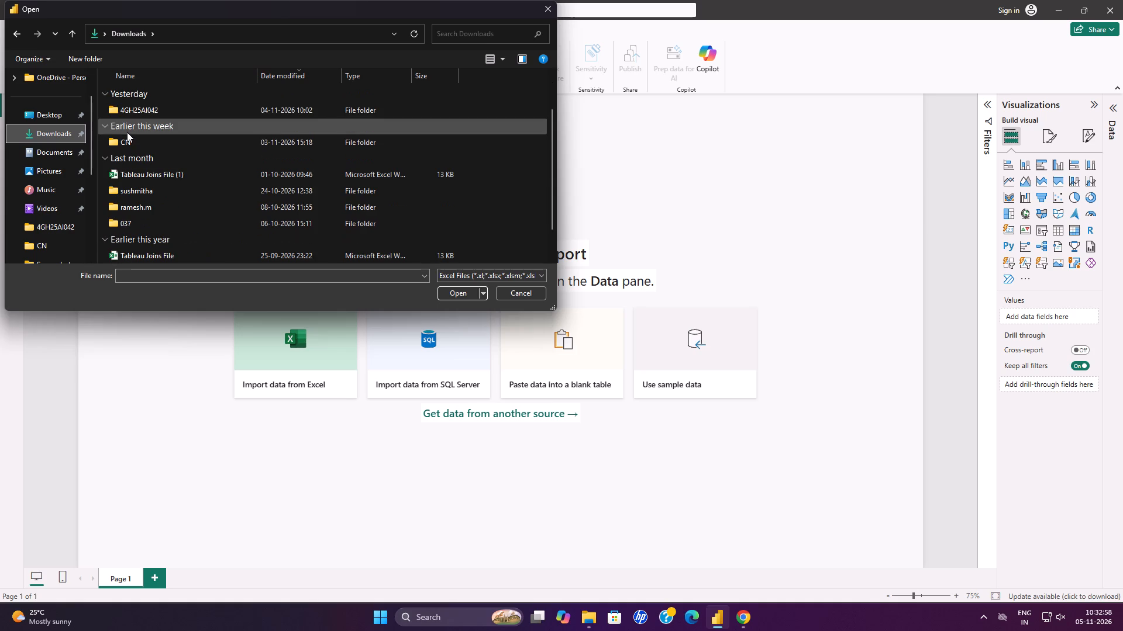
scroll(127, 132, up, 3)
click(57, 119)
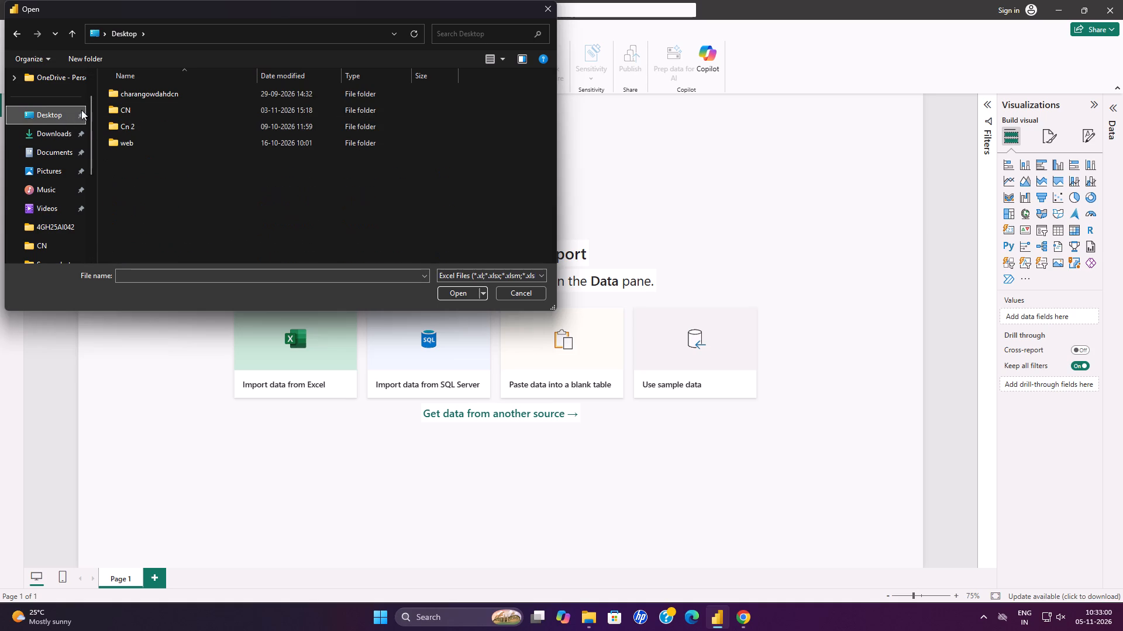
click(42, 133)
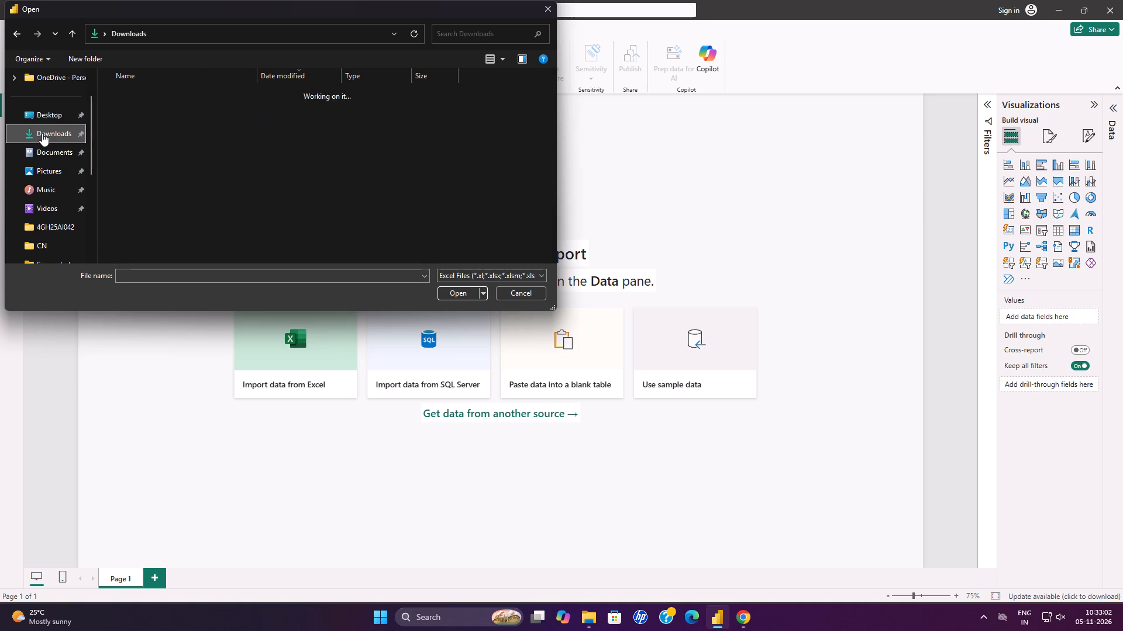
Check the OneDrive - Personal folder, the Desktop and the connected OPPO A58 device for the HR data file.
click(94, 31)
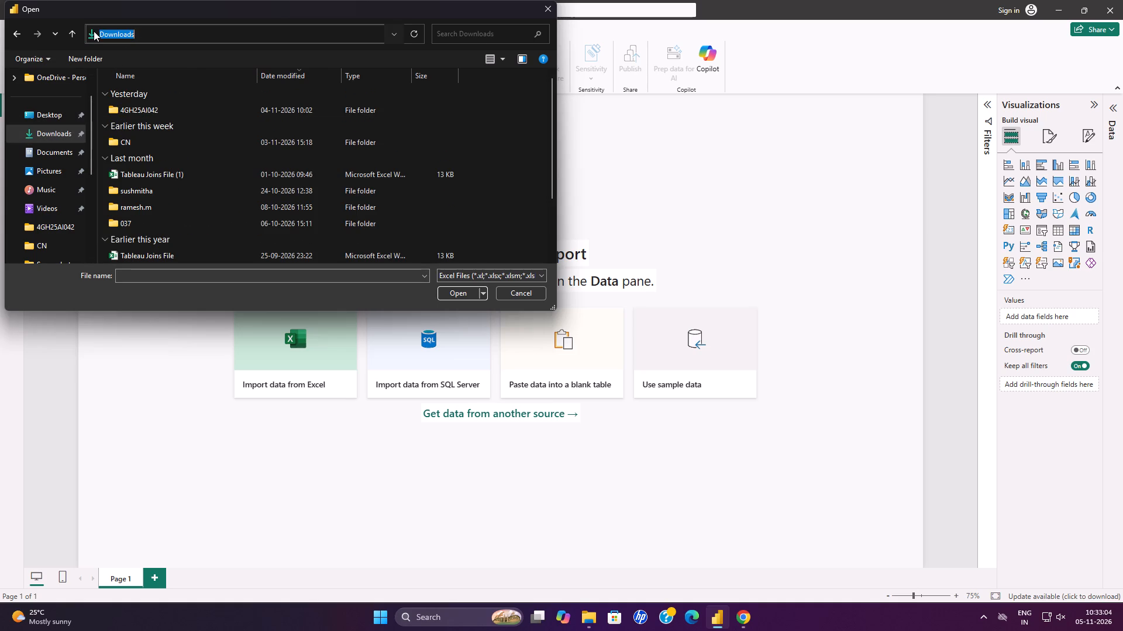
click(96, 32)
click(153, 39)
click(171, 33)
click(386, 29)
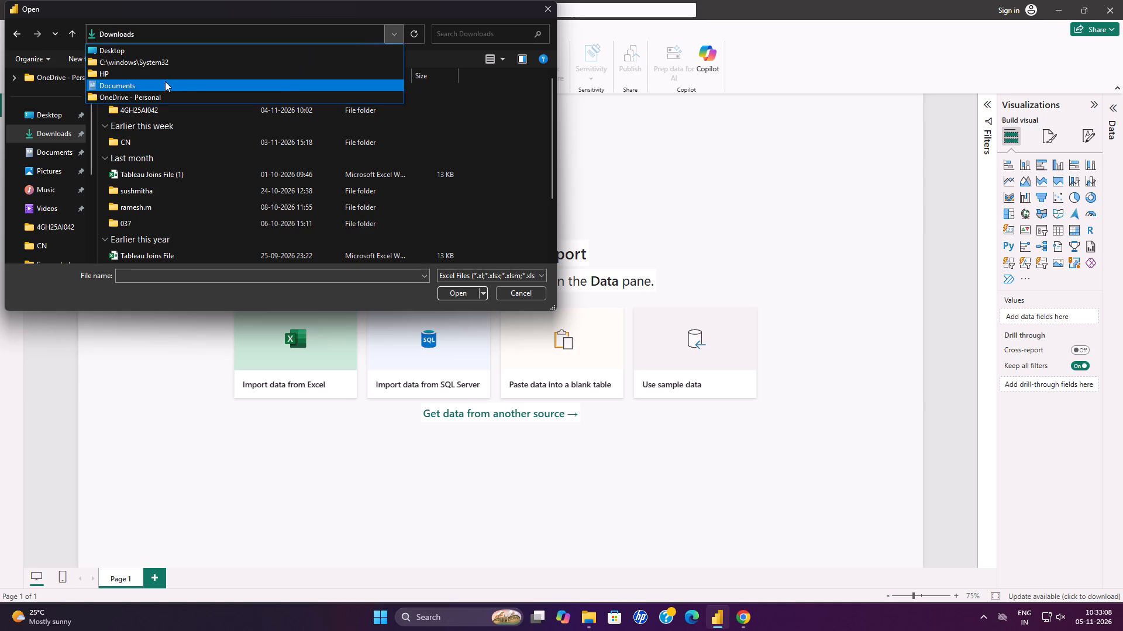
click(129, 98)
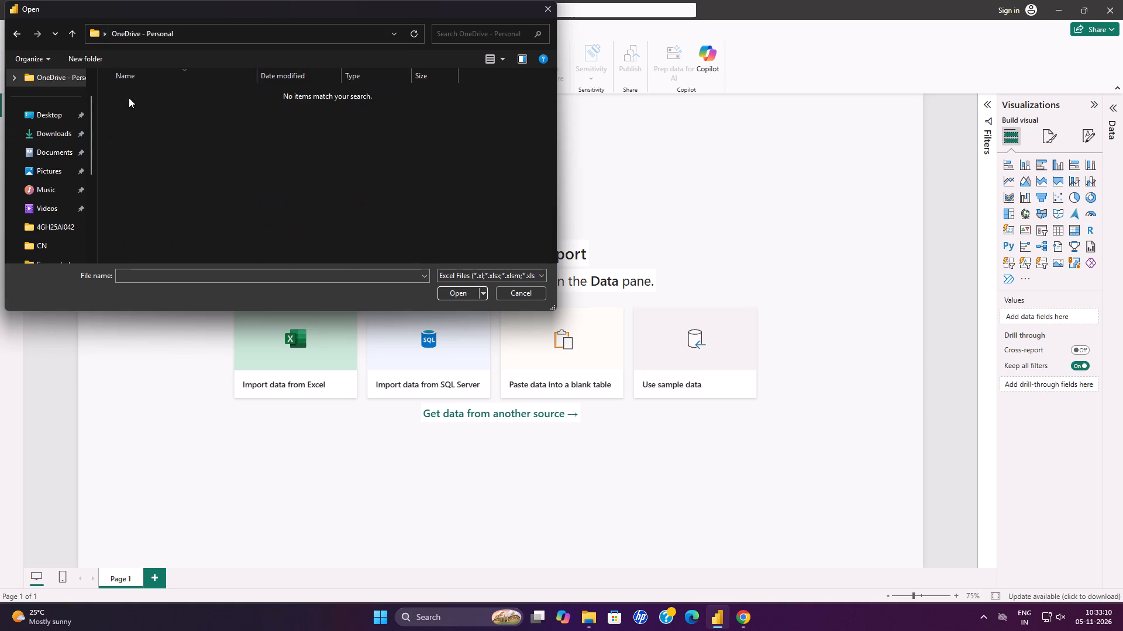
click(57, 112)
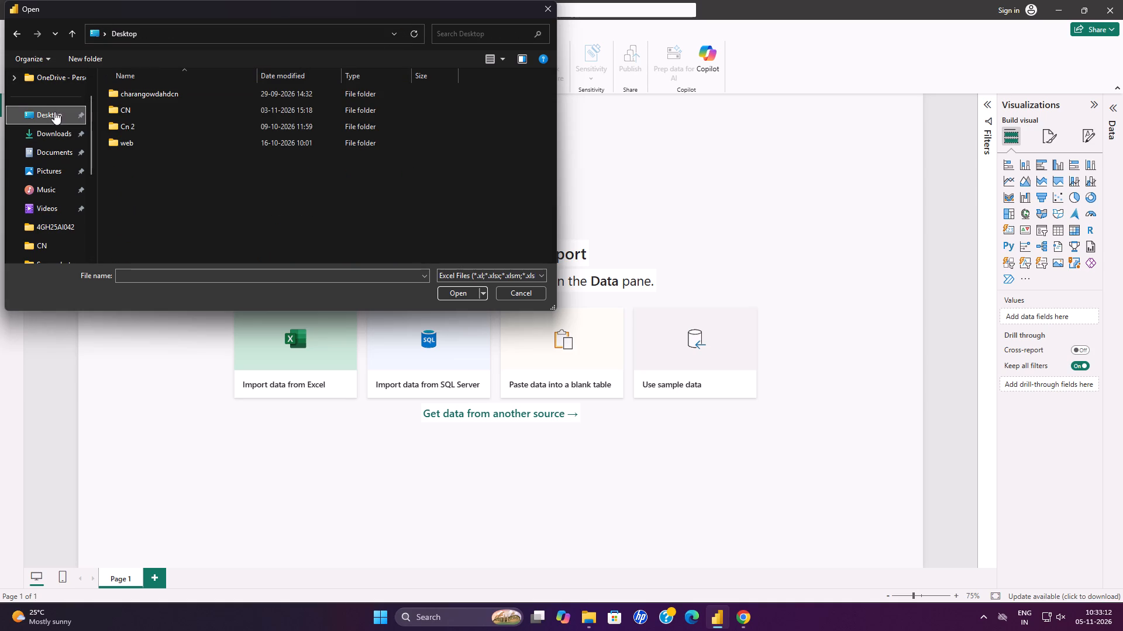
click(49, 127)
click(53, 118)
scroll(55, 249, down, 8)
click(50, 188)
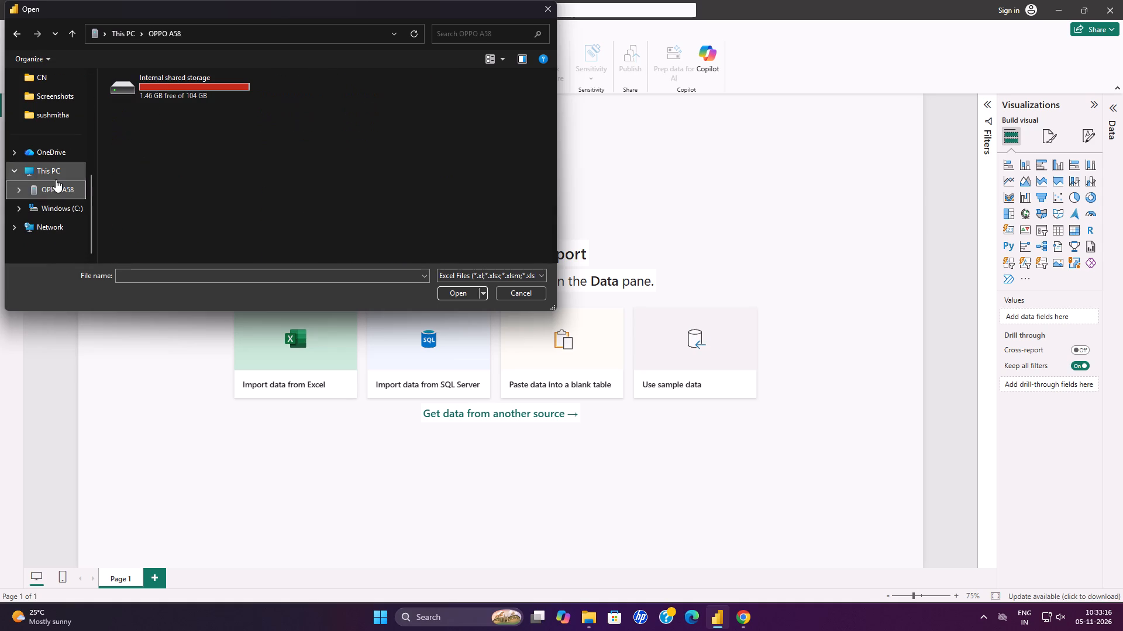
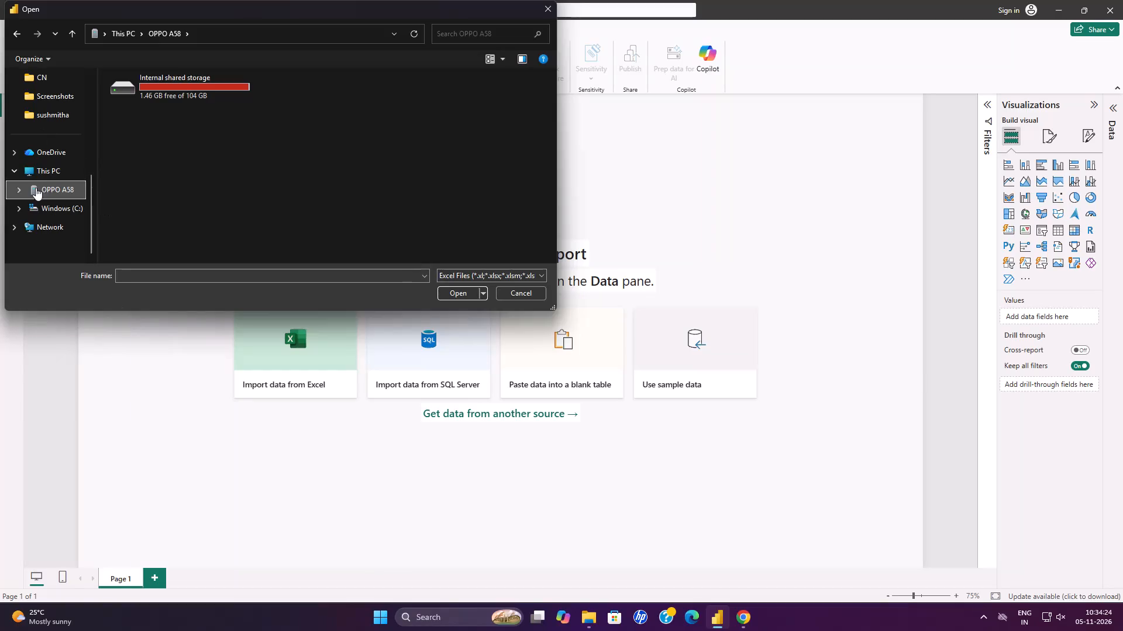
Look for the HR data file in the phone's internal shared storage, checking the Download folder and its Bluetooth subfolder.
click(153, 86)
double_click(193, 93)
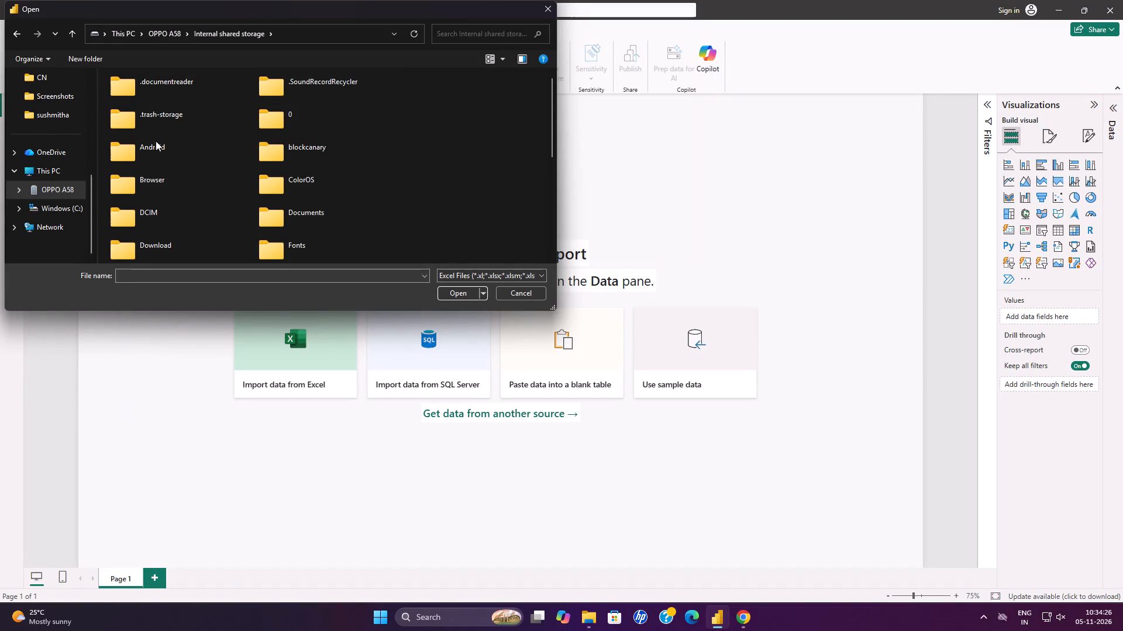
scroll(158, 152, down, 3)
scroll(158, 152, up, 2)
scroll(166, 105, up, 2)
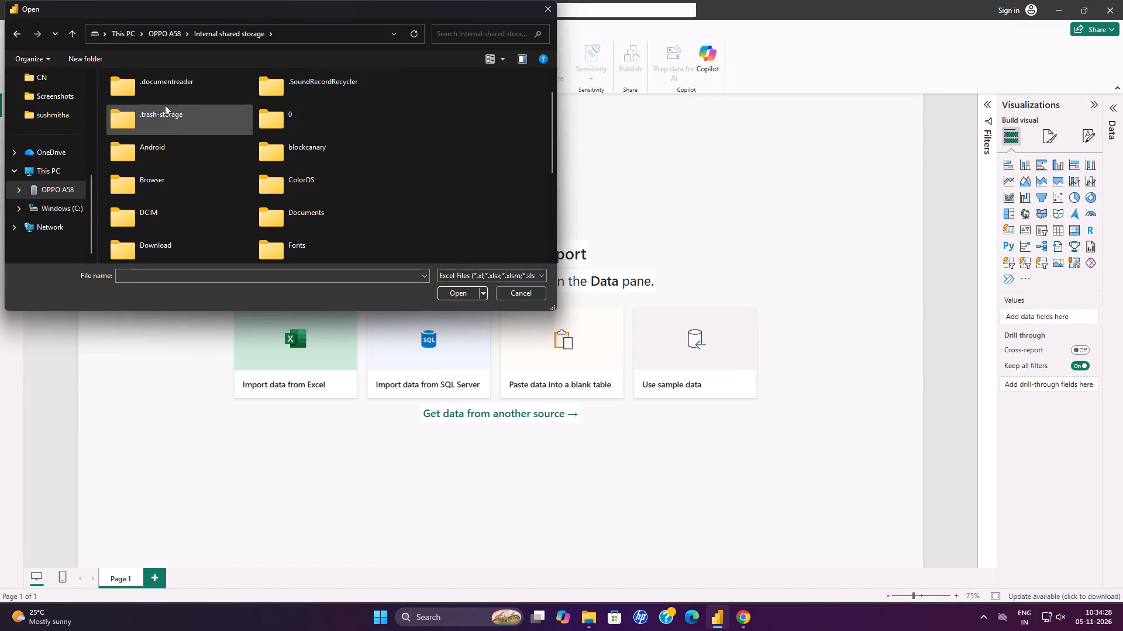
click(158, 234)
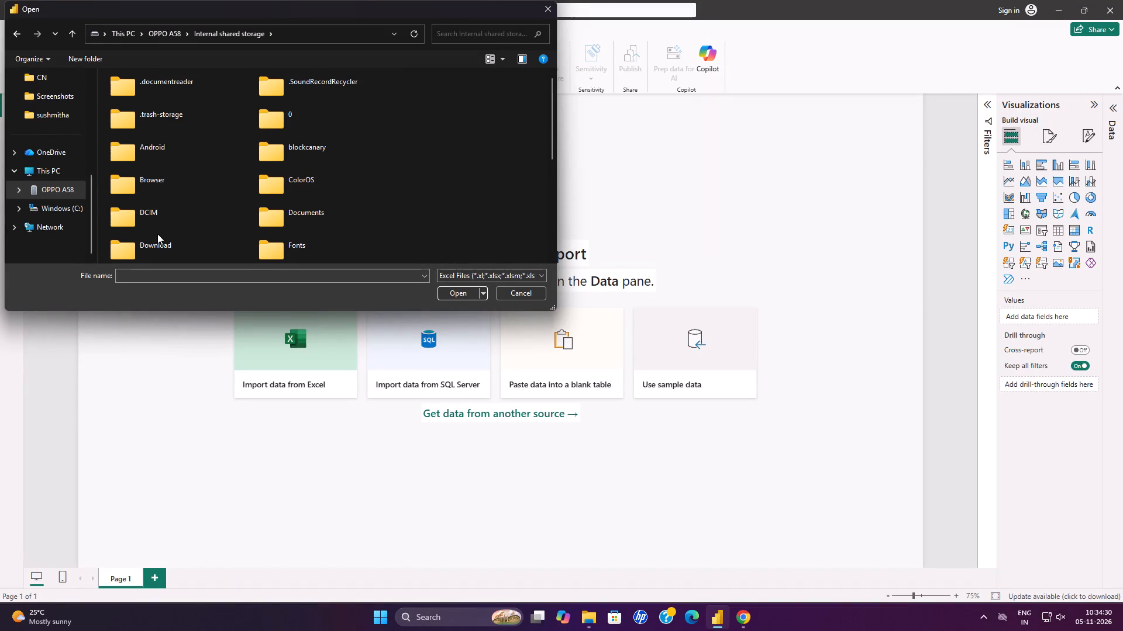
double_click(162, 243)
double_click(308, 94)
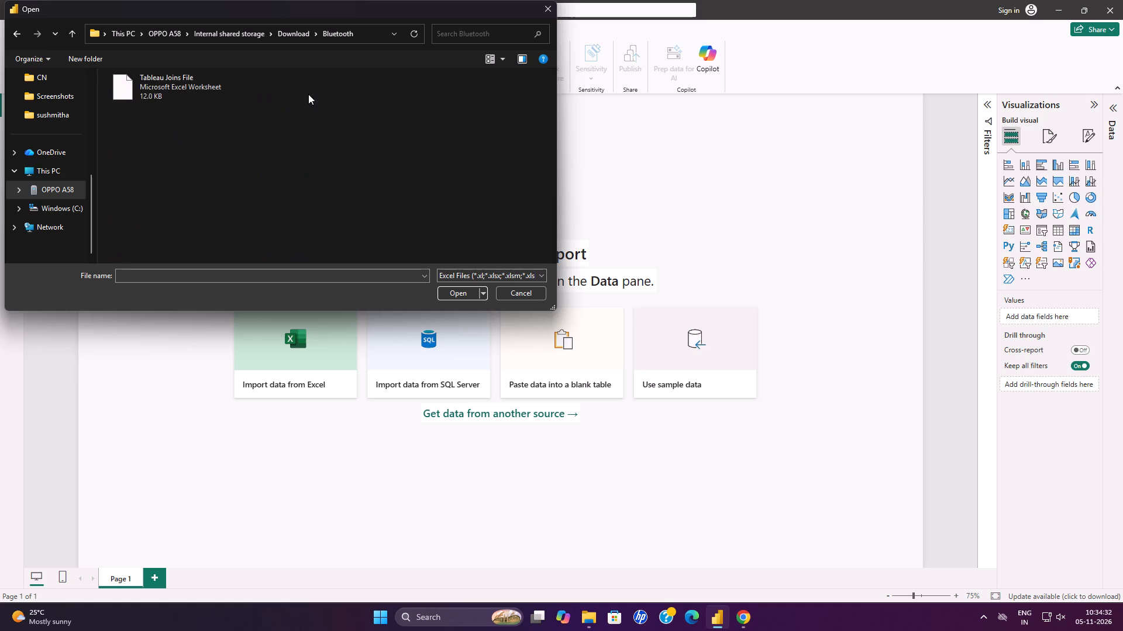
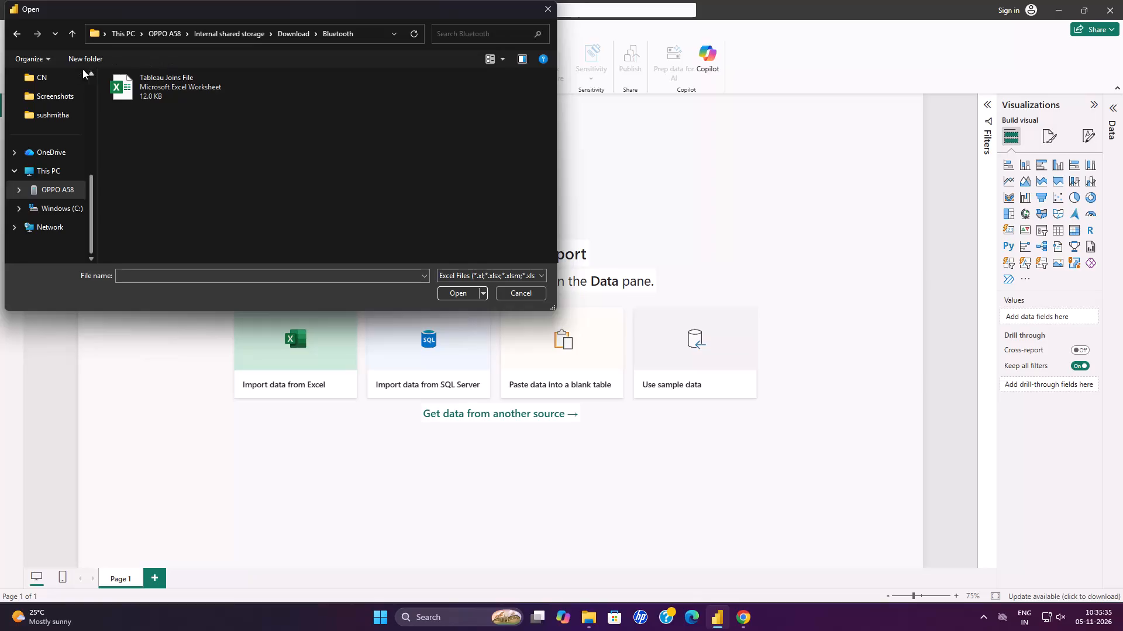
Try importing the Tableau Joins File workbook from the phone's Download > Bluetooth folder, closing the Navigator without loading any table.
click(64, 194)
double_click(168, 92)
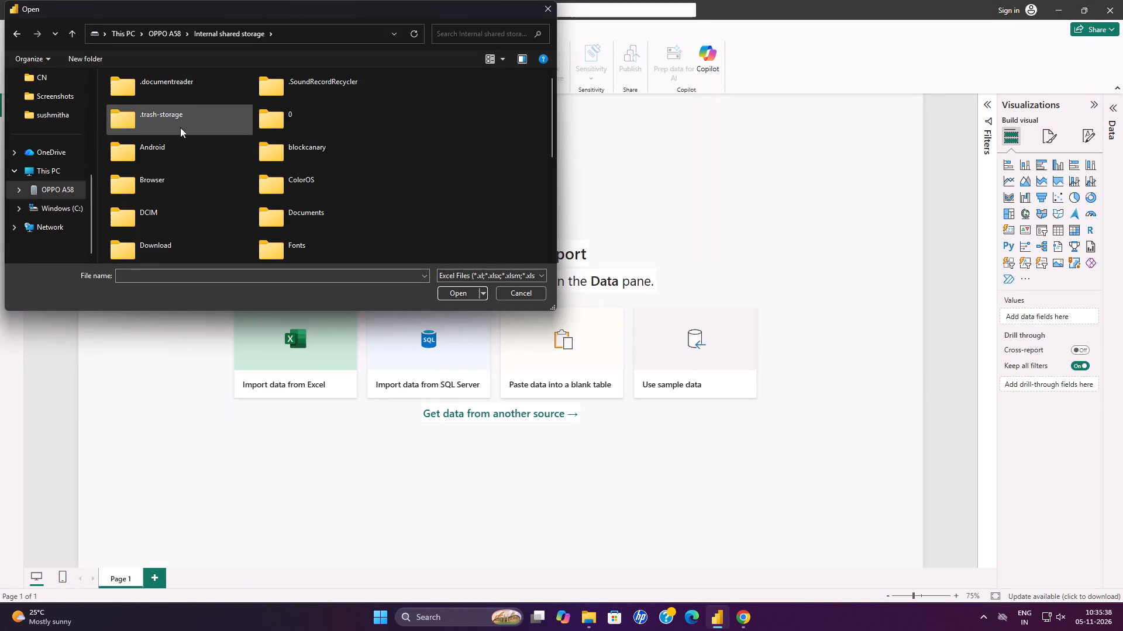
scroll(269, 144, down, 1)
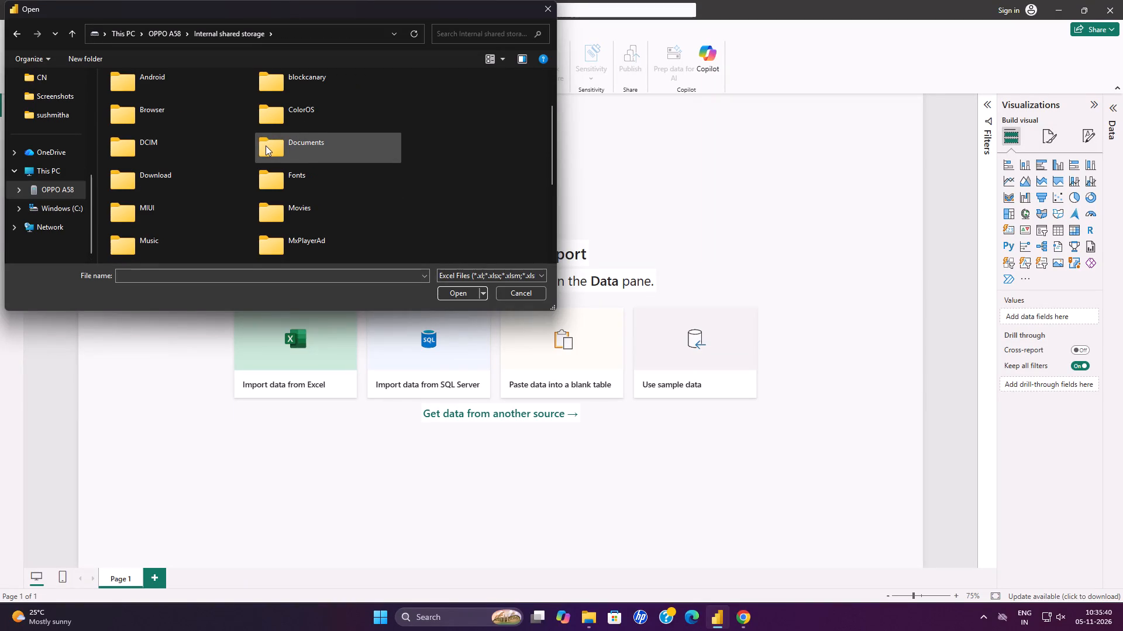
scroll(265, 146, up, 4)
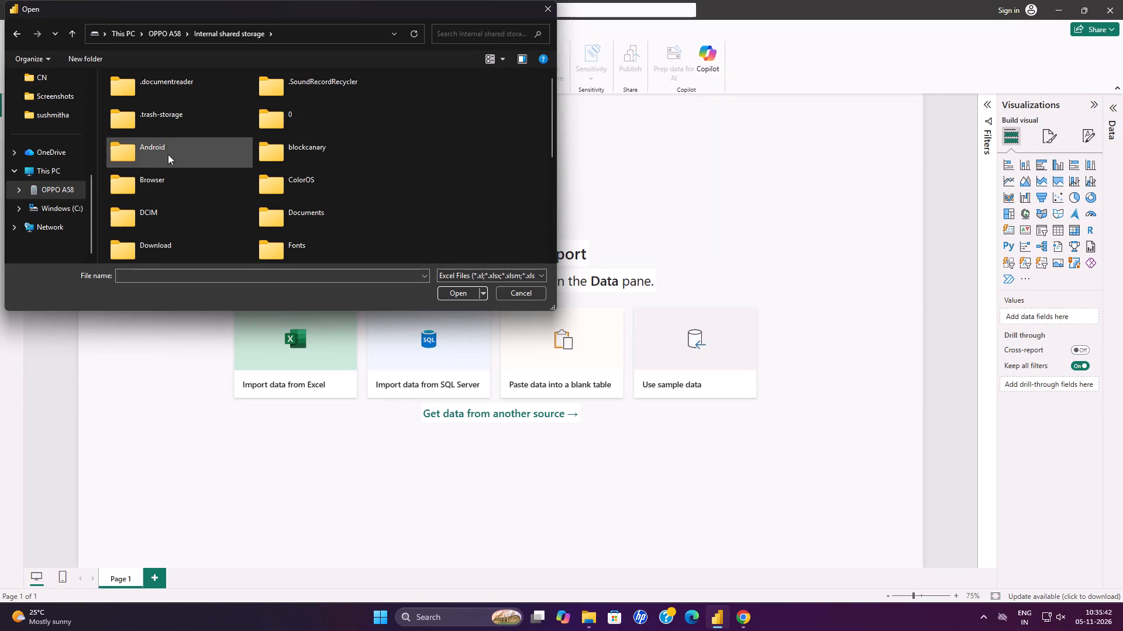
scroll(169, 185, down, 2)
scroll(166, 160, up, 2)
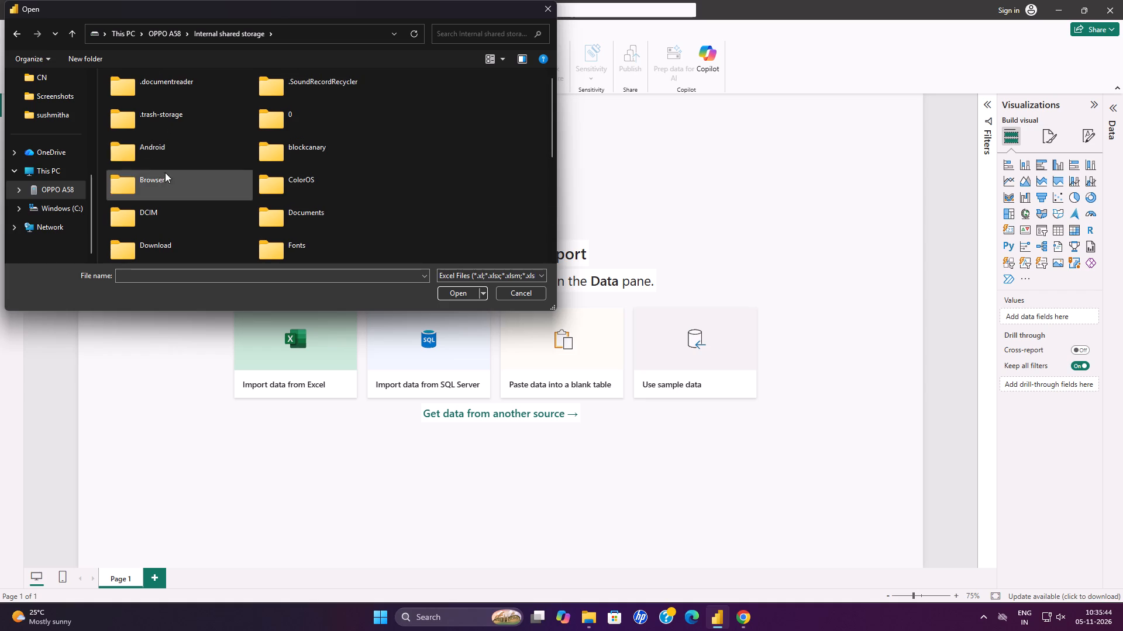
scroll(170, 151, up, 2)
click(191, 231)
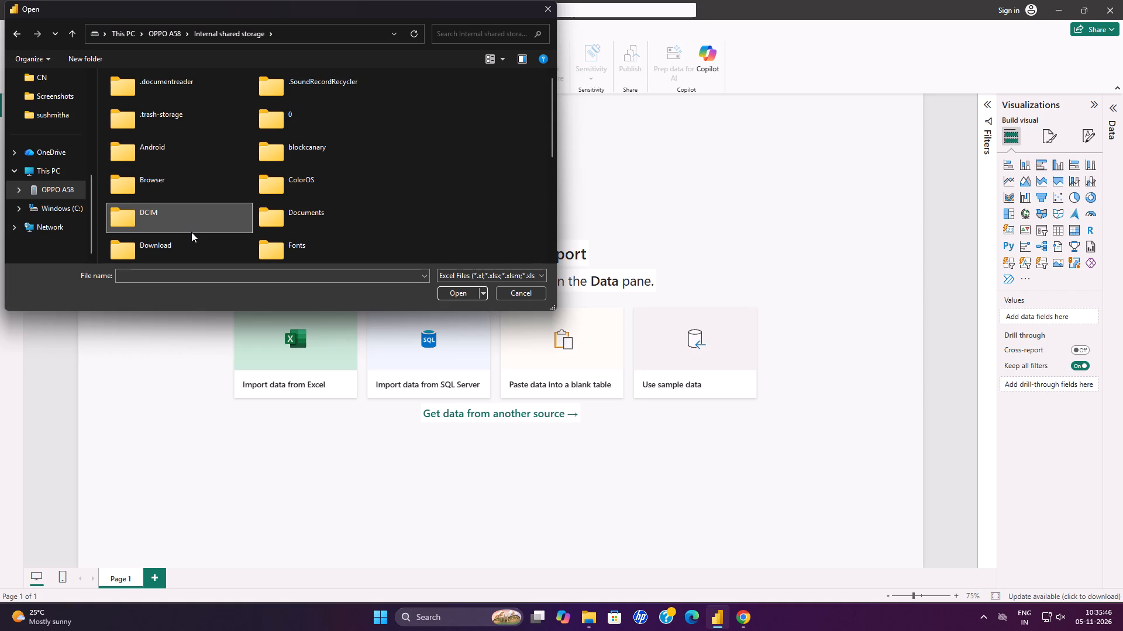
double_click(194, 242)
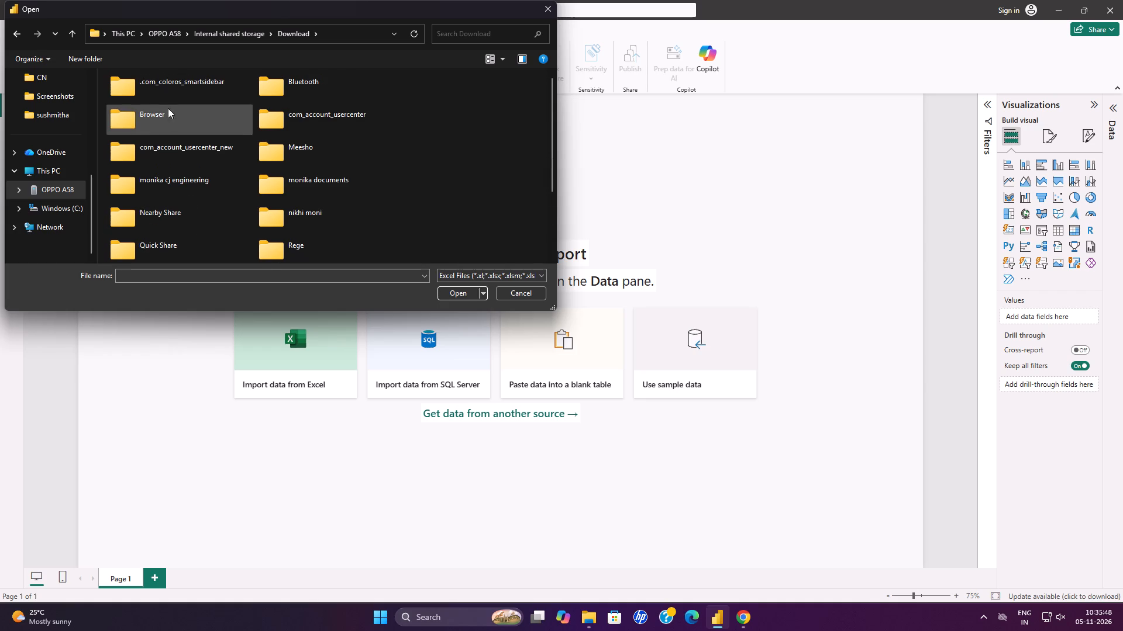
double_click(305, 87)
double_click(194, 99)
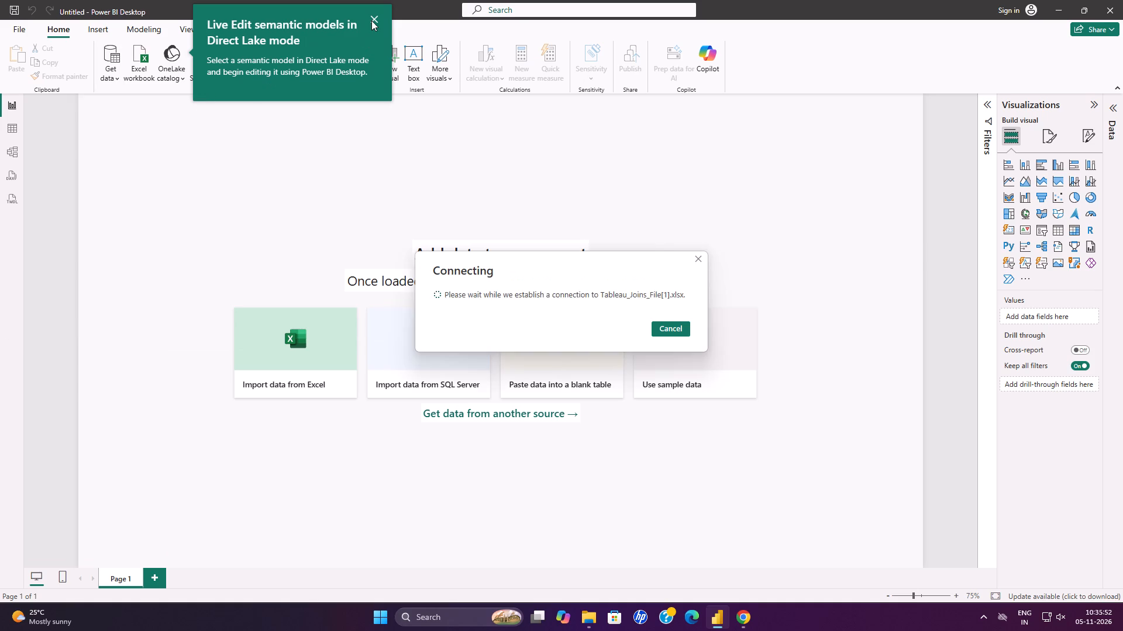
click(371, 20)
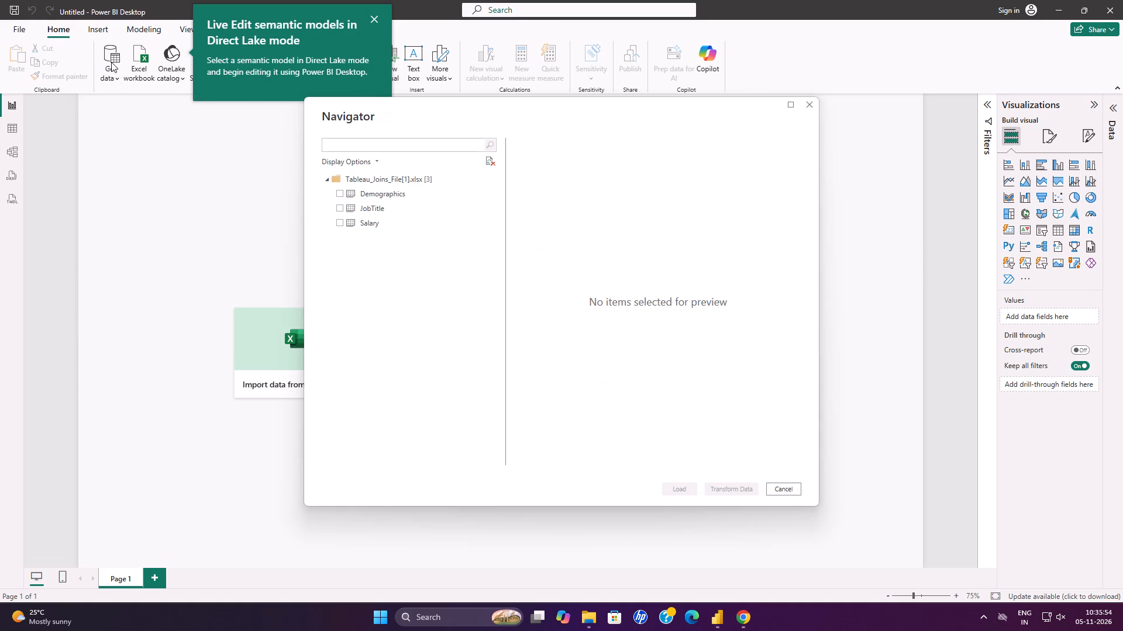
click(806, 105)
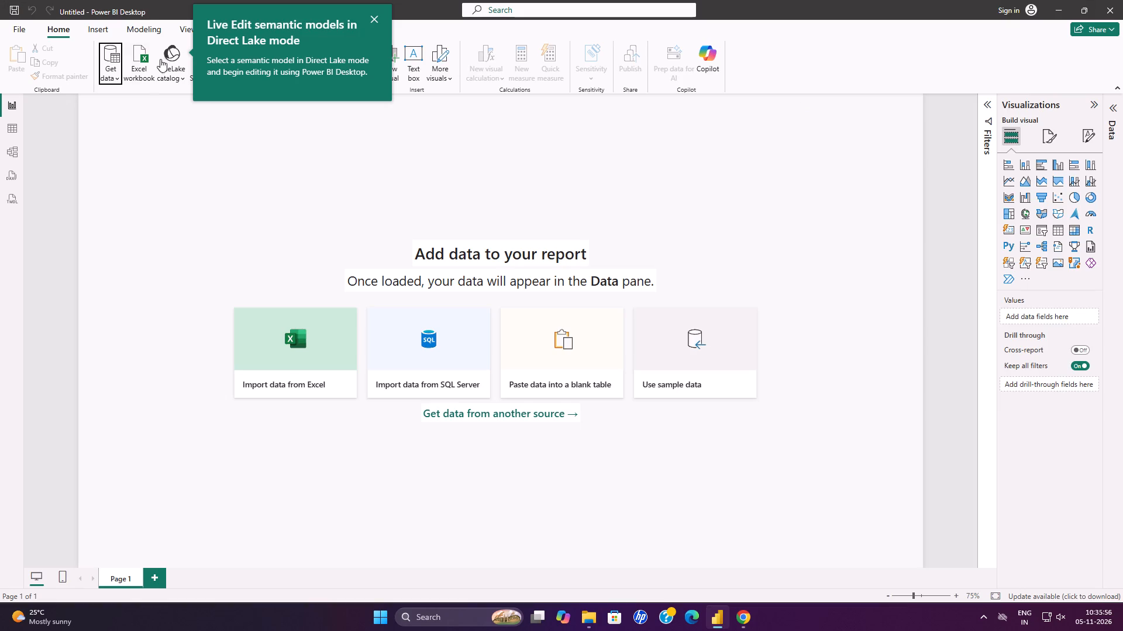
Restart the Excel workbook import and check the phone's Download > Bluetooth folder again for the HR data file.
click(113, 71)
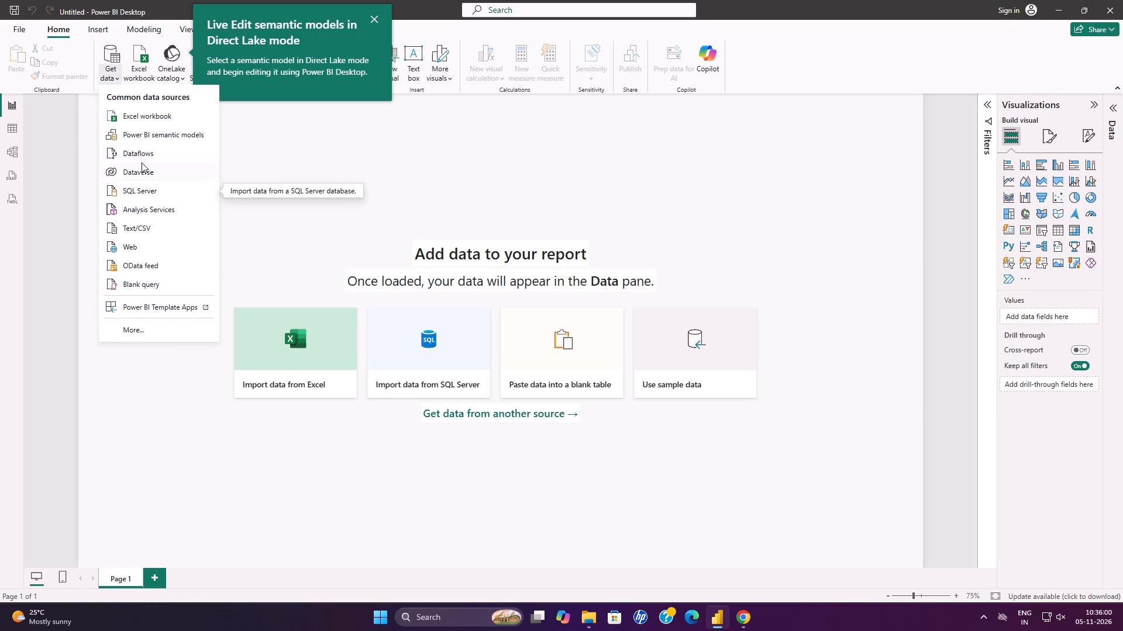
click(135, 113)
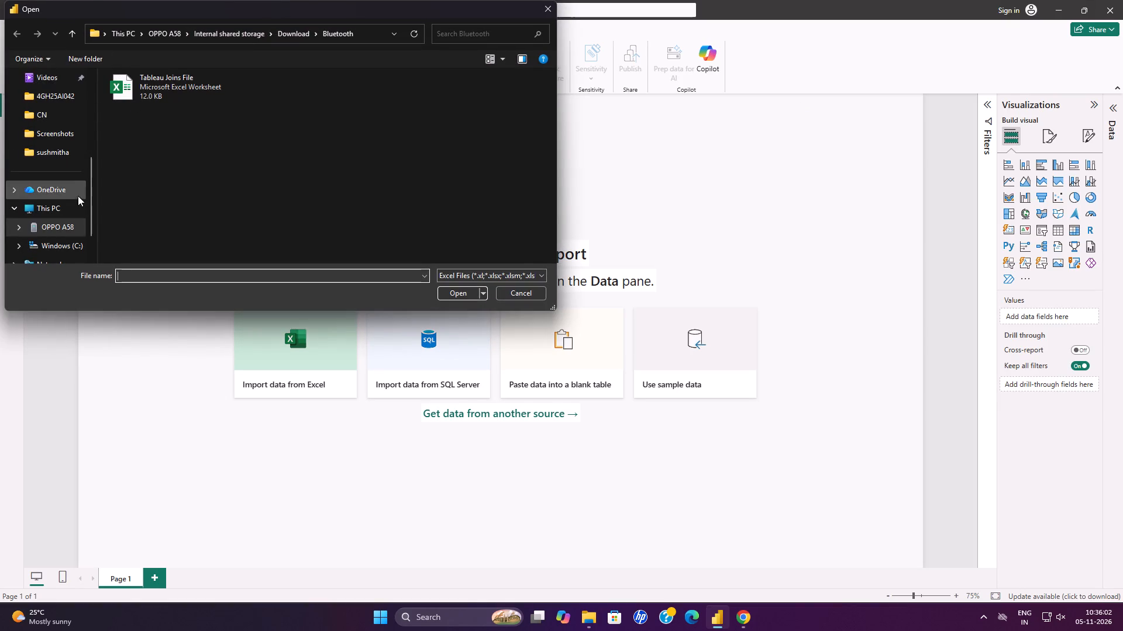
scroll(63, 171, down, 3)
triple_click(54, 186)
click(54, 186)
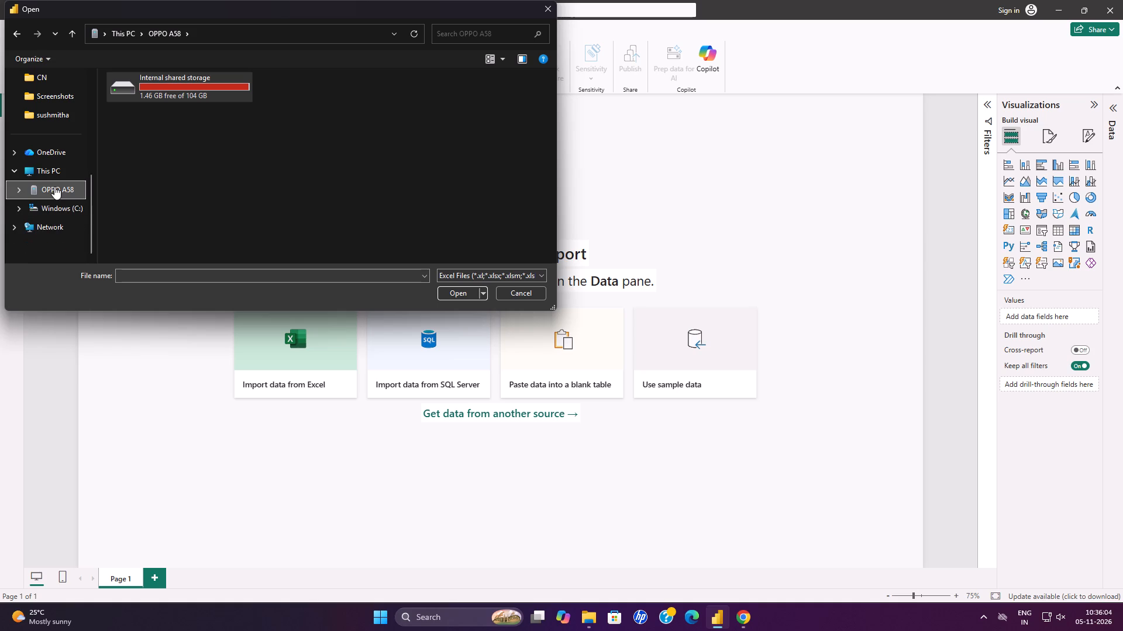
triple_click(54, 186)
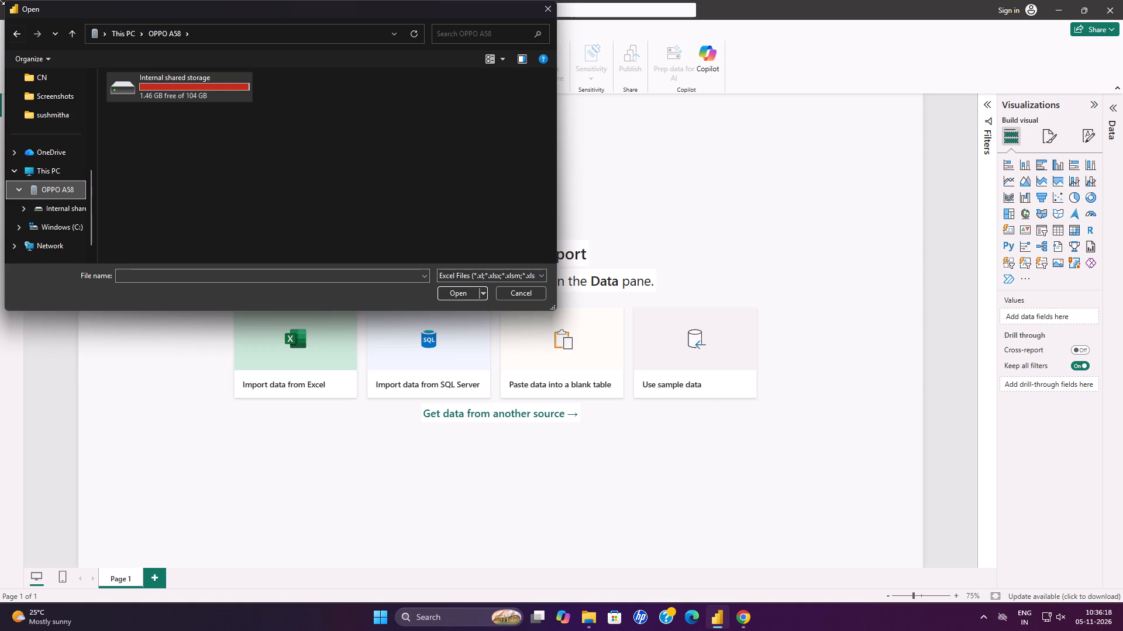
click(60, 188)
double_click(184, 100)
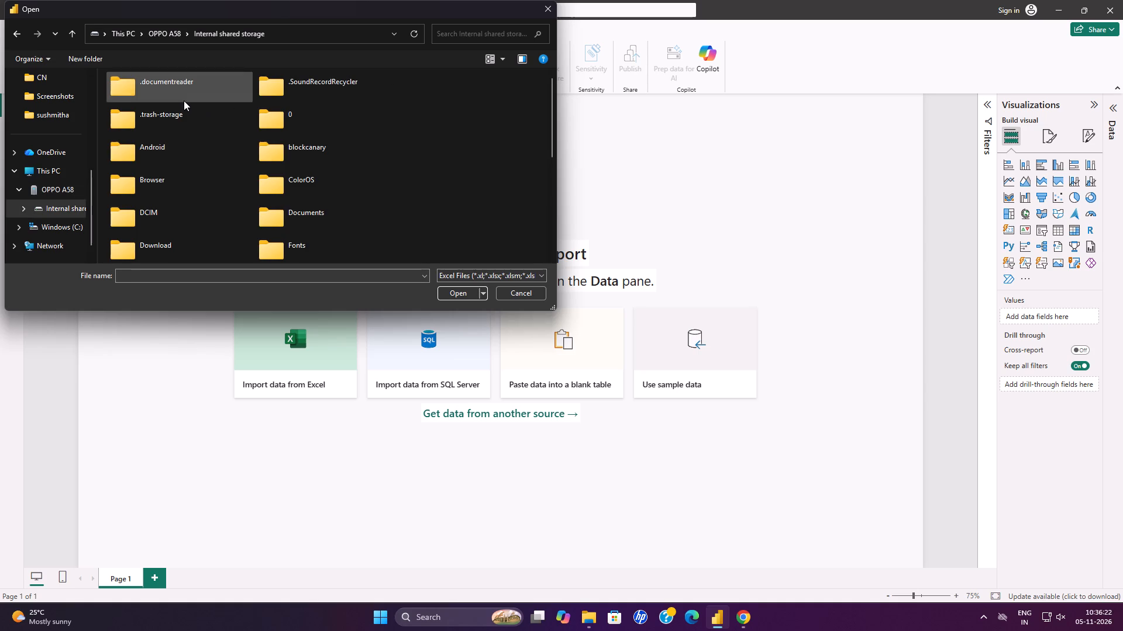
scroll(162, 153, down, 3)
scroll(161, 154, up, 3)
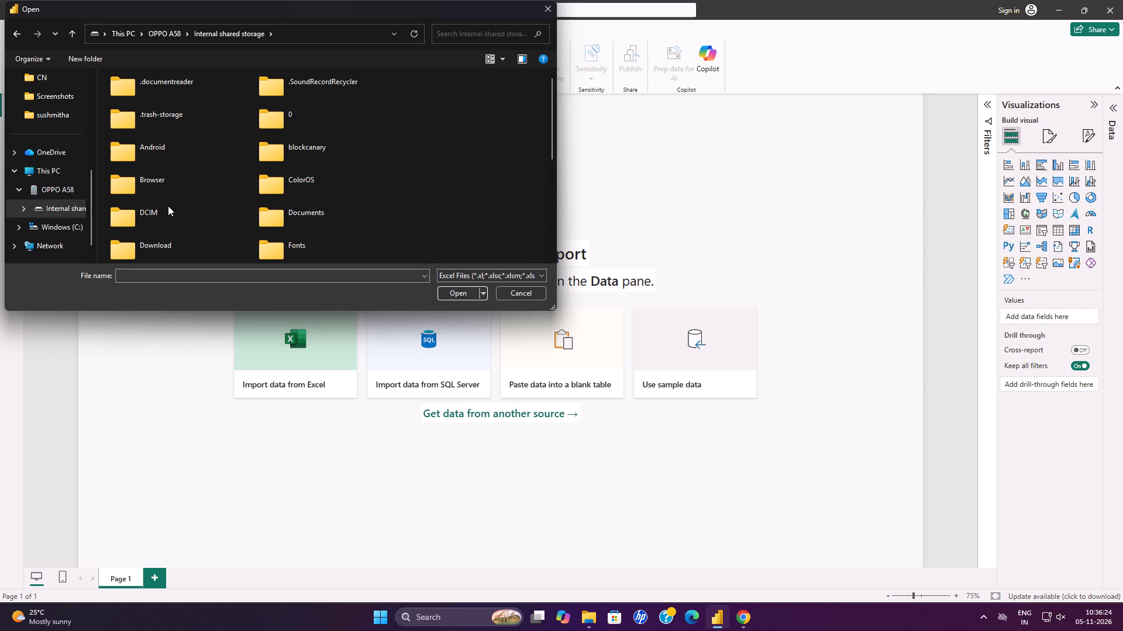
click(173, 240)
drag(173, 240, 174, 249)
double_click(288, 85)
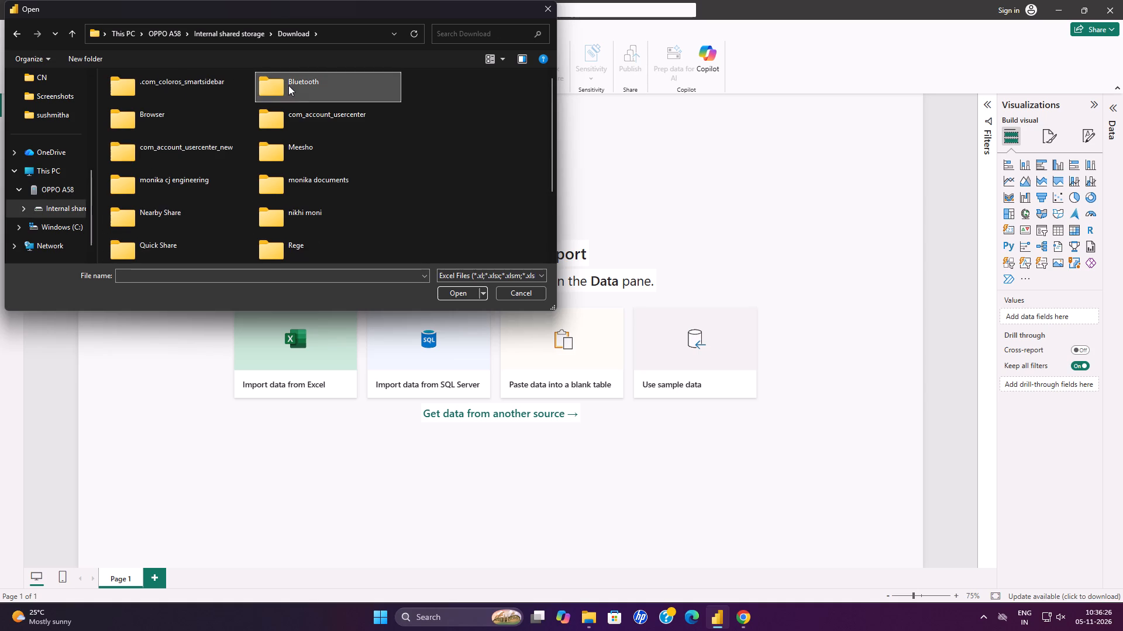
click(204, 91)
click(344, 72)
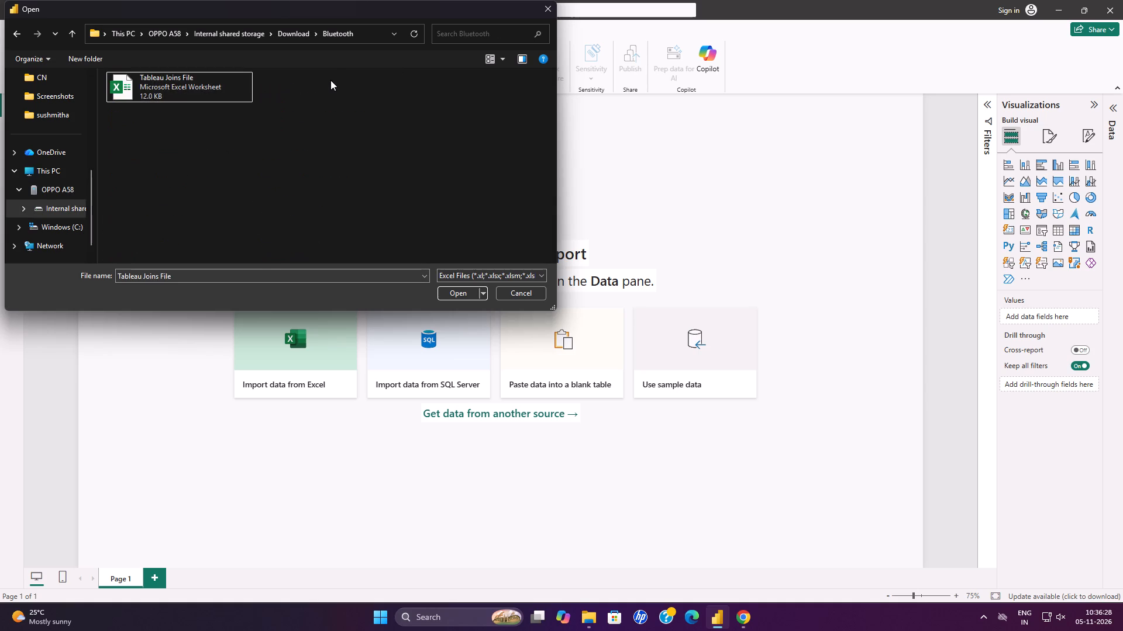
right_click(328, 82)
click(299, 145)
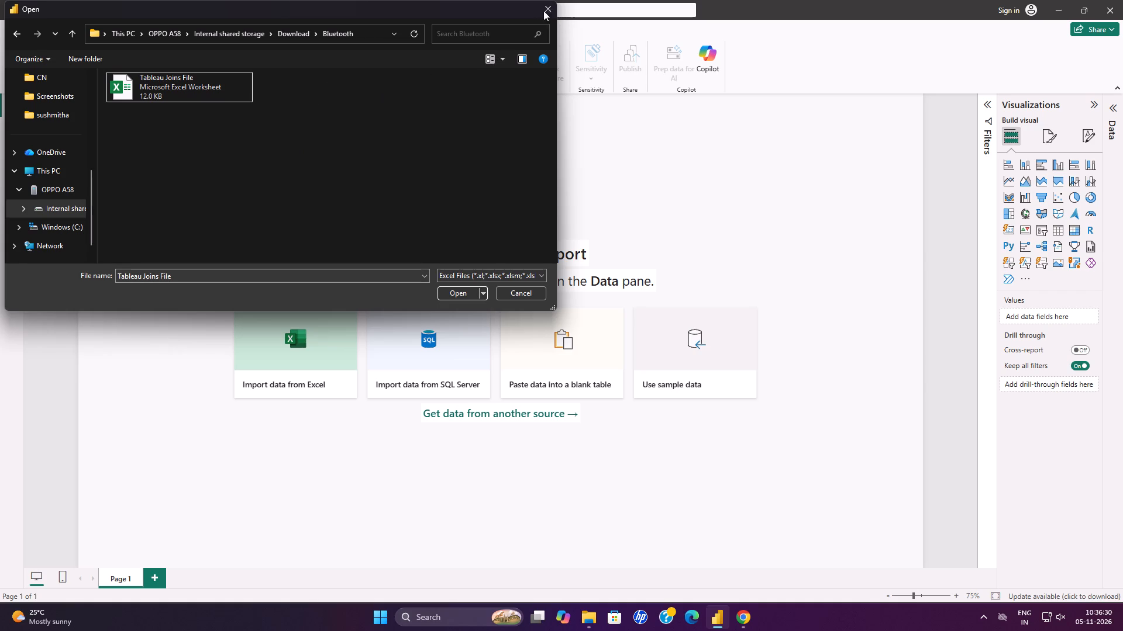
Restart the Excel workbook import and check the PC's Downloads folder for the HR data file, closing the file picker without opening anything.
click(548, 0)
click(548, 8)
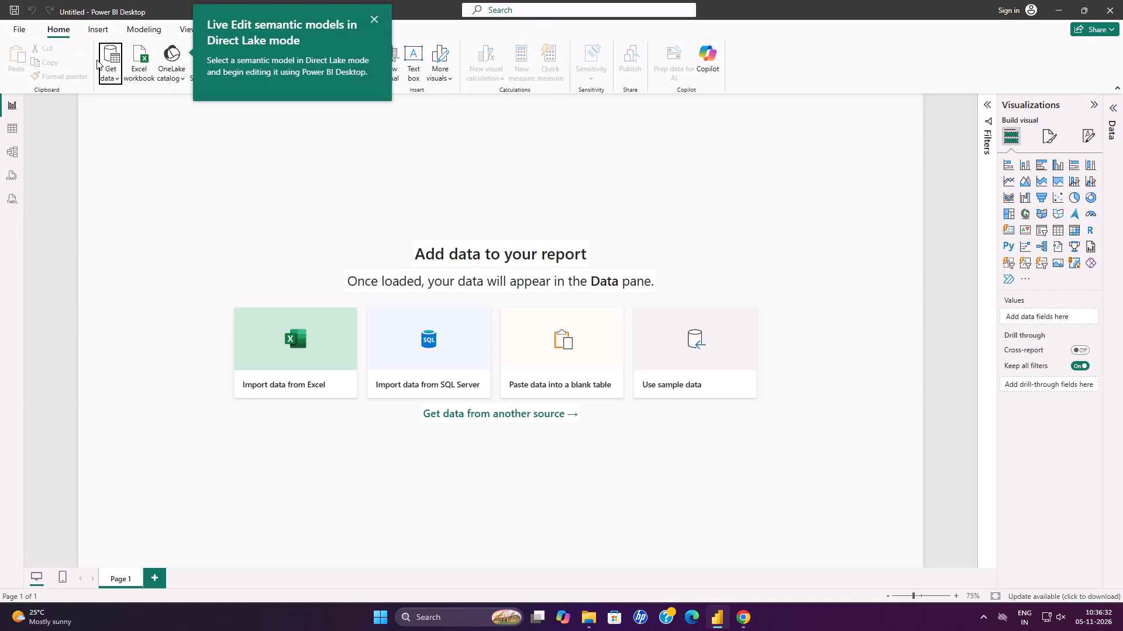
click(109, 77)
click(124, 115)
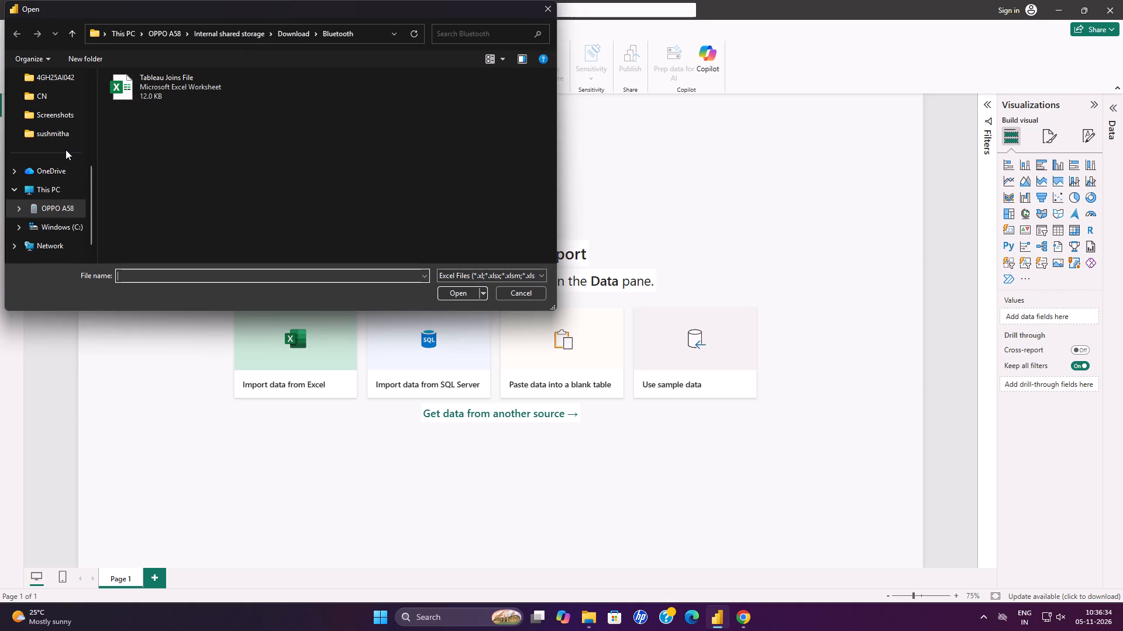
scroll(60, 100, up, 5)
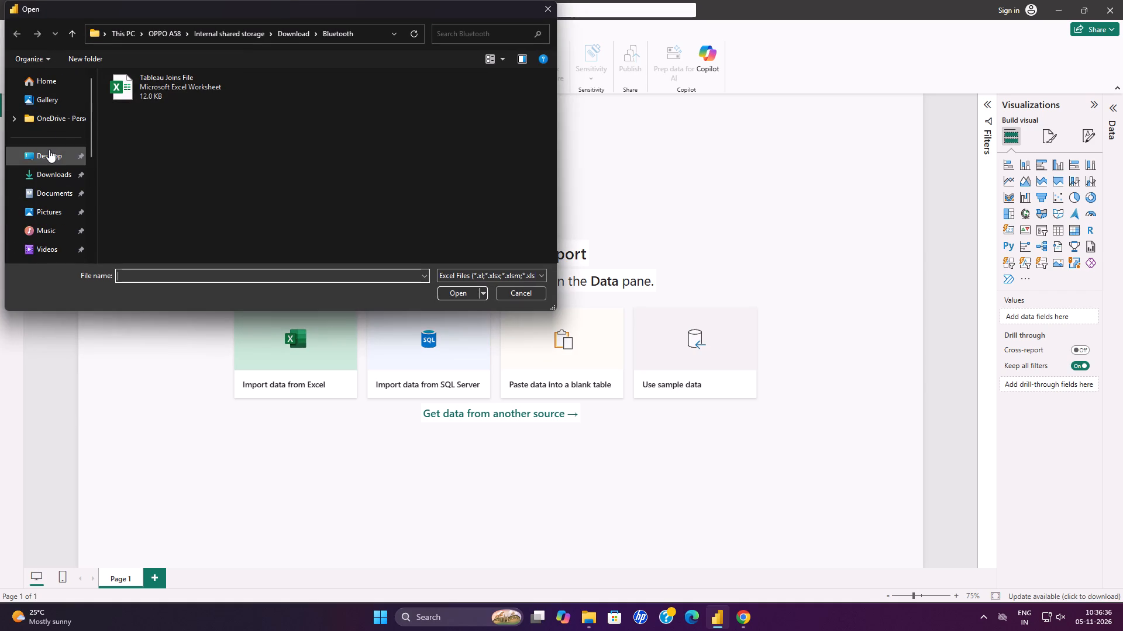
click(57, 178)
click(57, 178)
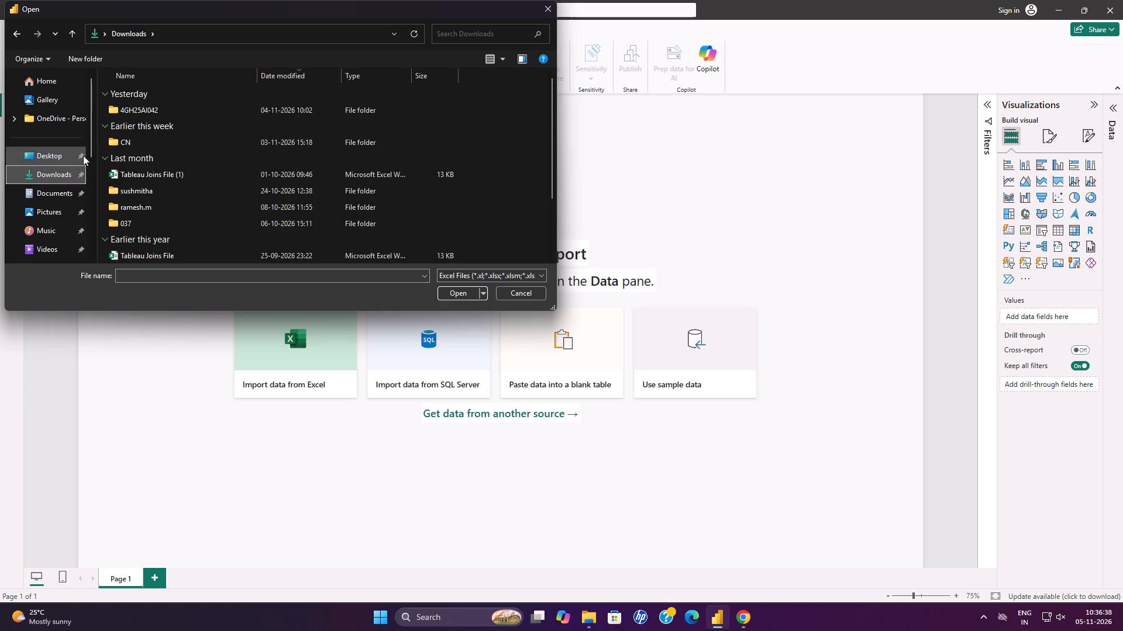
click(388, 41)
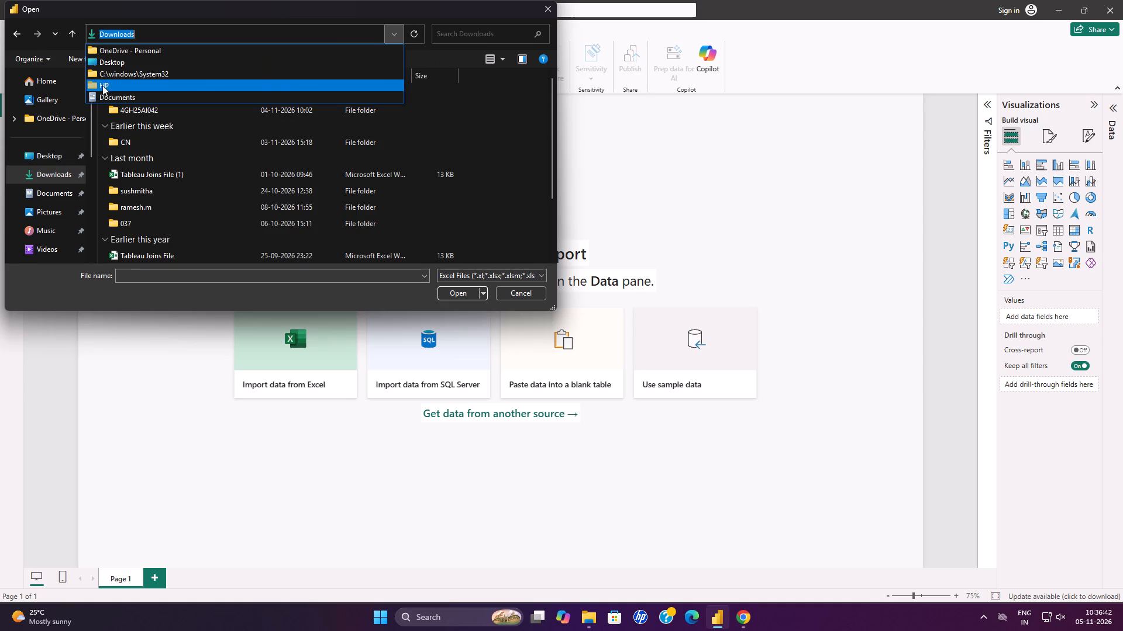
click(622, 118)
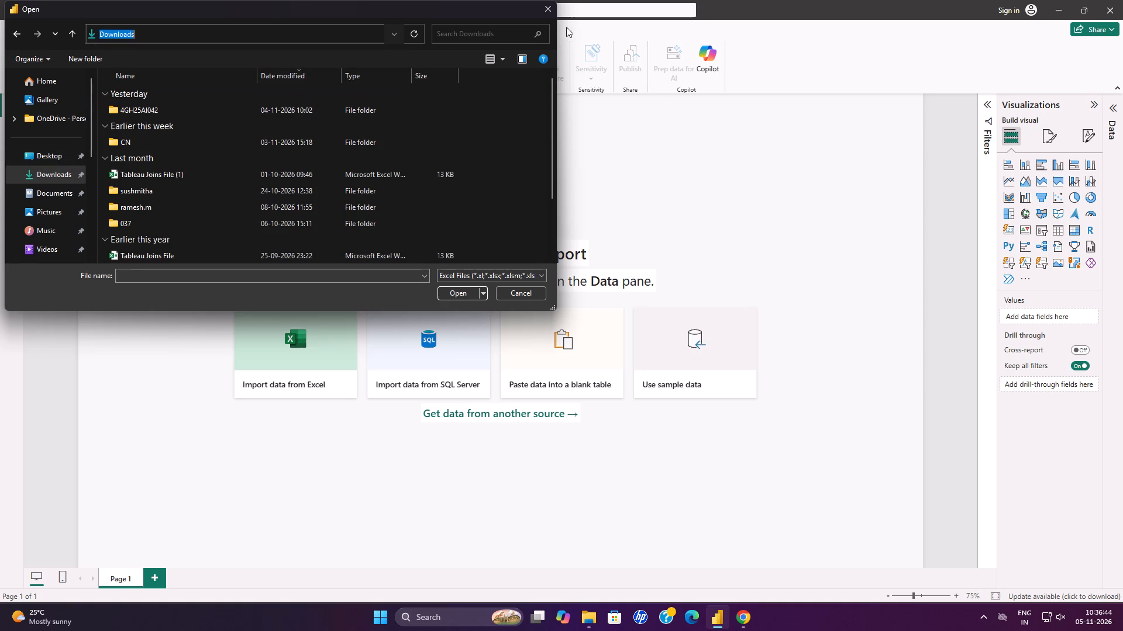
click(550, 12)
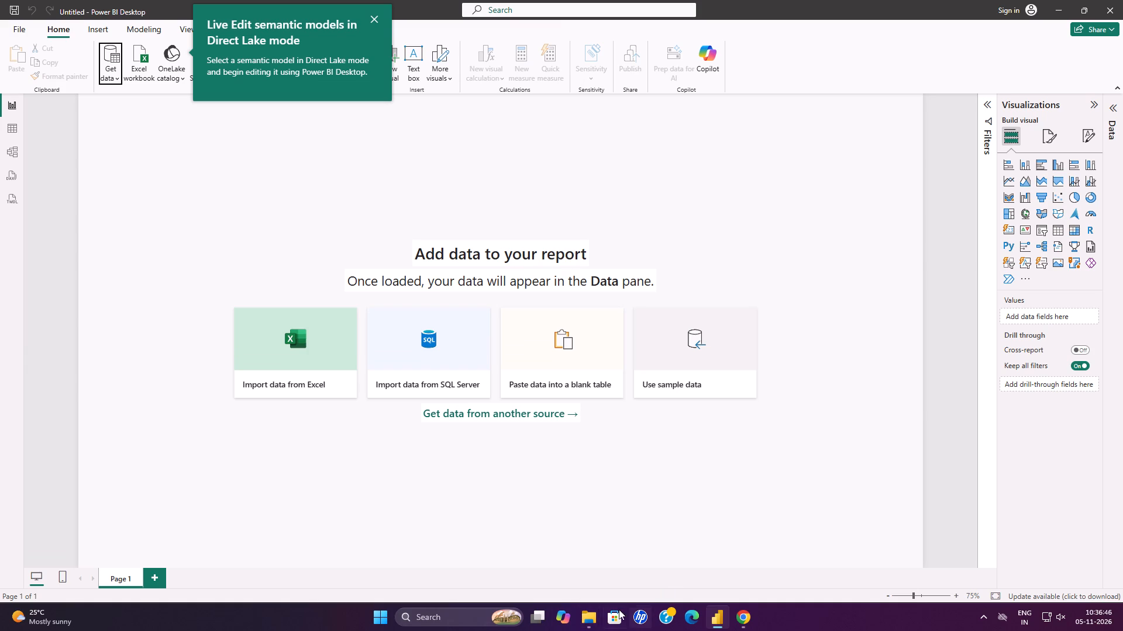
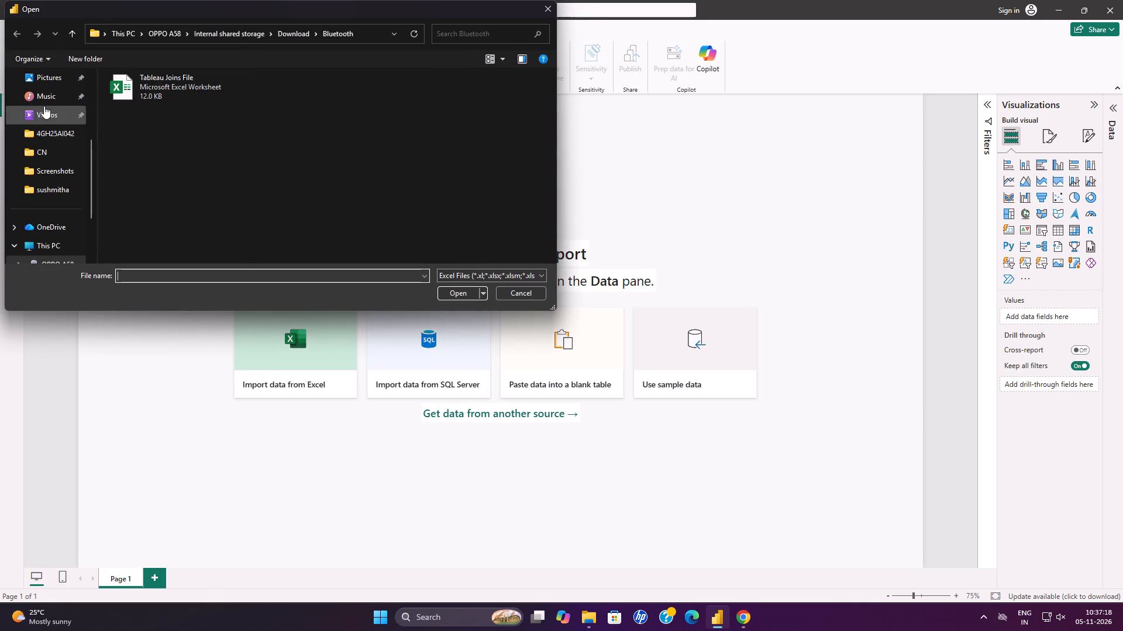
Switch the Excel workbook import to the computer's Downloads folder to look for the HR data file.
scroll(44, 105, down, 3)
scroll(40, 106, up, 5)
click(53, 171)
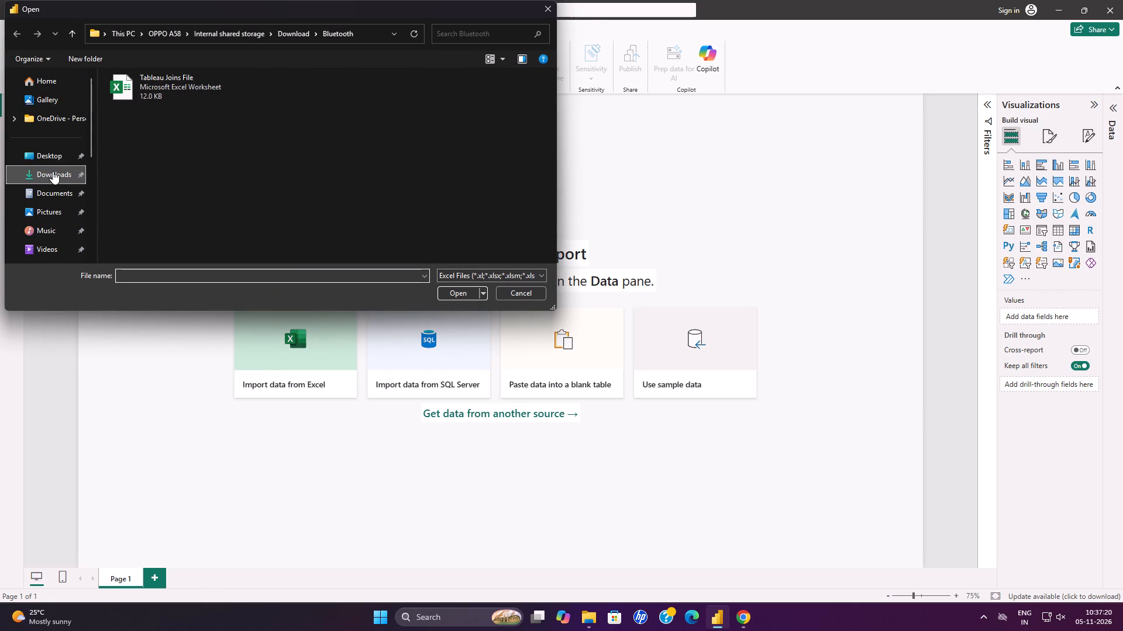
drag(539, 438, 538, 431)
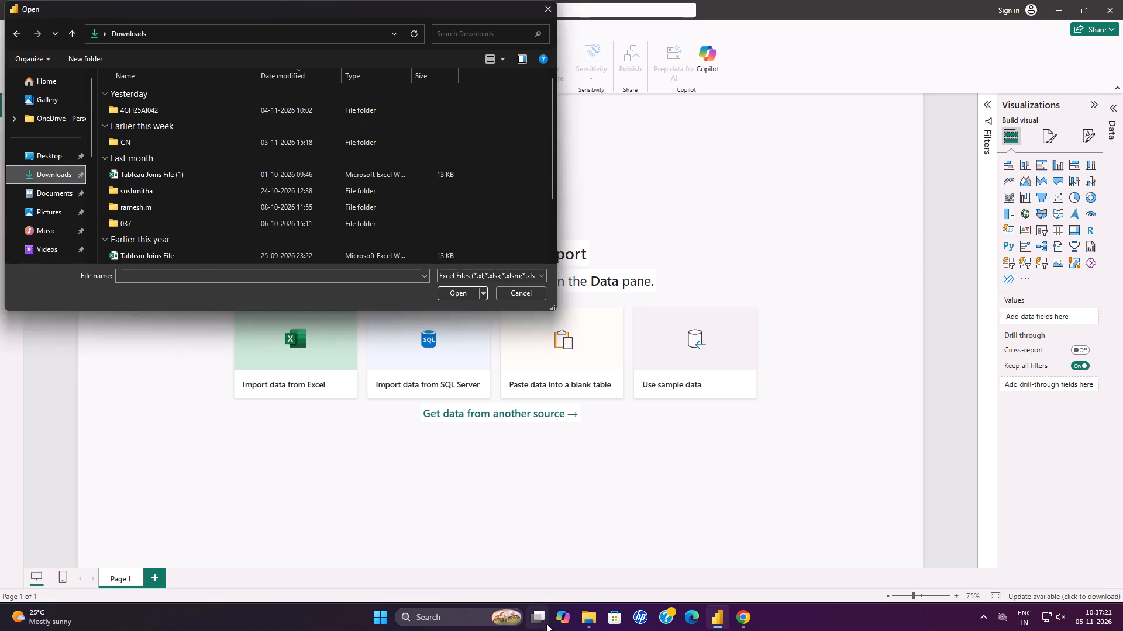
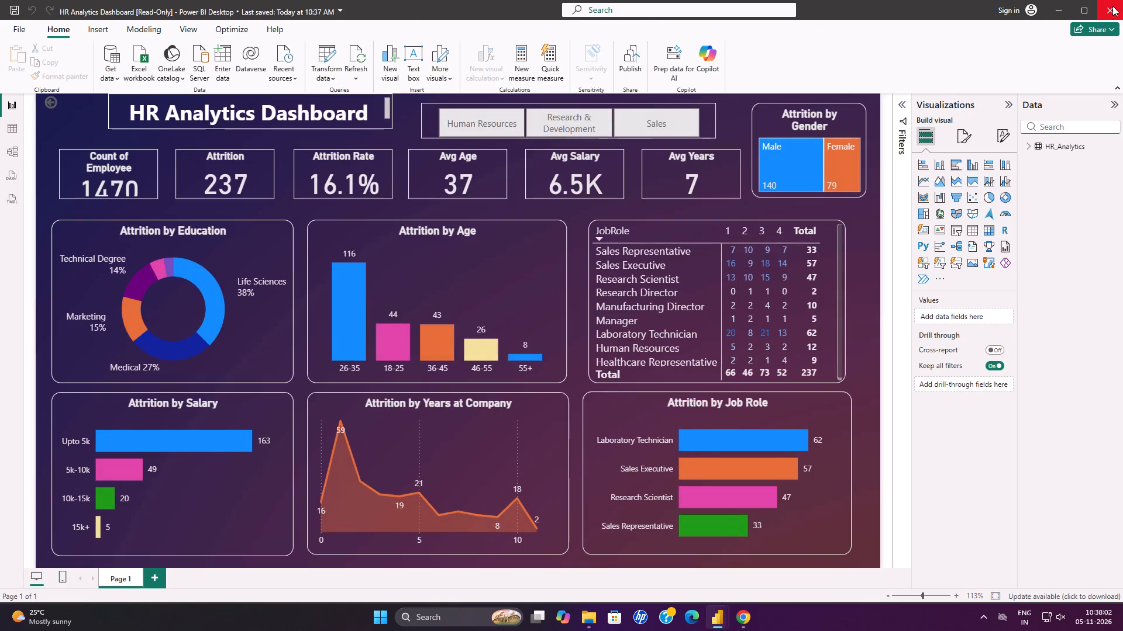
Inspect the HR_Analytics query of the HR Analytics Dashboard in Power Query Editor, and close the dashboard report.
click(330, 77)
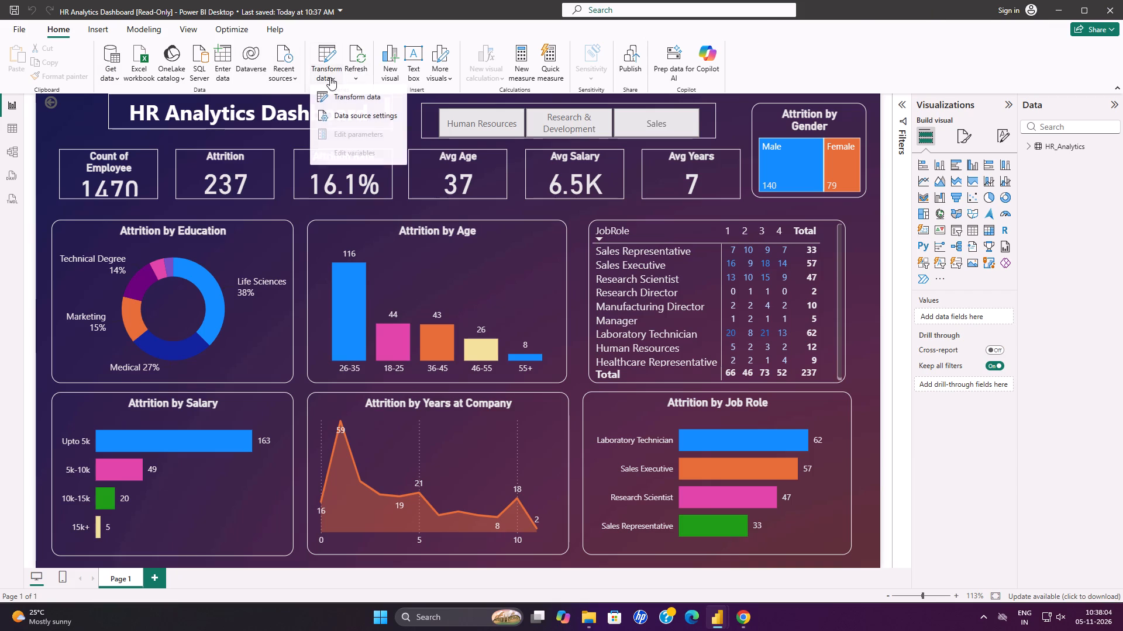
click(343, 99)
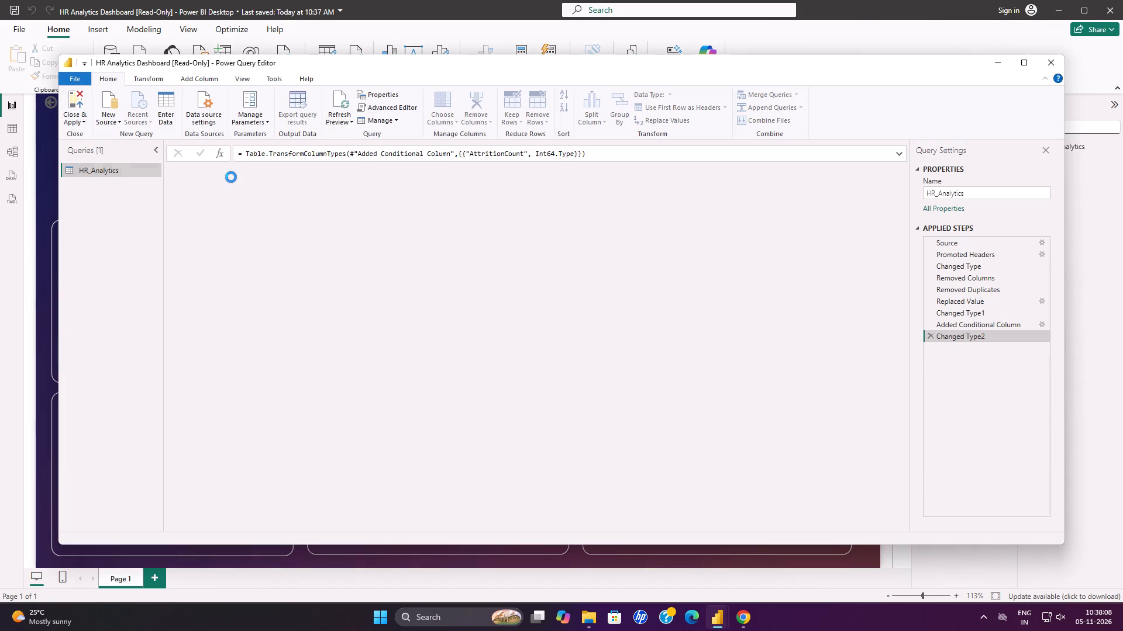
scroll(267, 200, down, 1)
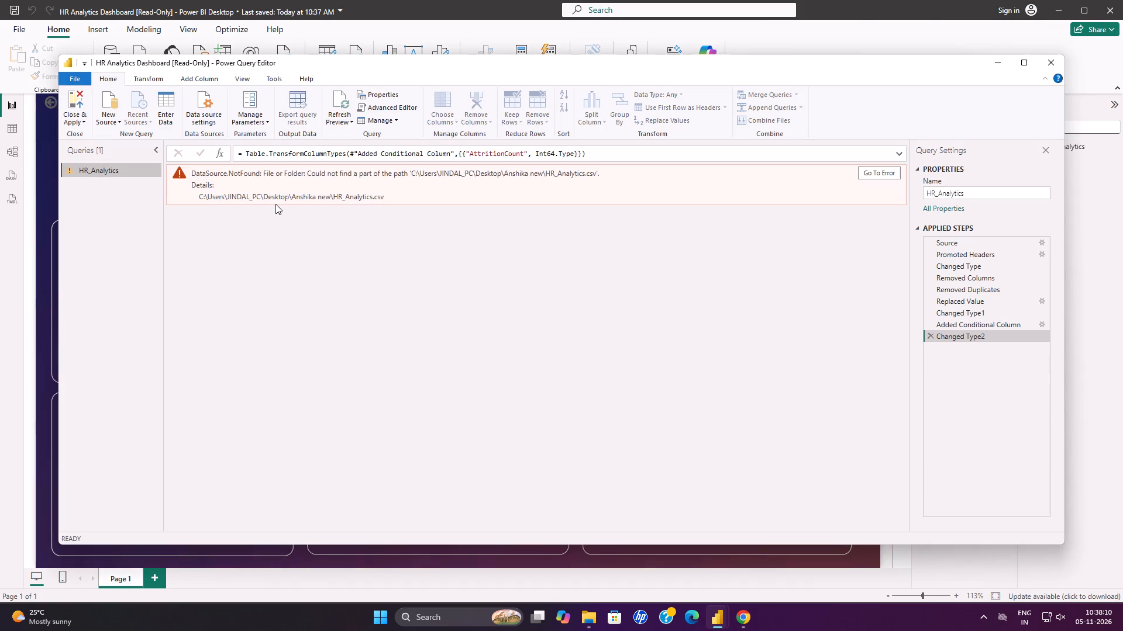
scroll(275, 204, down, 1)
click(267, 185)
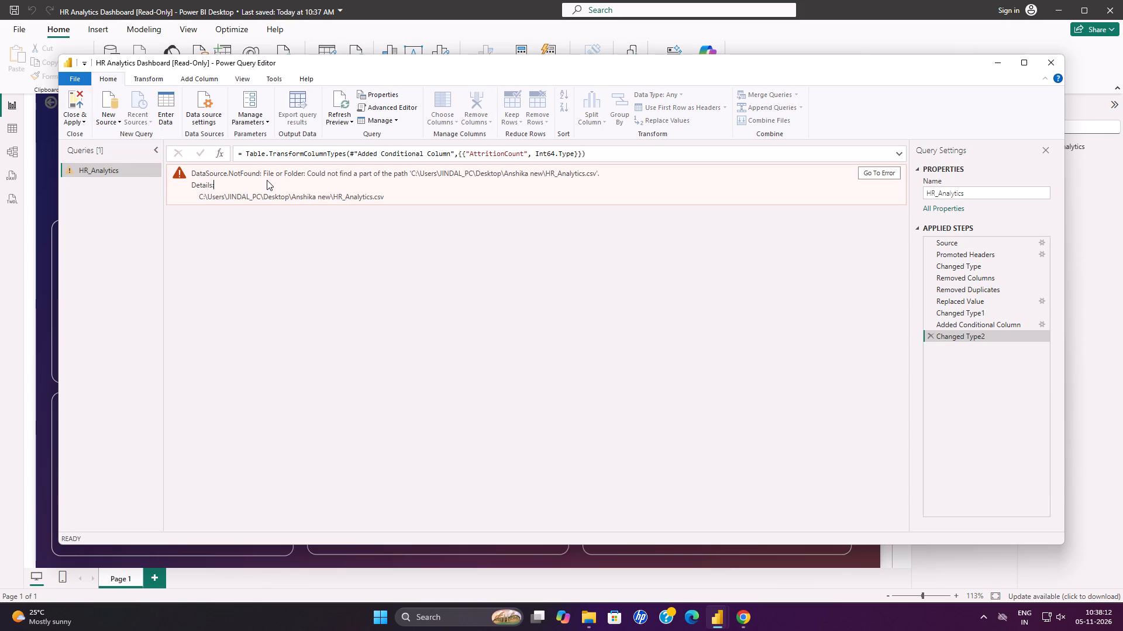
click(267, 180)
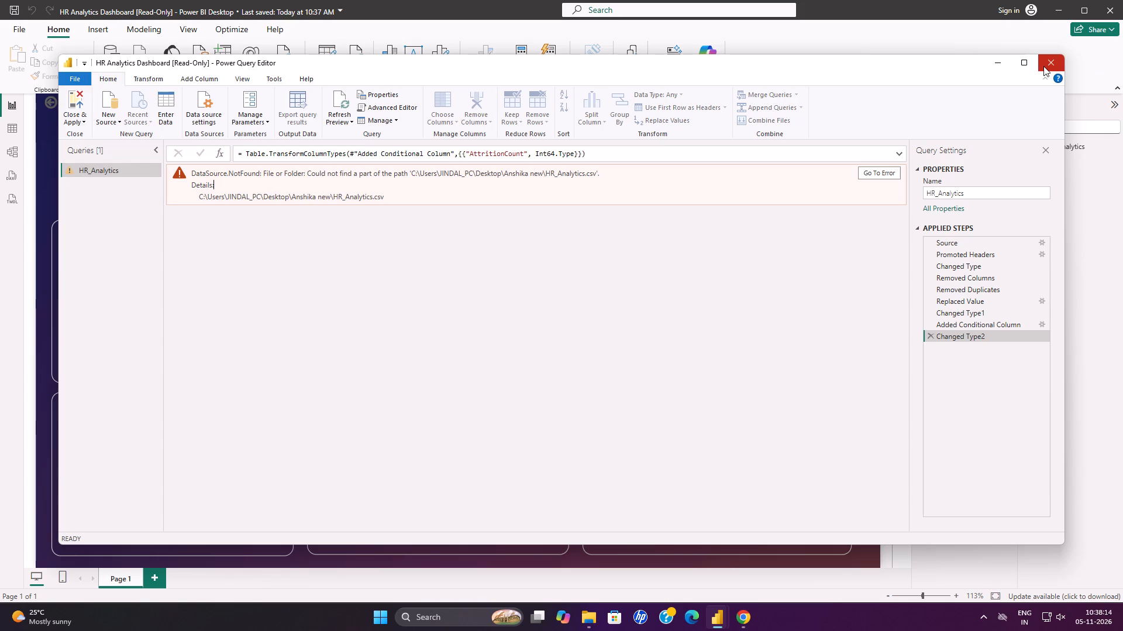
click(1044, 66)
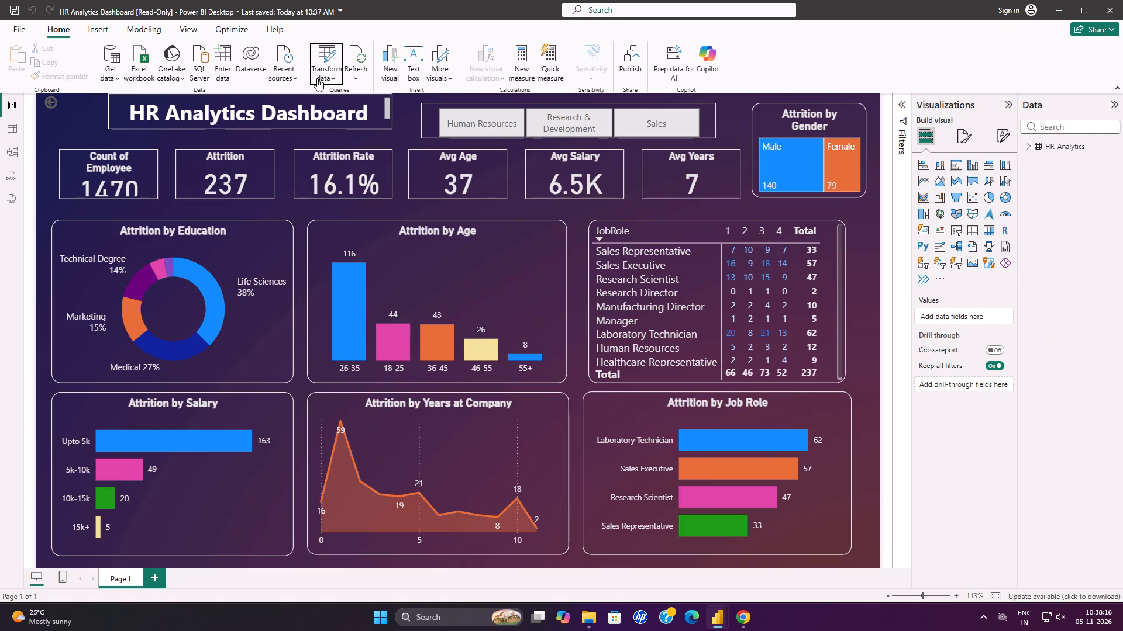
click(317, 78)
click(353, 99)
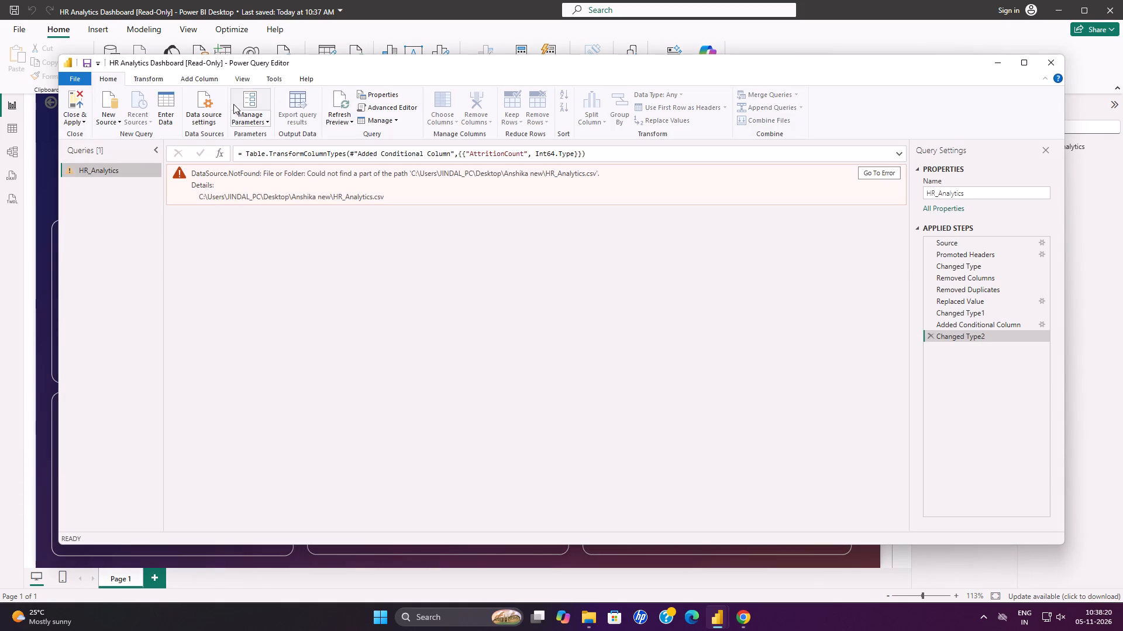
click(1046, 65)
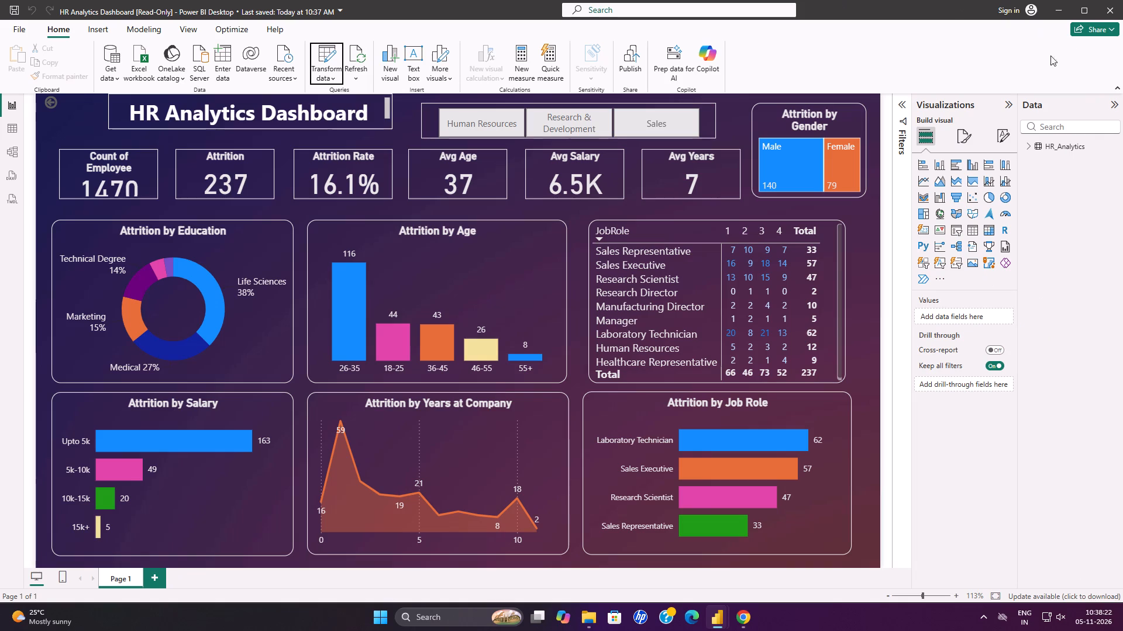
click(1101, 12)
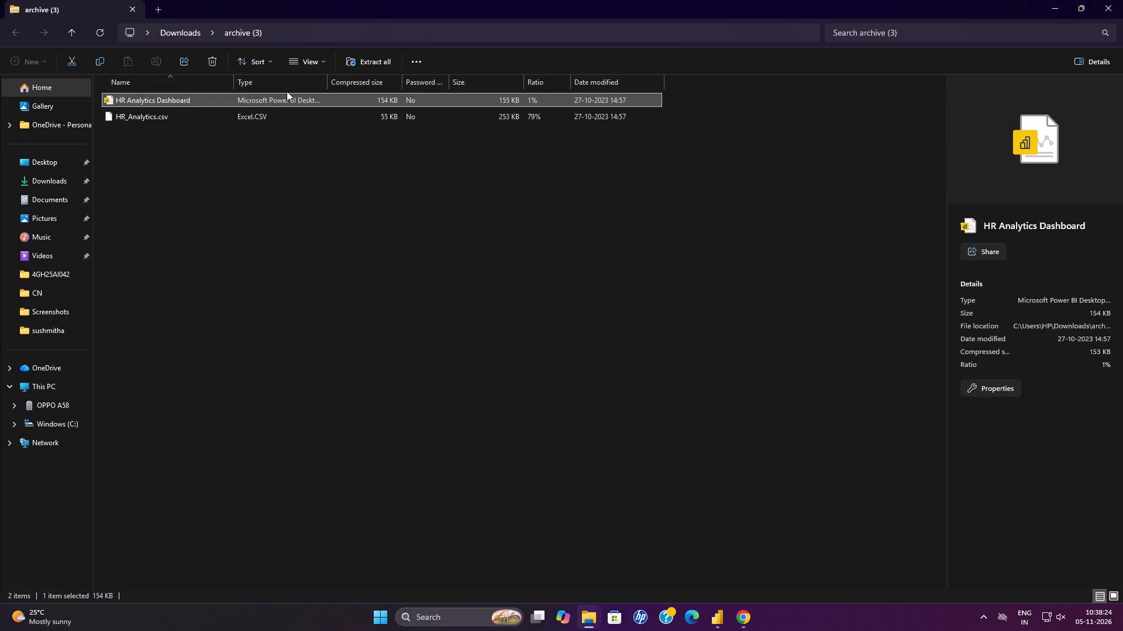
View HR_Analytics.csv from the archive (3) folder in Excel and close the workbook.
click(292, 113)
double_click(292, 112)
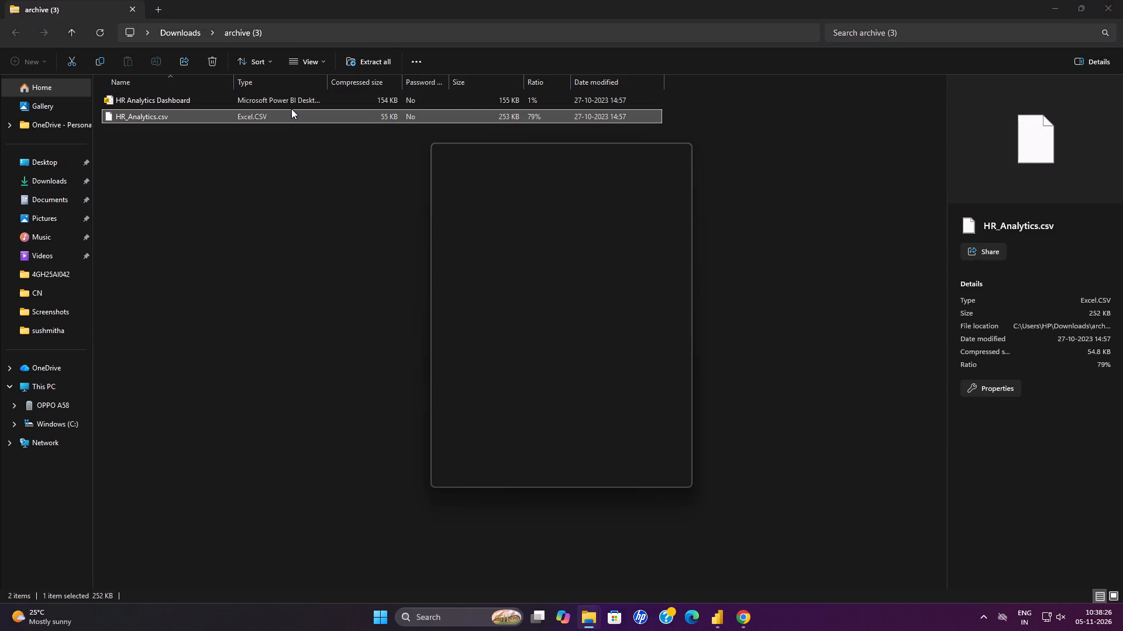
click(500, 224)
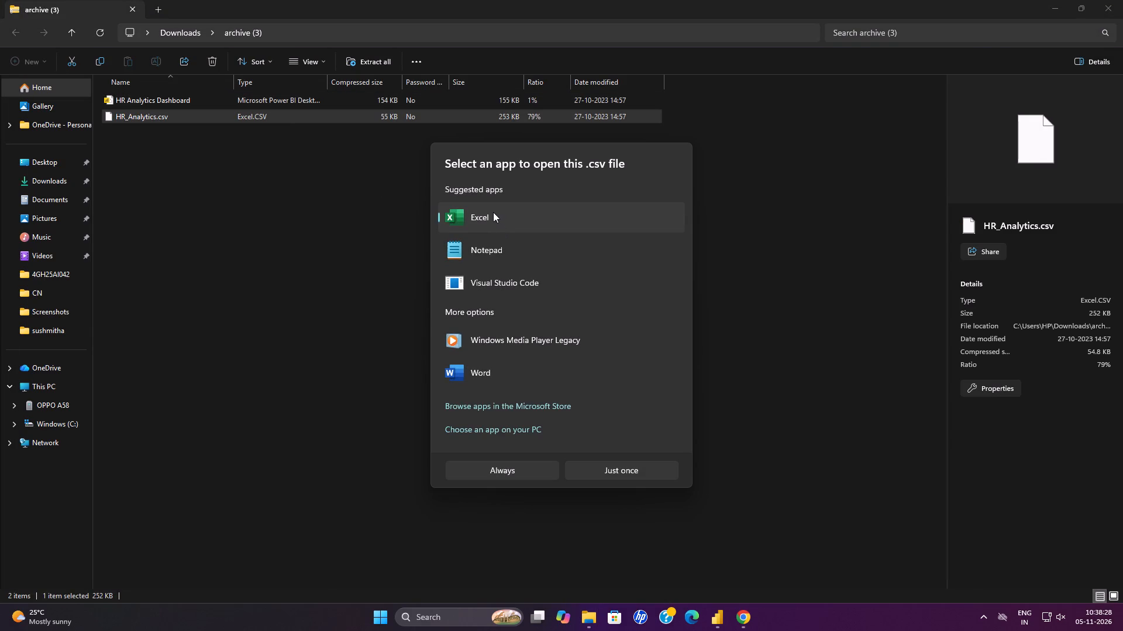
double_click(493, 212)
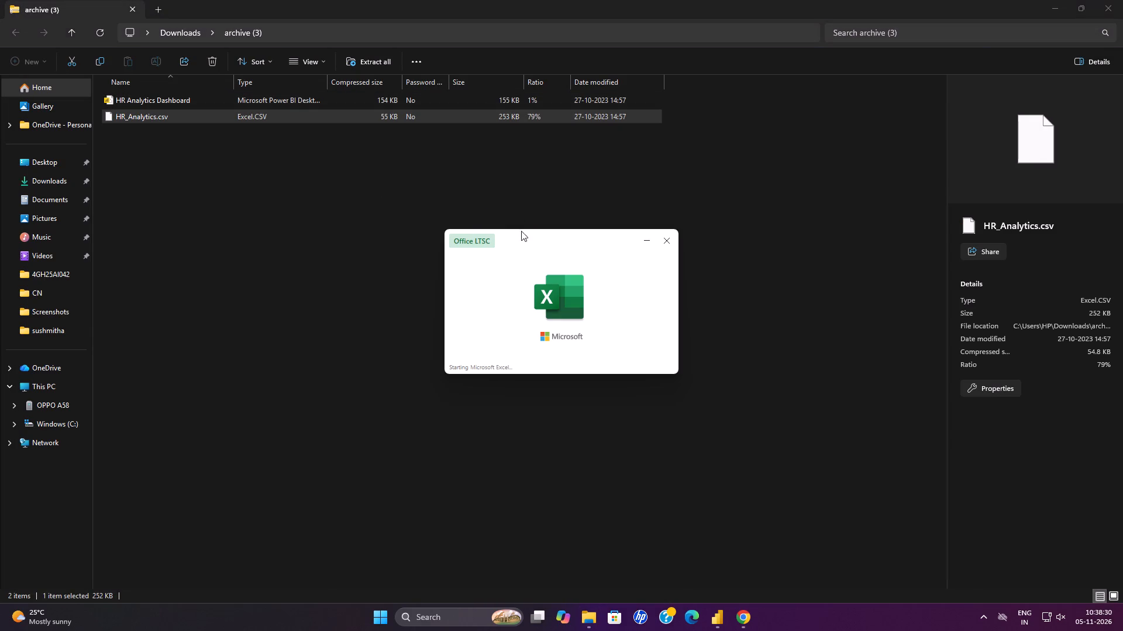
scroll(397, 226, down, 6)
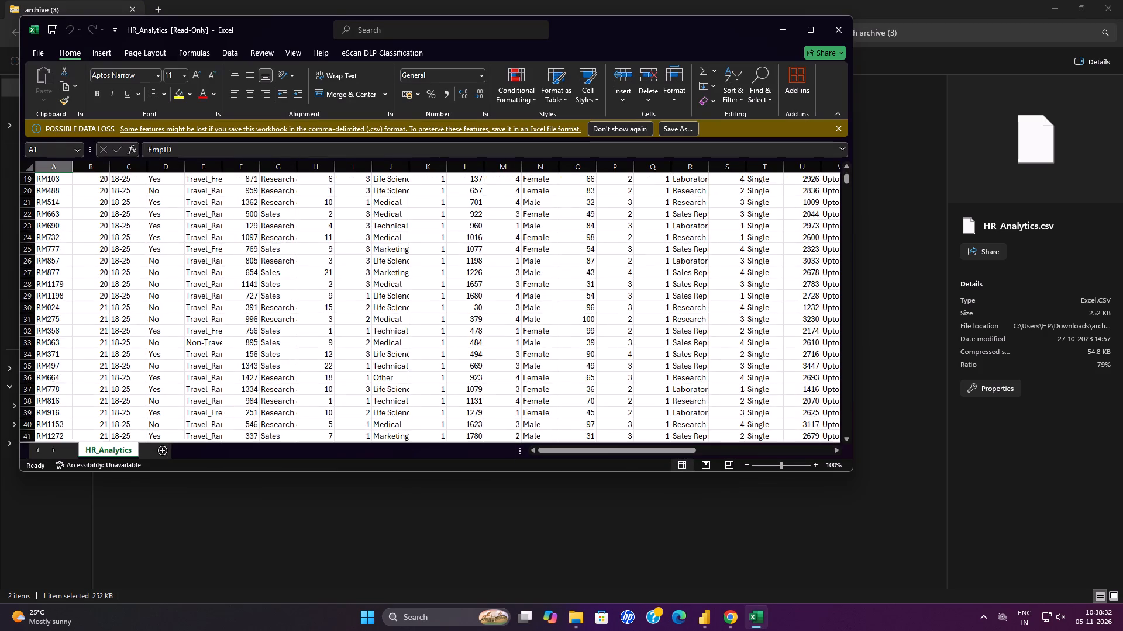
scroll(397, 226, up, 6)
click(832, 22)
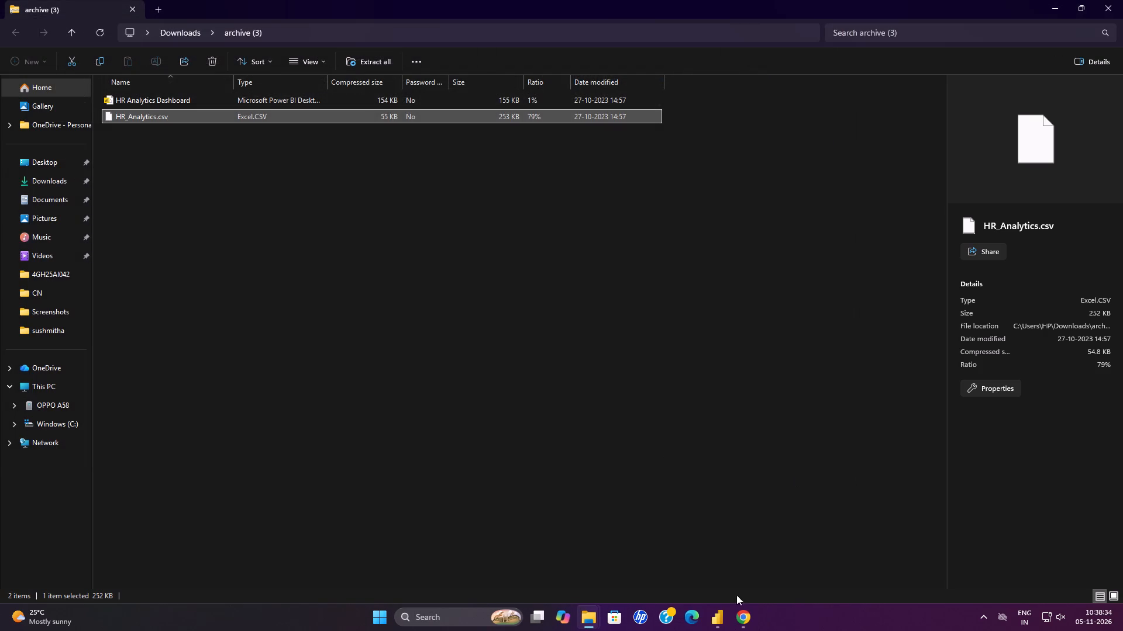
Switch to the blank Power BI report and cancel the pending Excel workbook file selection.
click(714, 623)
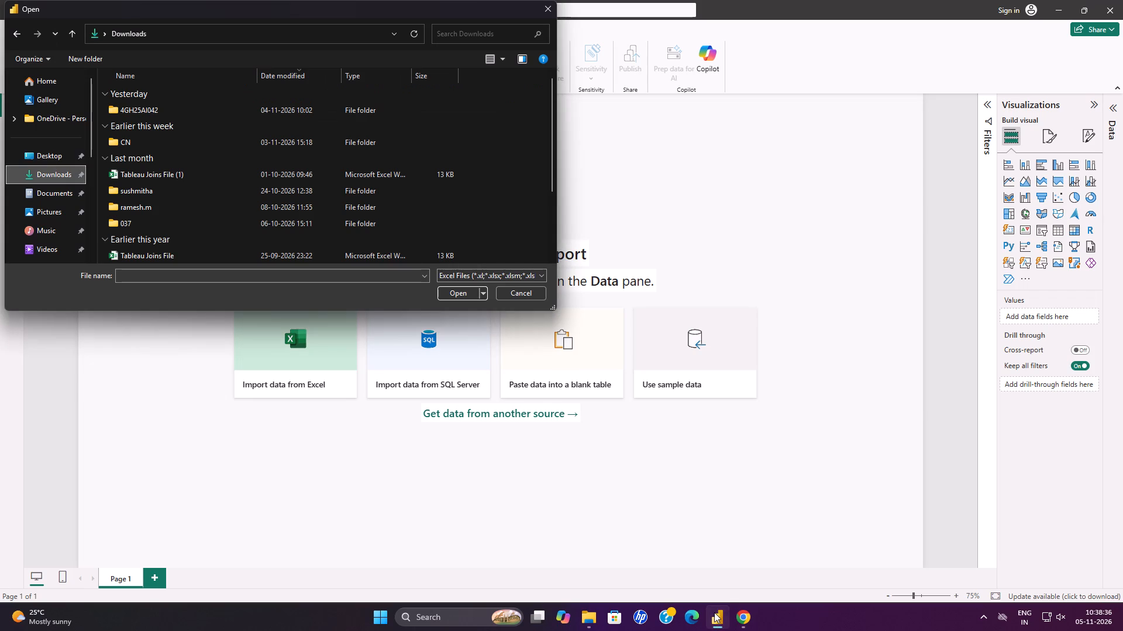
click(551, 13)
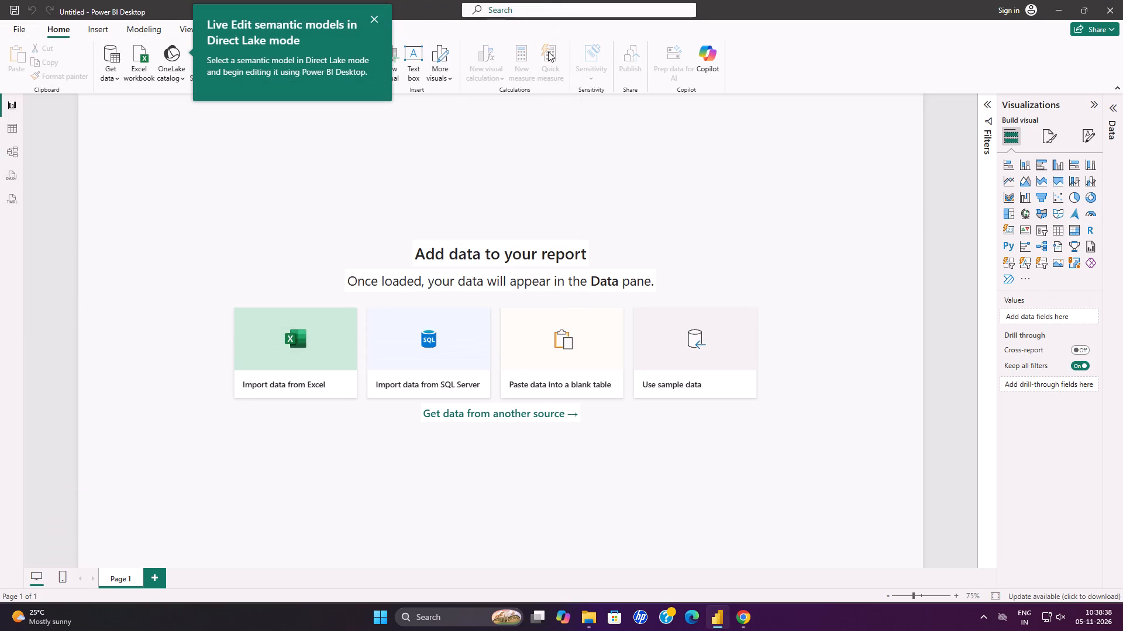
Switch to the archive folder in File Explorer, copy HR_Analytics.csv into Downloads, and open the Downloads folder.
drag(630, 514, 504, 625)
click(594, 620)
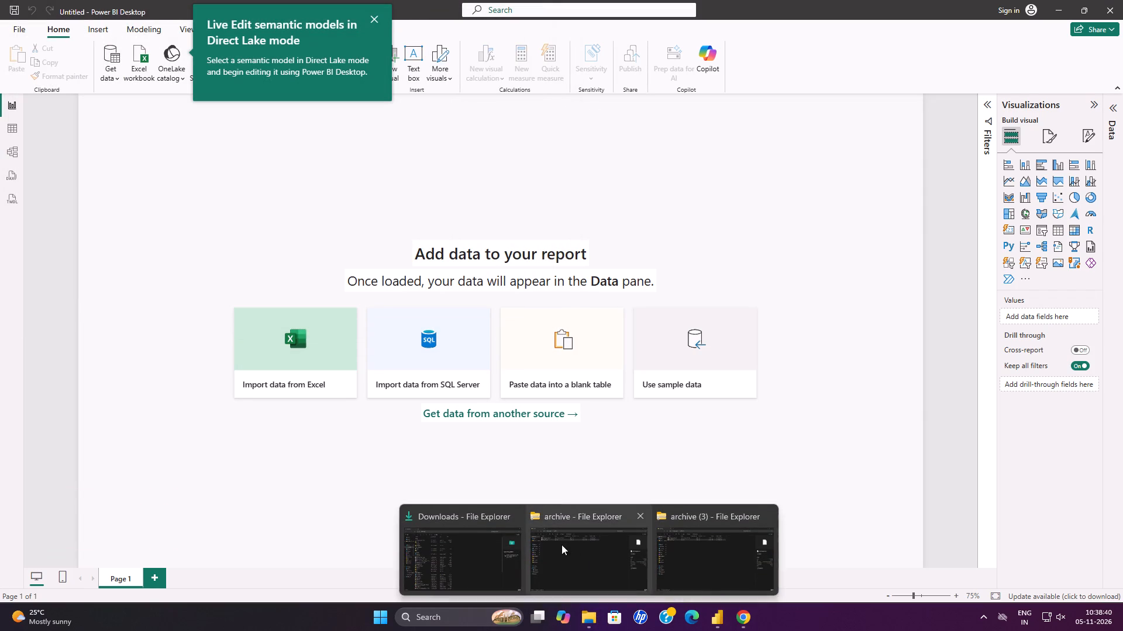
click(547, 552)
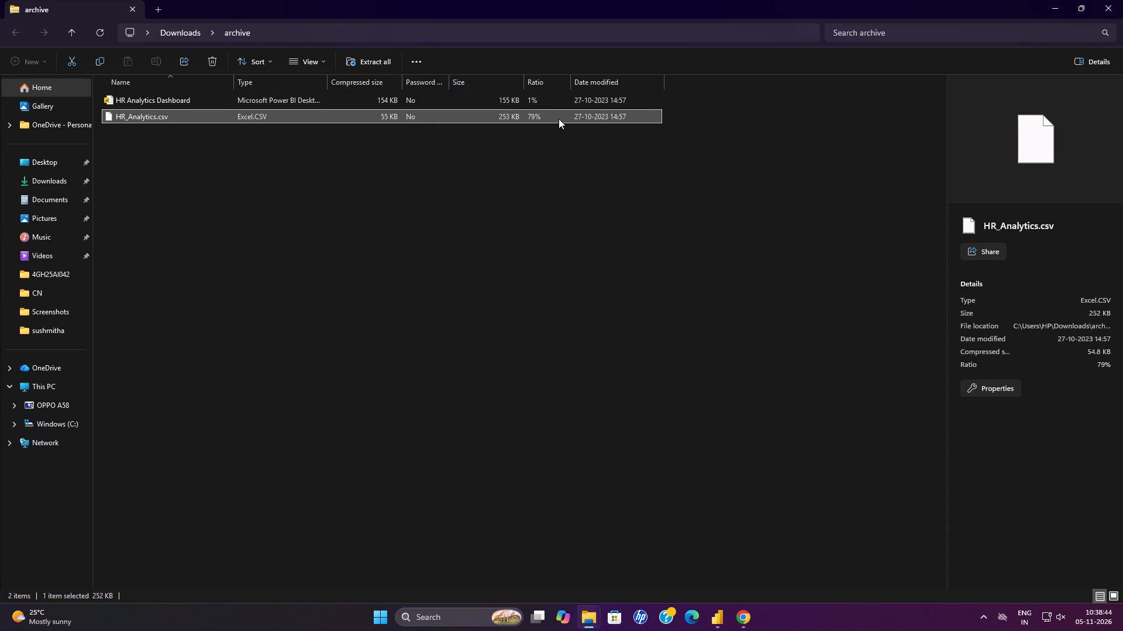
drag(559, 119, 53, 210)
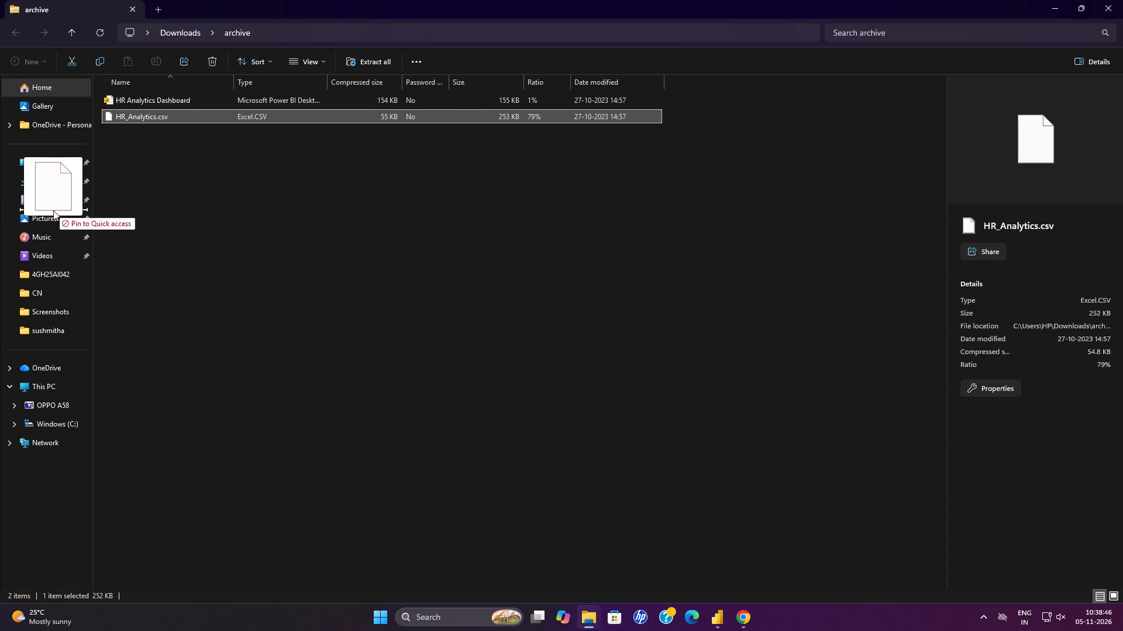
drag(53, 210, 54, 185)
click(58, 183)
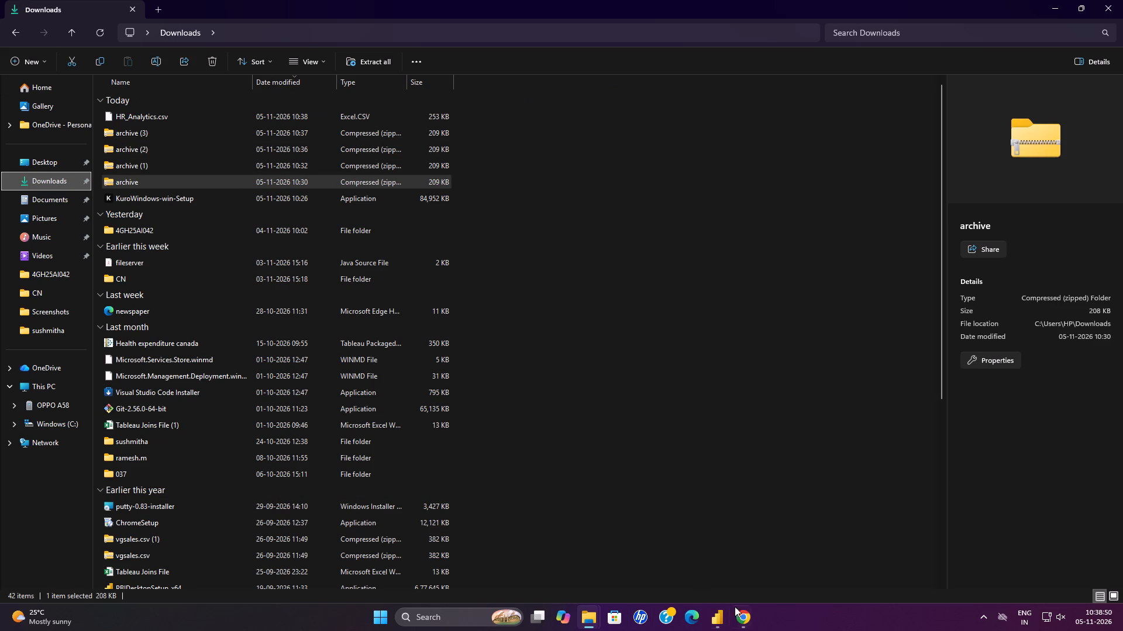
Start an Excel workbook import in the blank Power BI report and look through the Downloads folder for the HR data file.
click(711, 614)
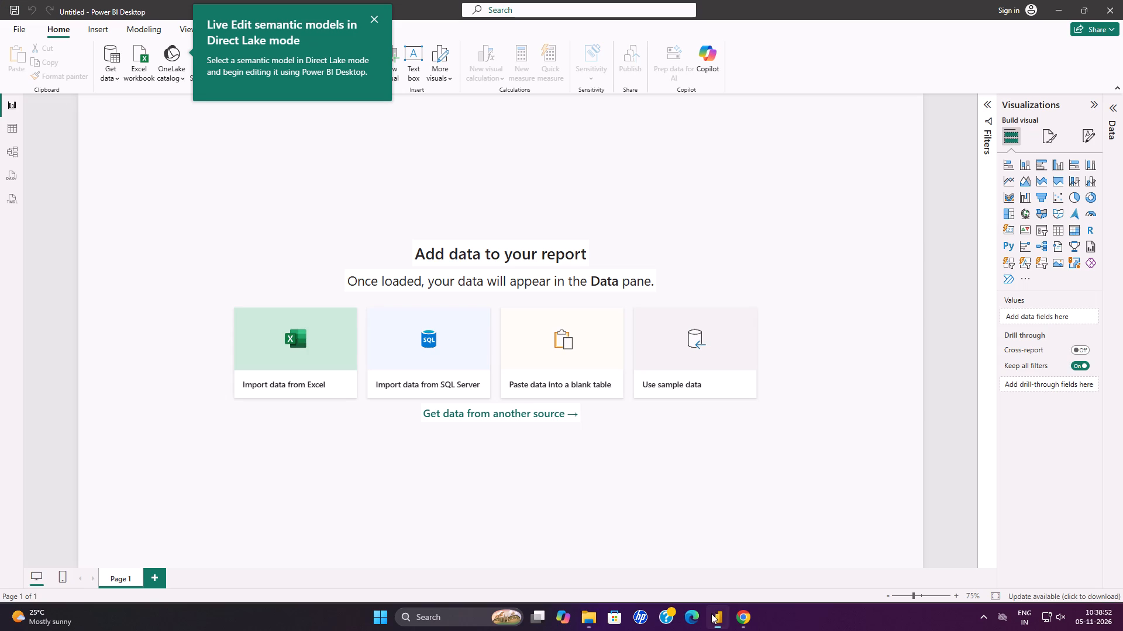
click(112, 62)
double_click(580, 175)
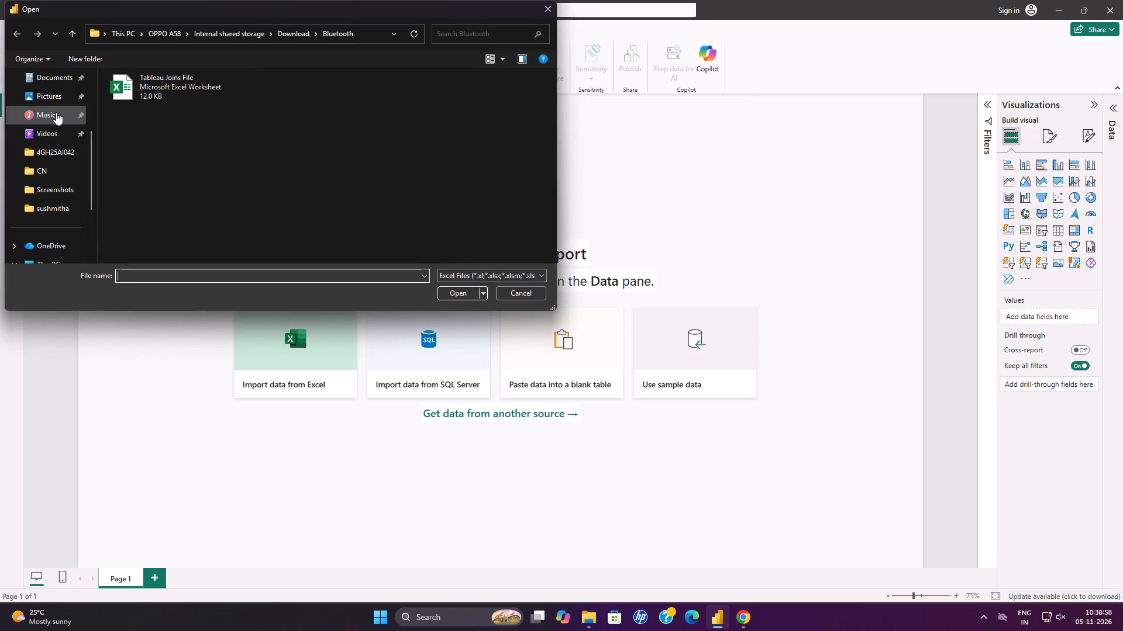
scroll(68, 108, down, 1)
scroll(68, 108, up, 2)
click(64, 121)
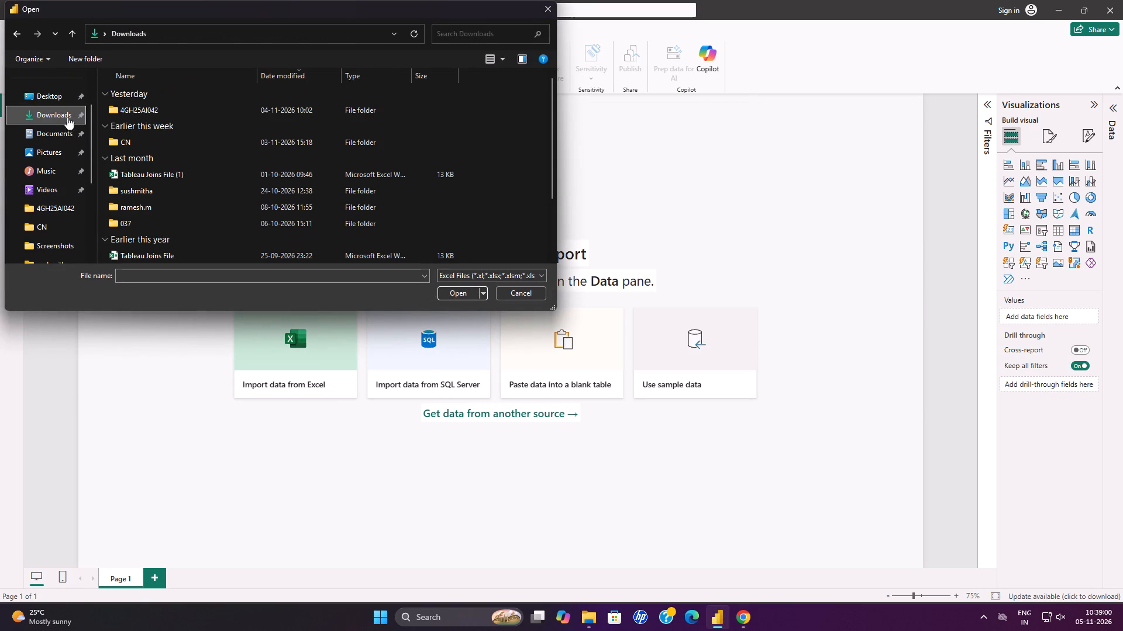
scroll(146, 117, up, 2)
scroll(146, 117, down, 1)
scroll(162, 114, up, 3)
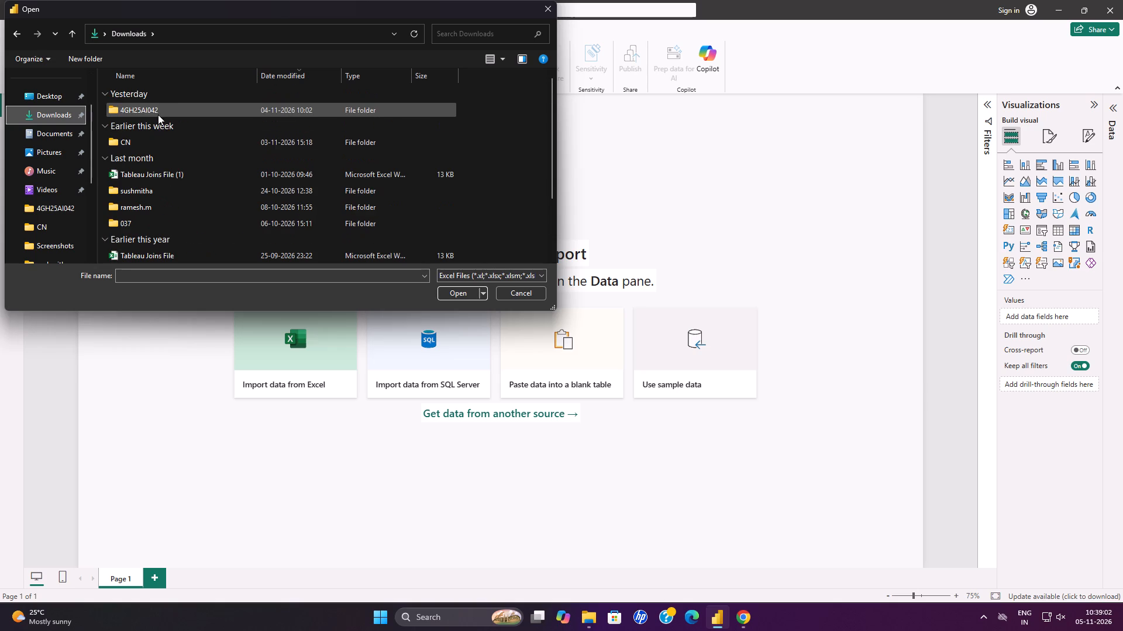
scroll(158, 115, up, 3)
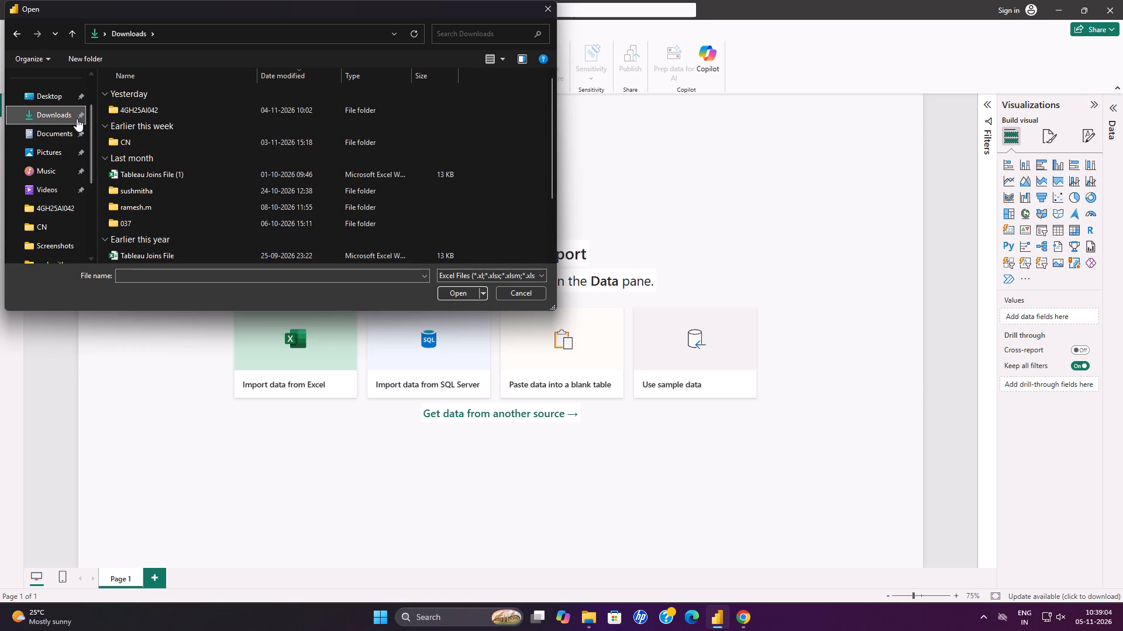
click(77, 119)
scroll(109, 113, up, 1)
scroll(120, 126, down, 9)
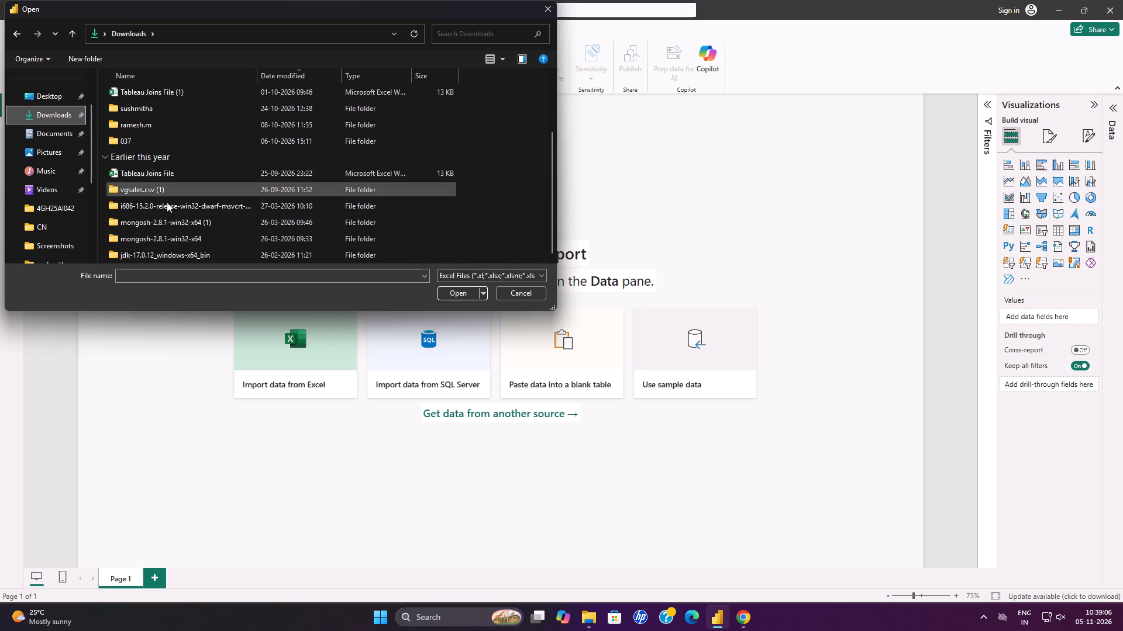
scroll(163, 197, up, 10)
click(501, 57)
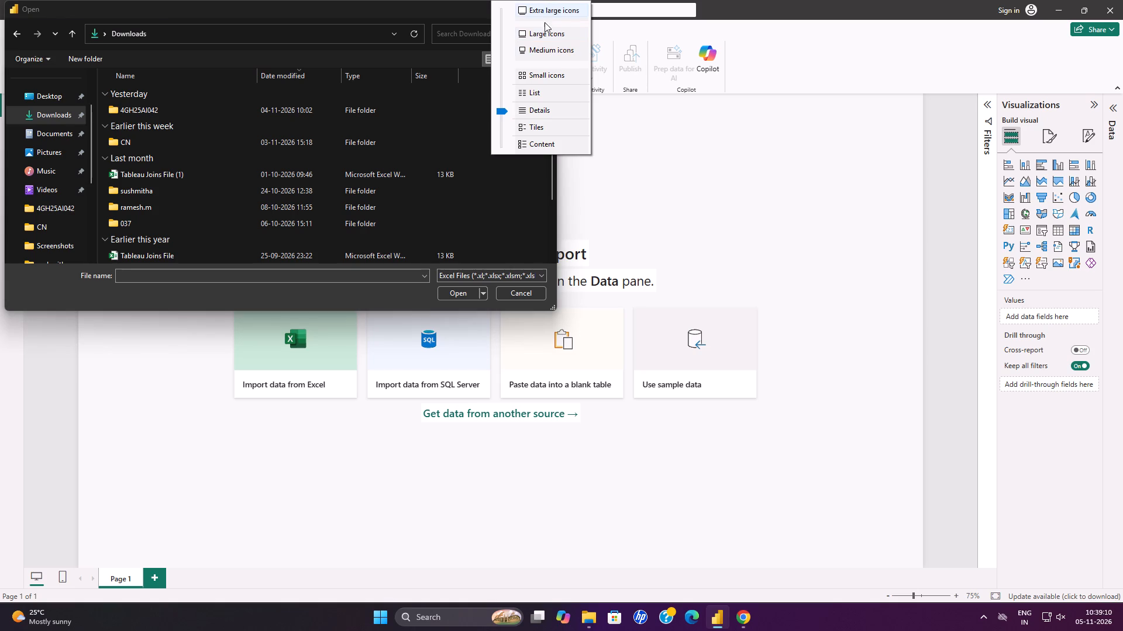
click(525, 160)
Check the Documents folder for the HR data file in the Excel workbook import.
click(53, 133)
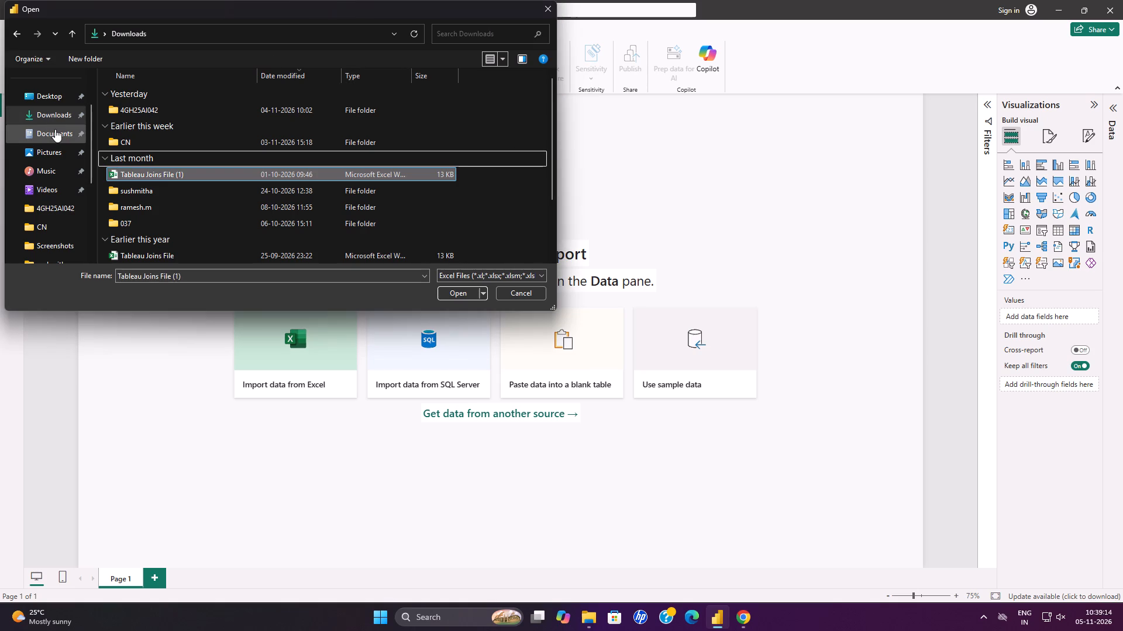
double_click(55, 129)
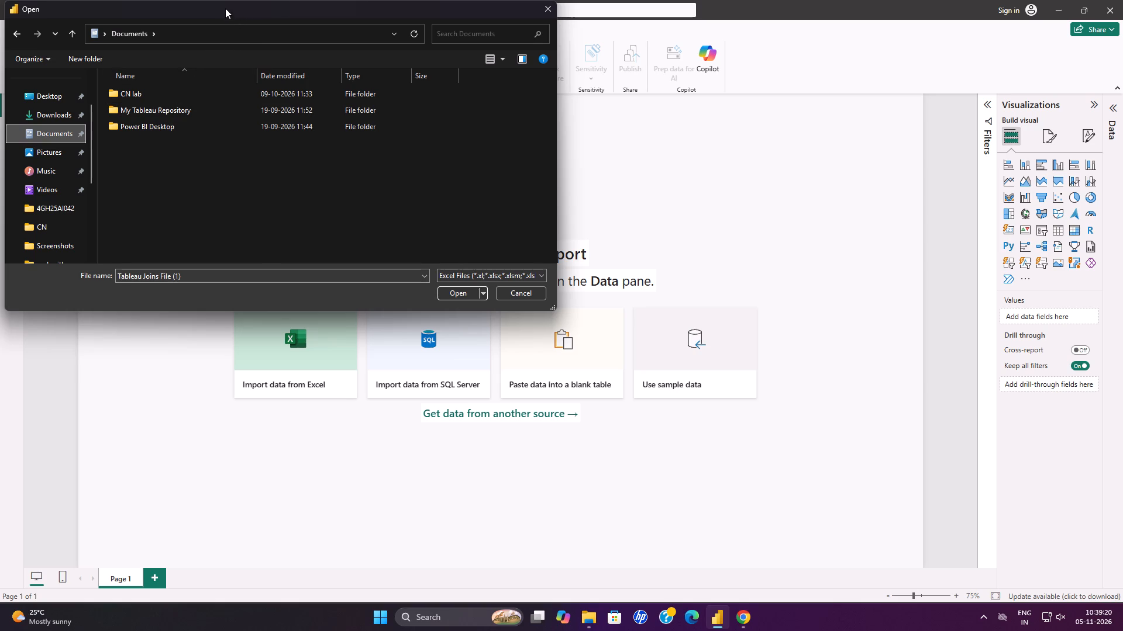
Browse the connected OPPO A58's internal shared storage to Download > Bluetooth to look for the HR data file.
scroll(67, 180, down, 2)
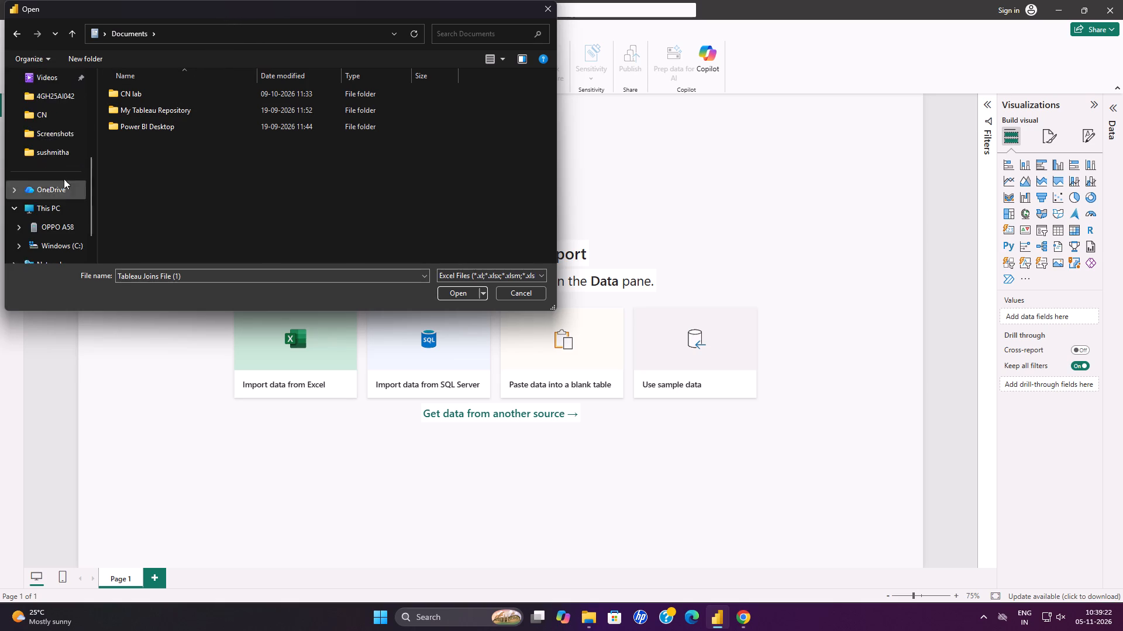
scroll(63, 178, up, 5)
scroll(59, 178, down, 4)
click(54, 197)
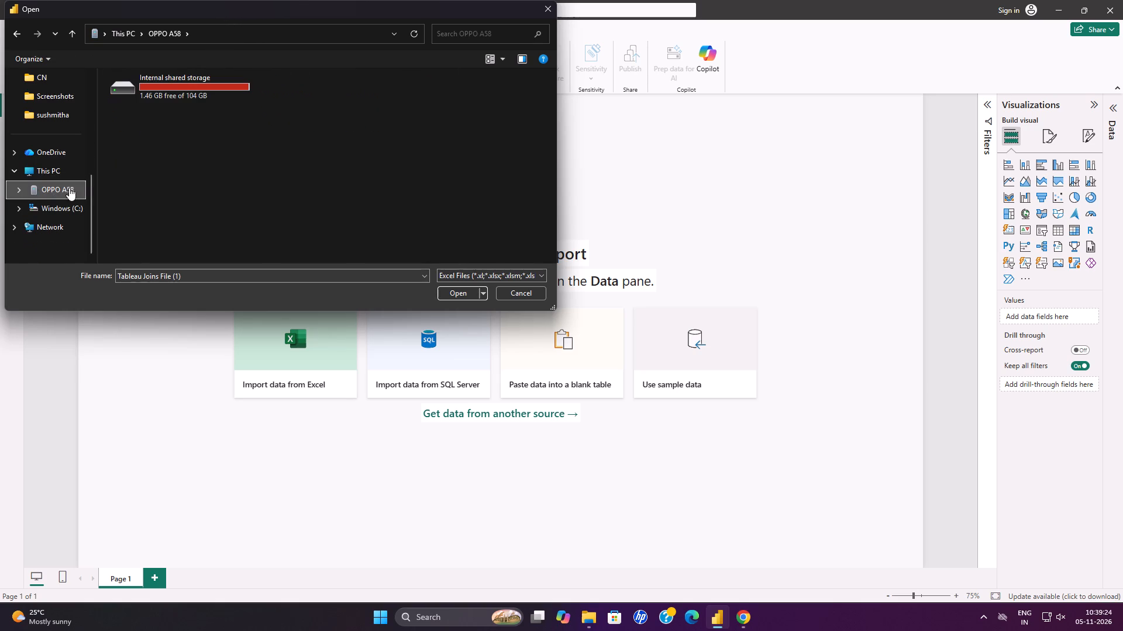
double_click(169, 88)
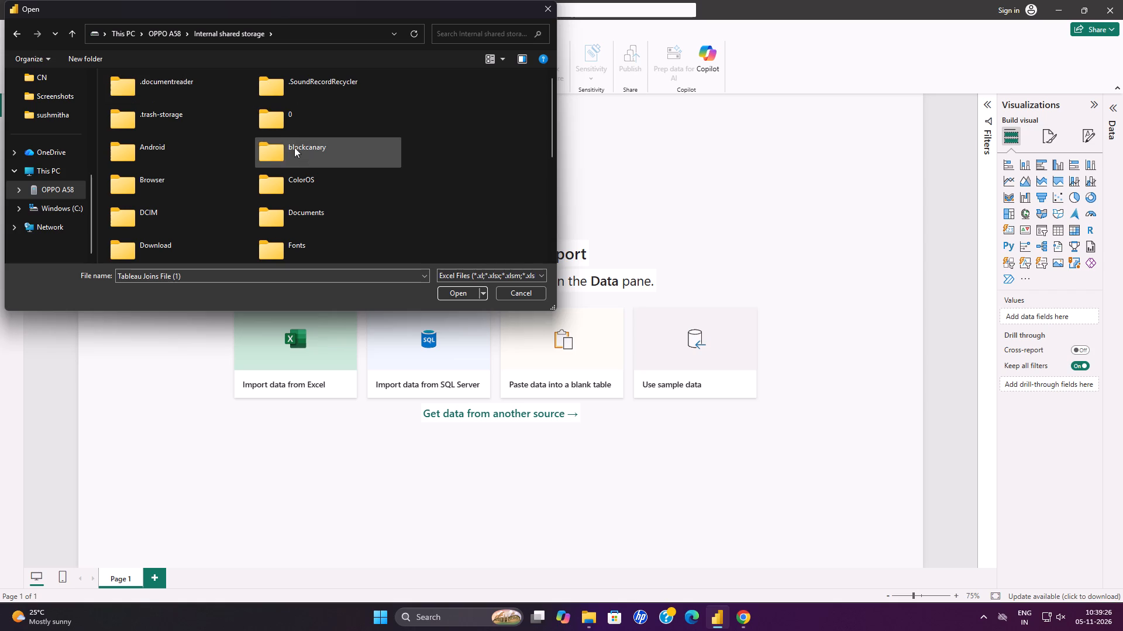
double_click(177, 244)
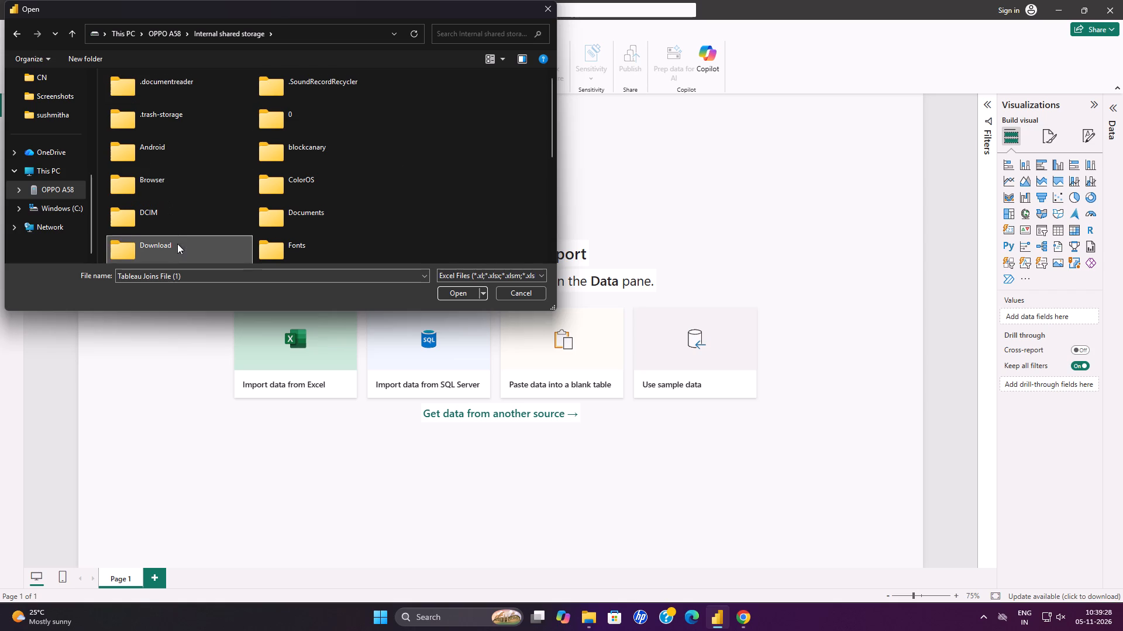
double_click(301, 95)
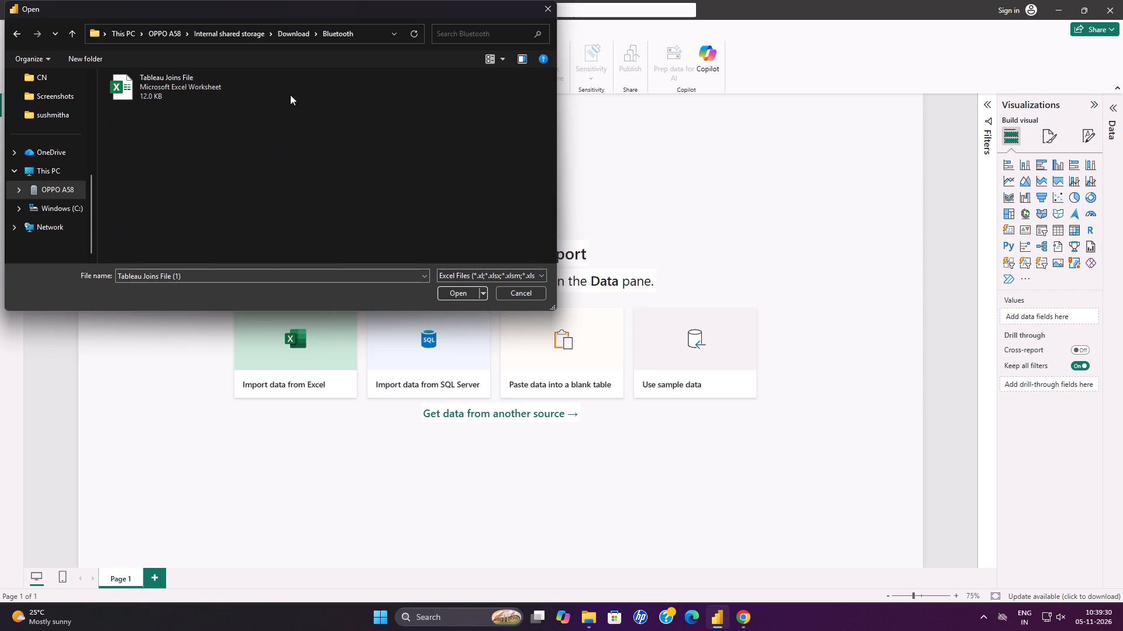
Look through the OPPO A58's internal shared storage for the HR data file and close the Excel workbook import.
click(71, 192)
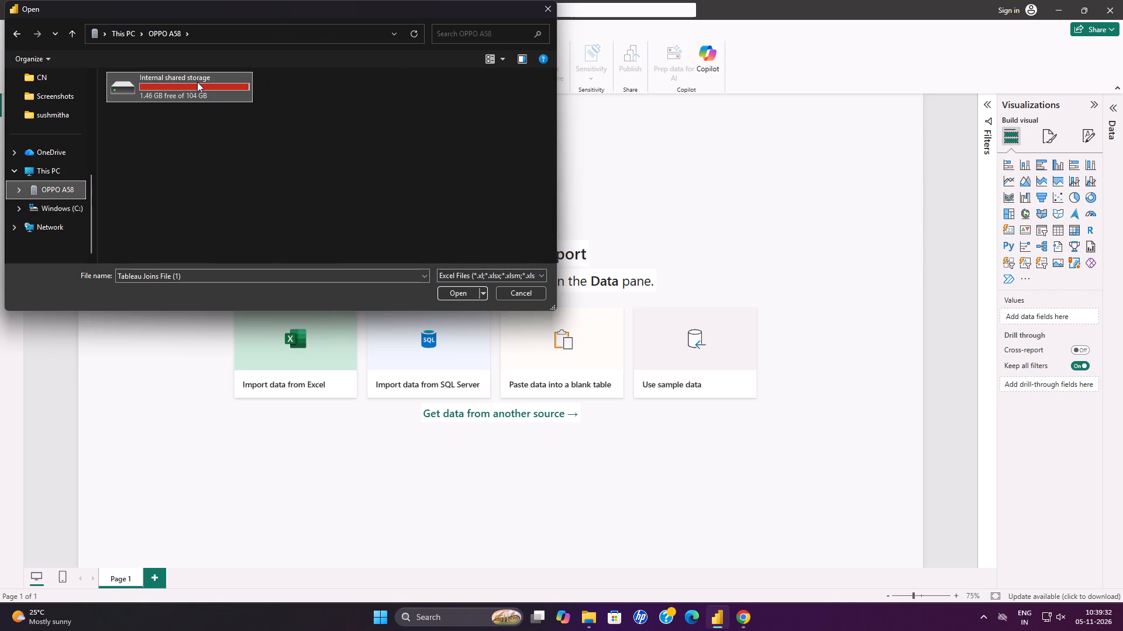
double_click(197, 82)
scroll(194, 133, down, 7)
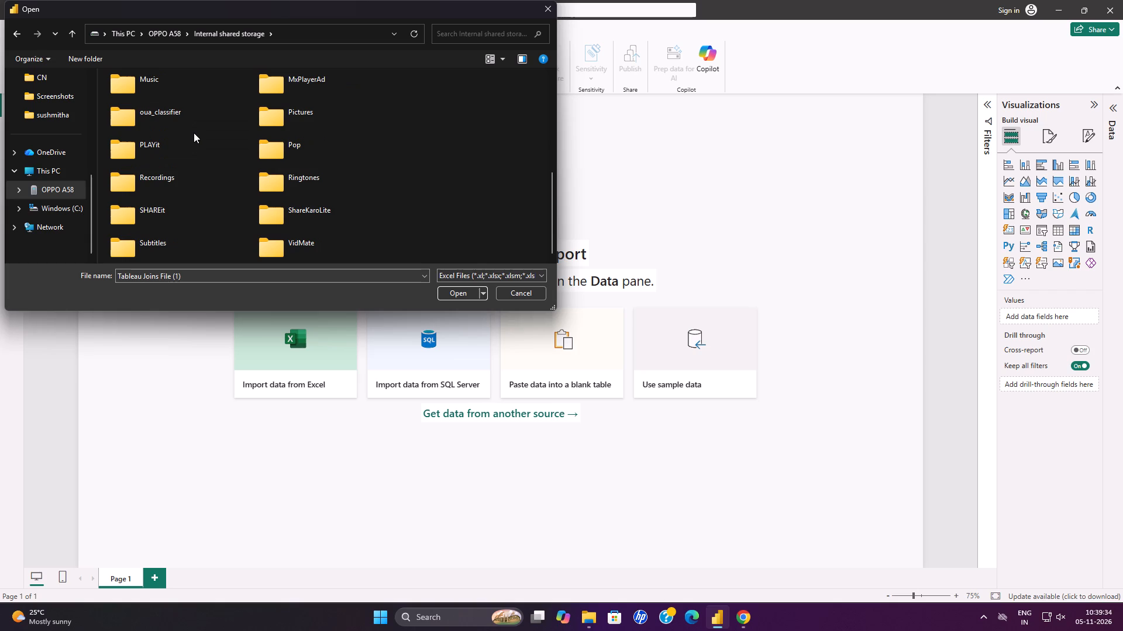
scroll(194, 133, up, 6)
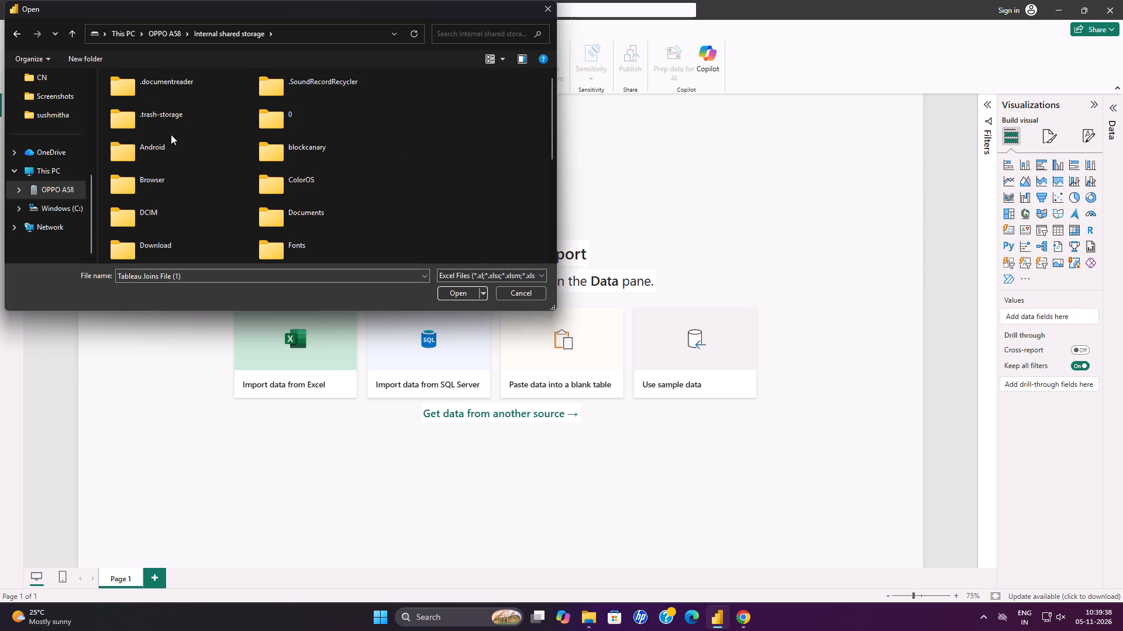
click(544, 8)
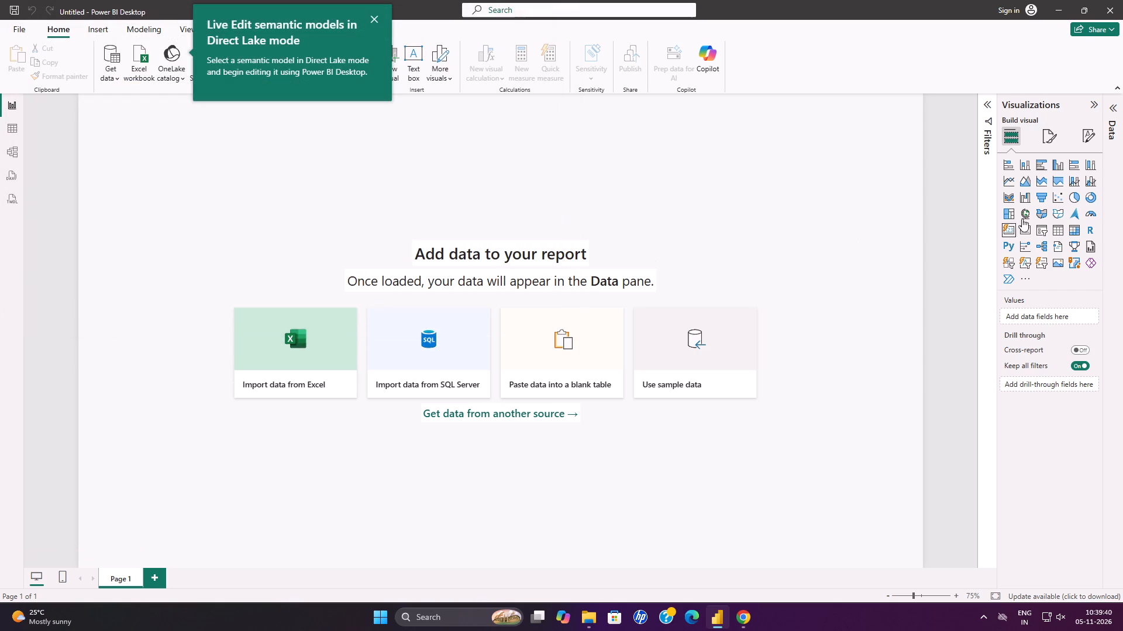
Switch to File Explorer and open HR_Analytics.csv from the Downloads folder in Excel.
click(717, 616)
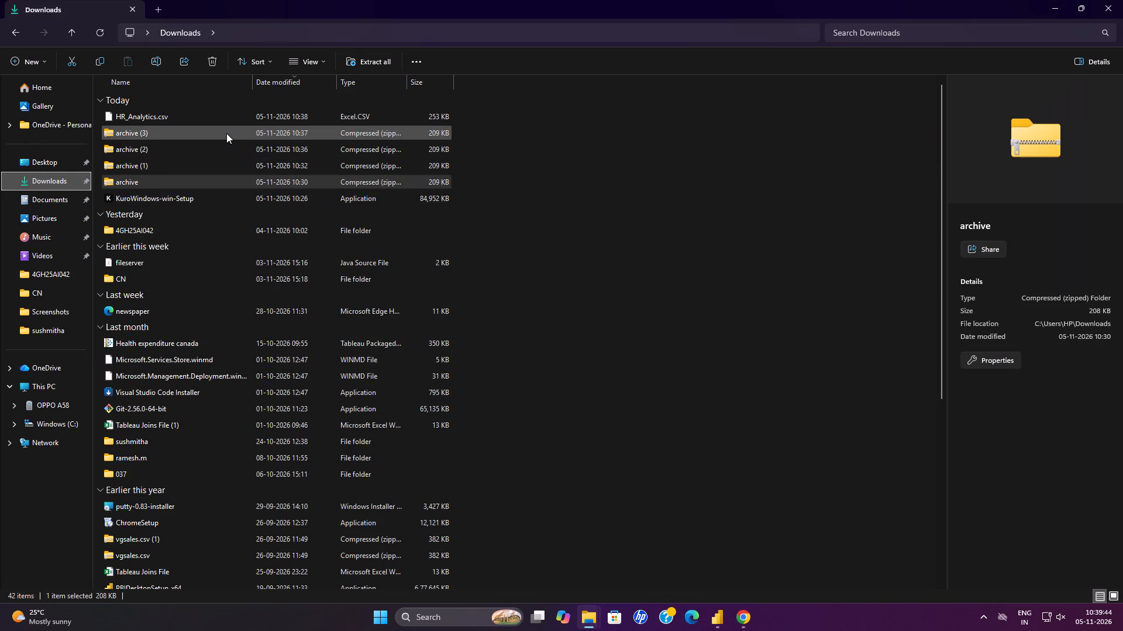
click(237, 121)
drag(237, 120, 336, 204)
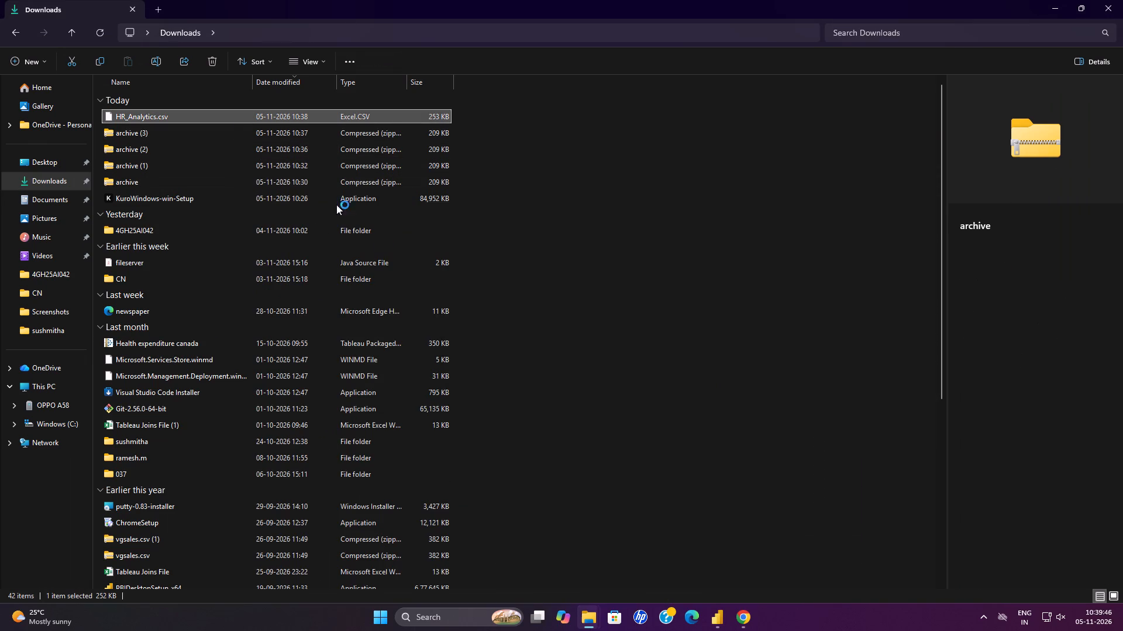
drag(336, 204, 379, 251)
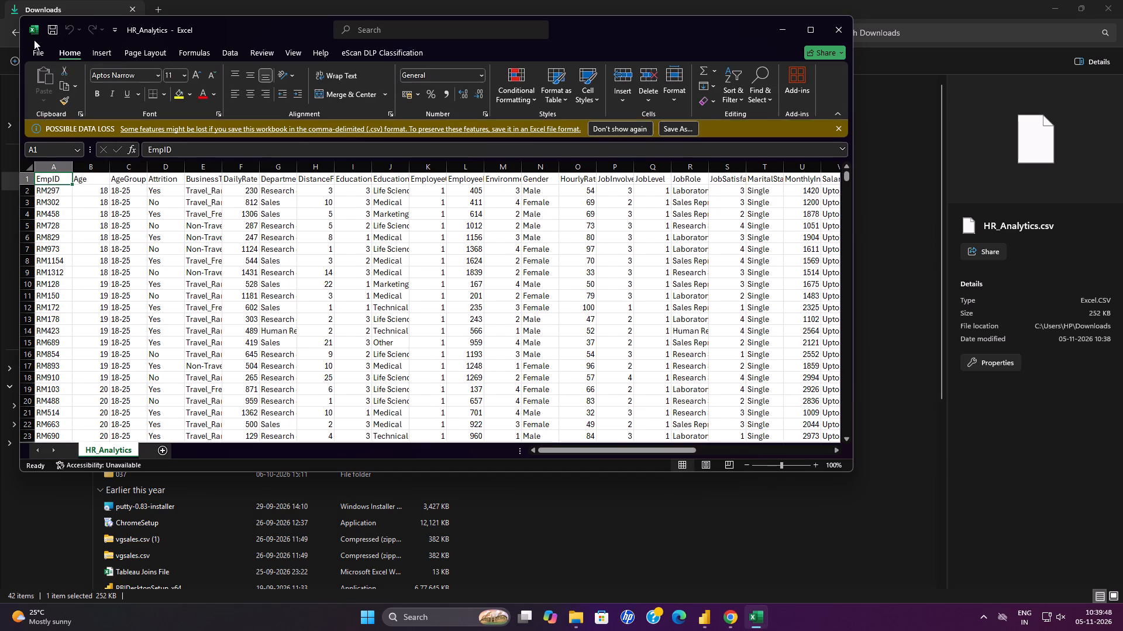
Save the HR_Analytics file in Excel under its existing name and format.
click(34, 54)
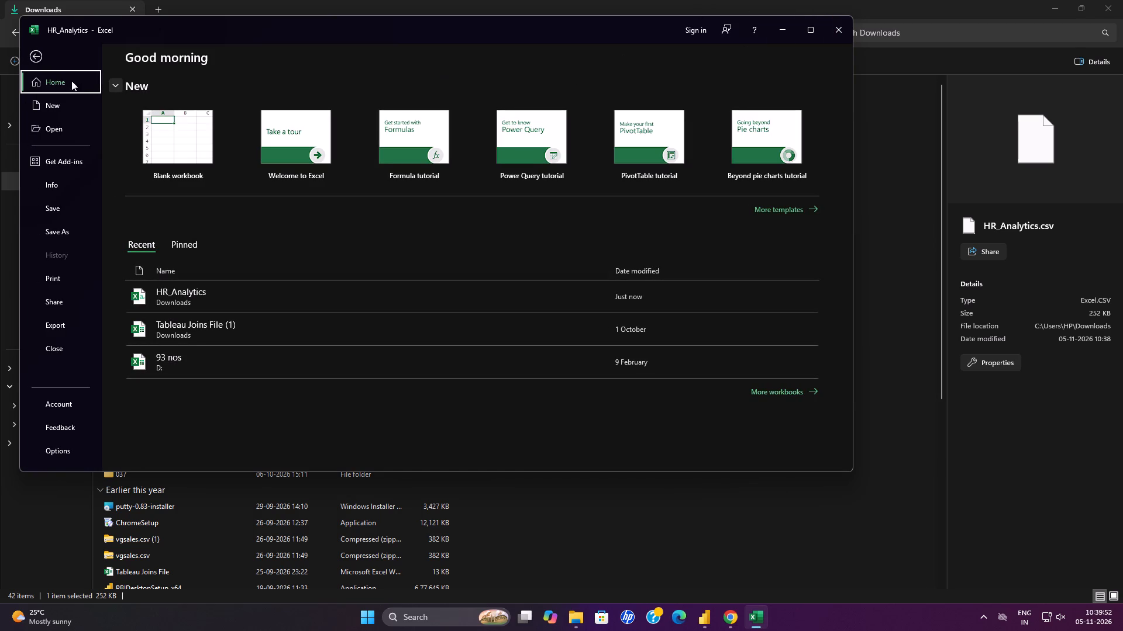
click(37, 54)
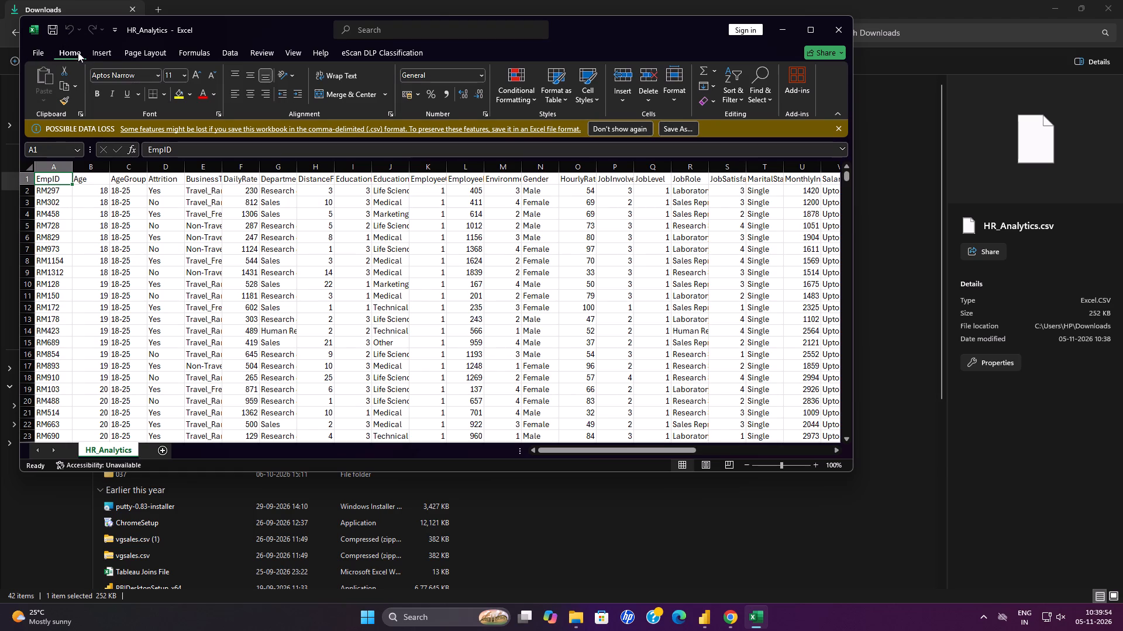
key(ctrl+s)
click(37, 50)
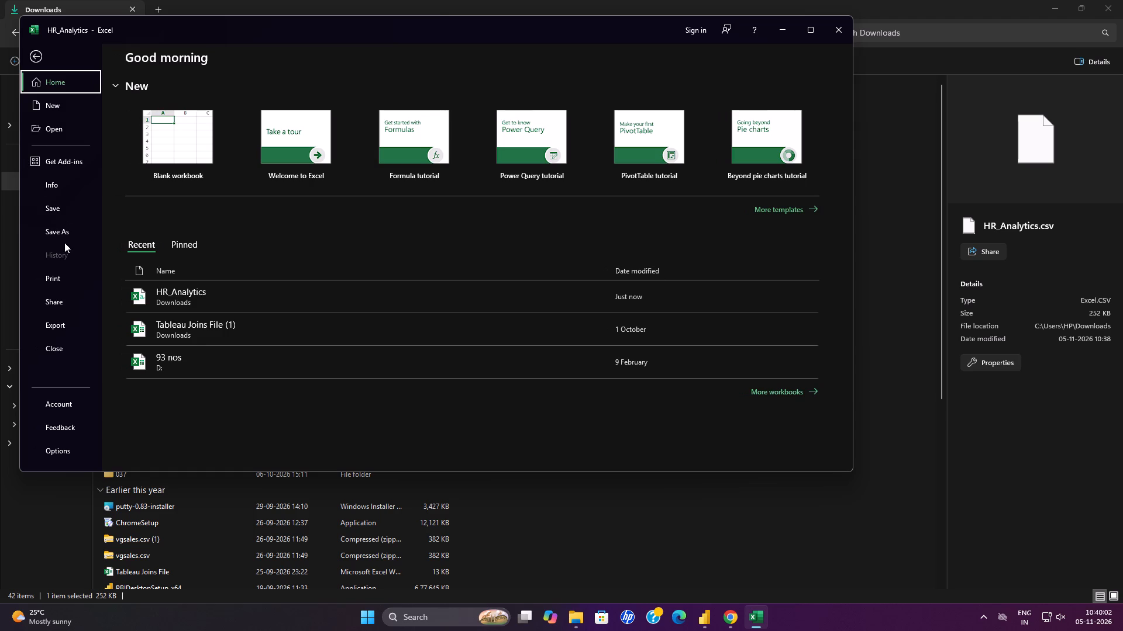
click(54, 212)
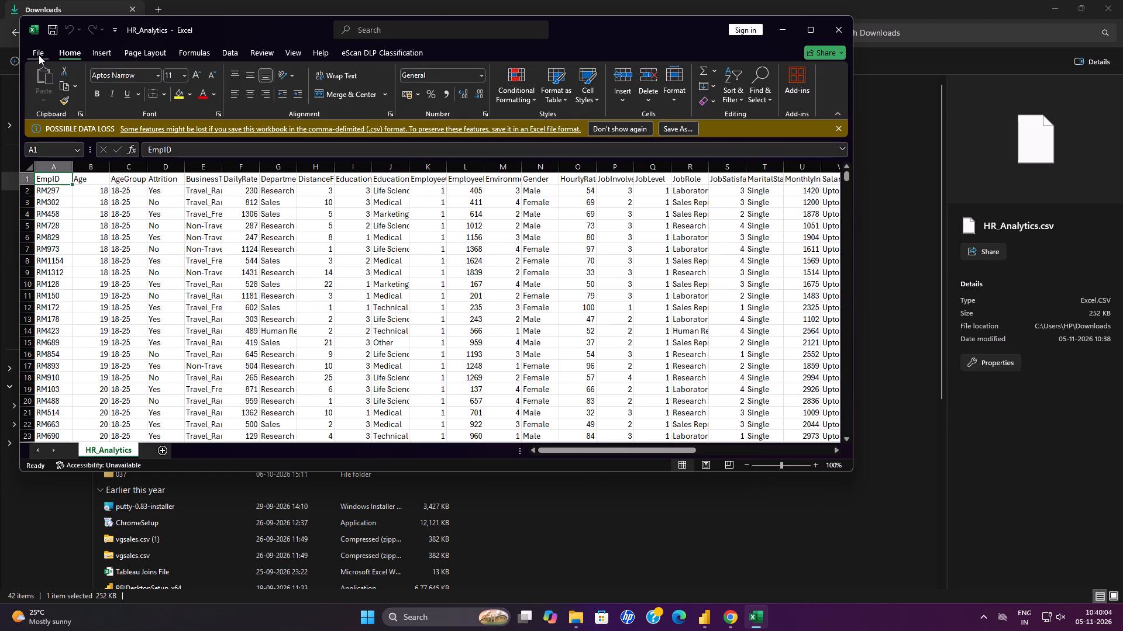
Check the Save As locations for the HR_Analytics workbook and close Excel without saving a copy.
click(35, 45)
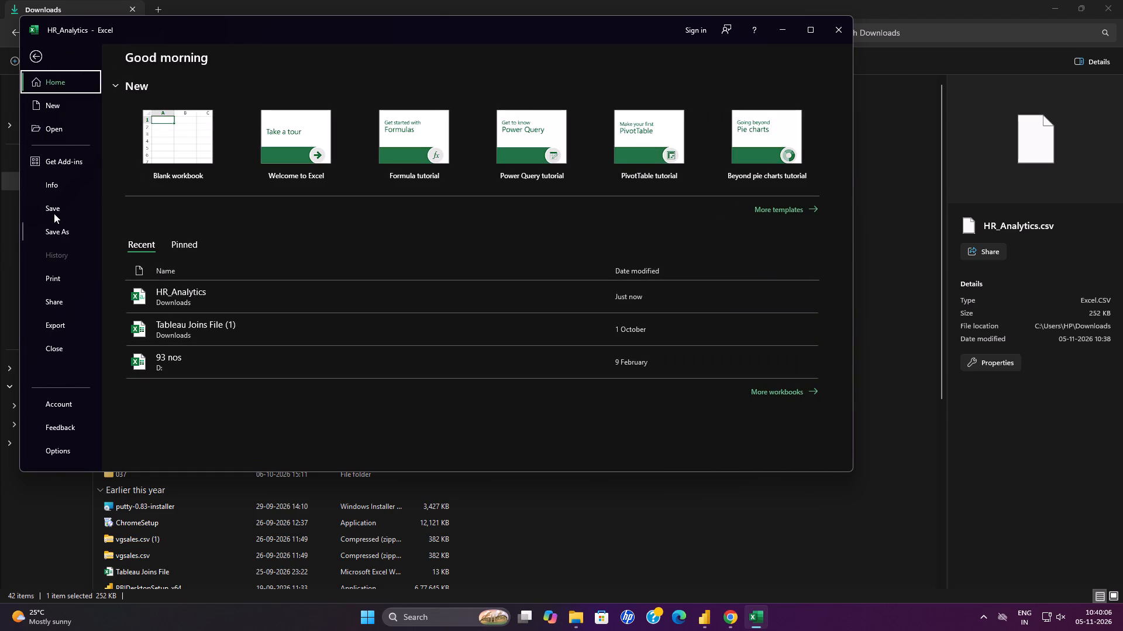
click(57, 230)
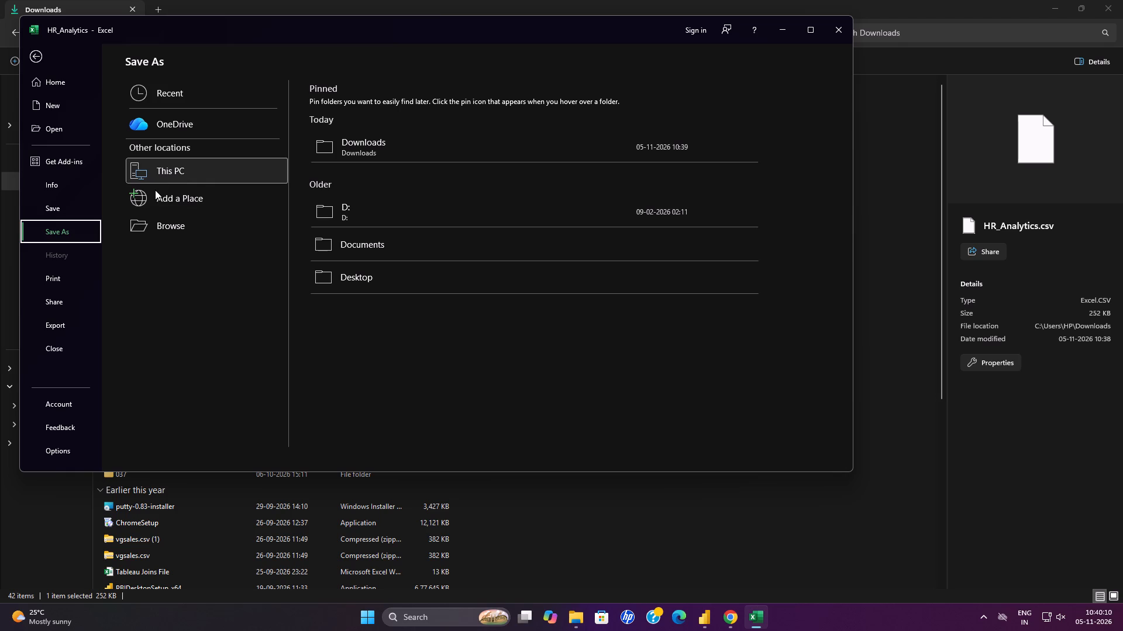
drag(114, 557, 111, 551)
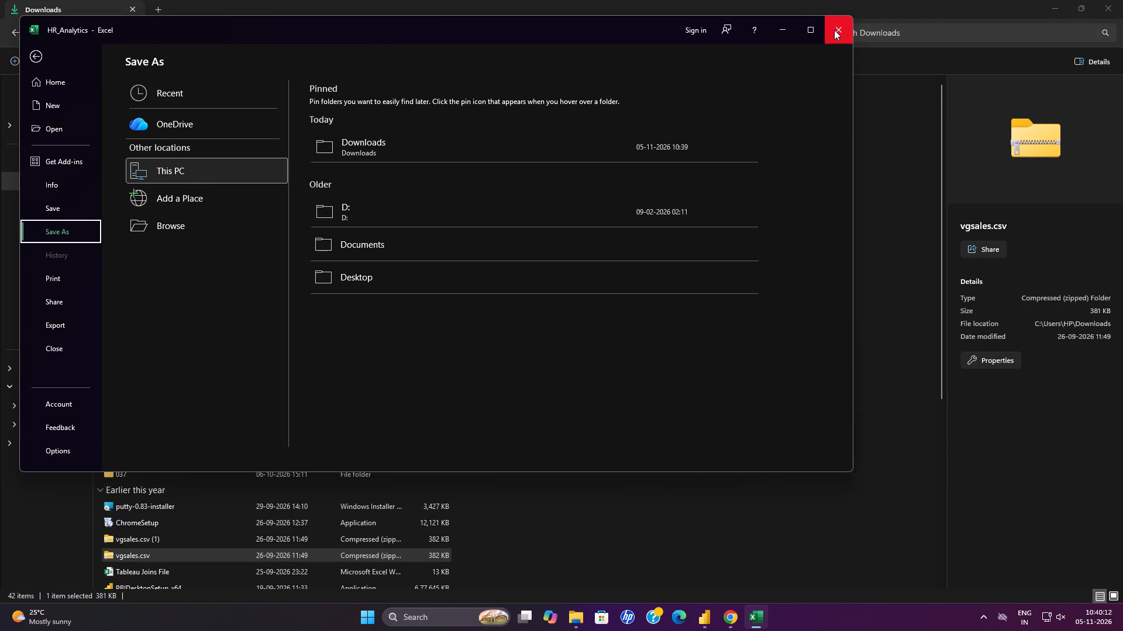
click(834, 30)
In File Explorer, browse the OPPO A58's internal shared storage to Download > Bluetooth and open the archive there.
click(39, 377)
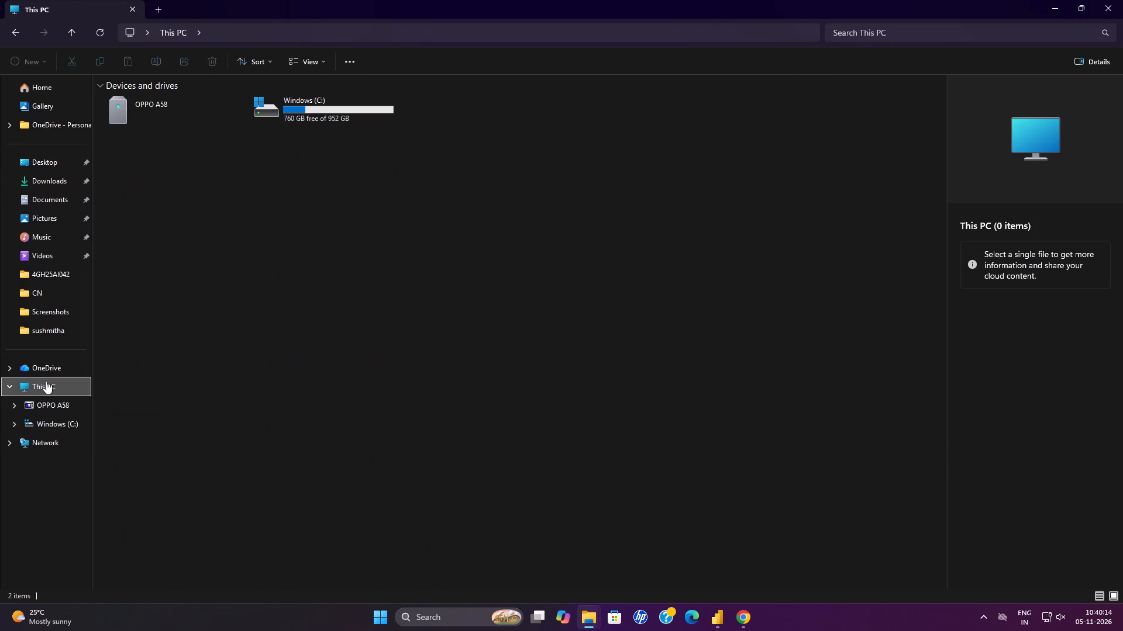
double_click(164, 99)
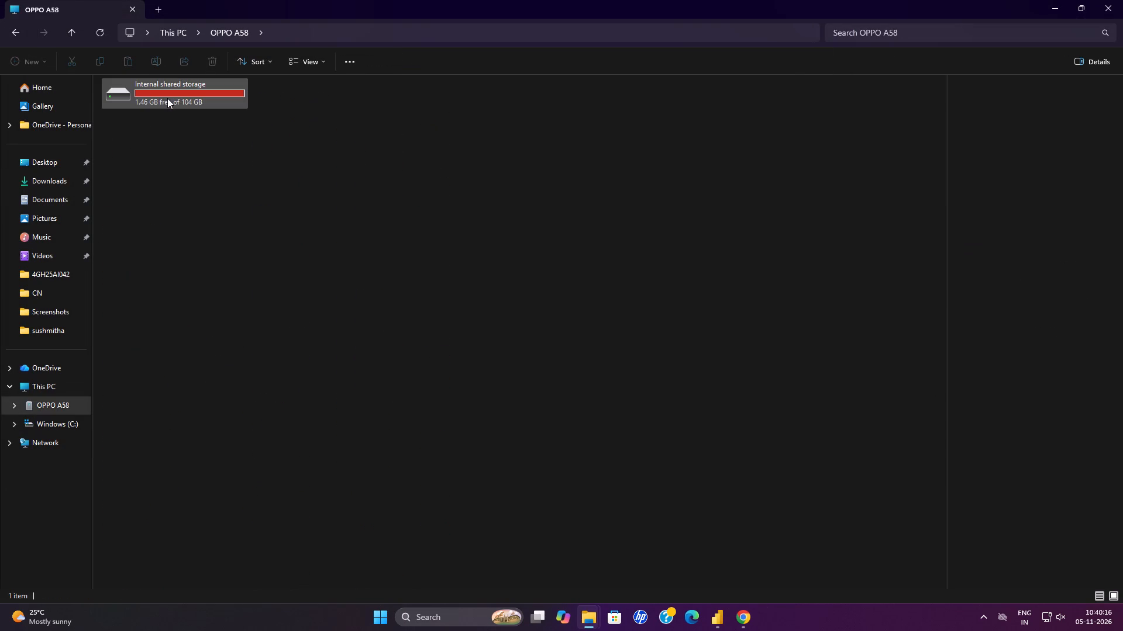
click(51, 412)
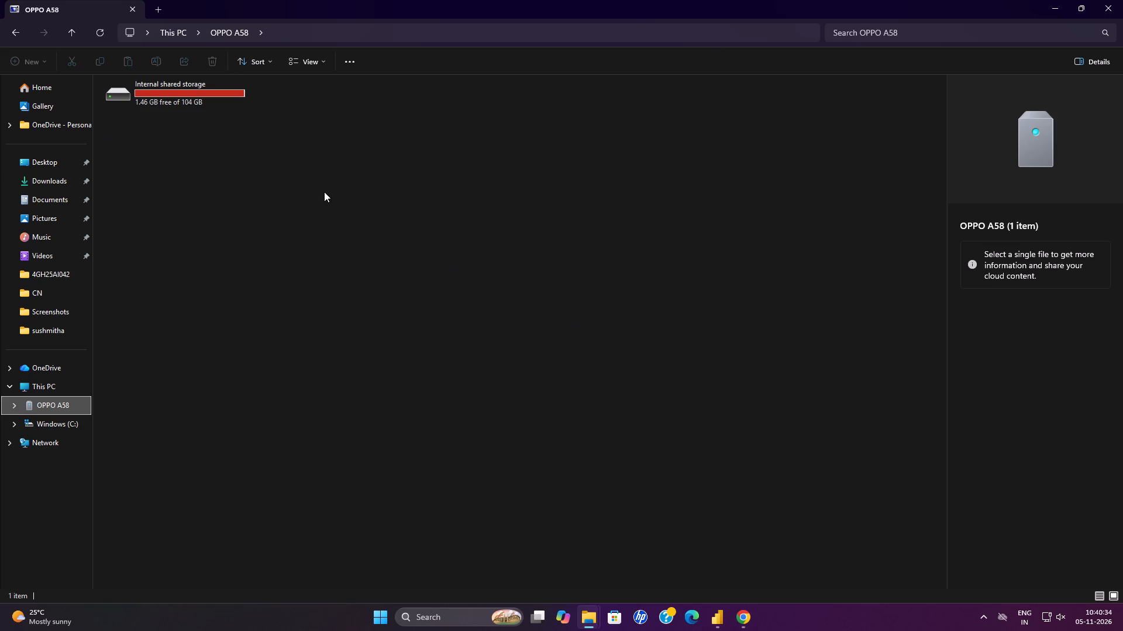
double_click(192, 101)
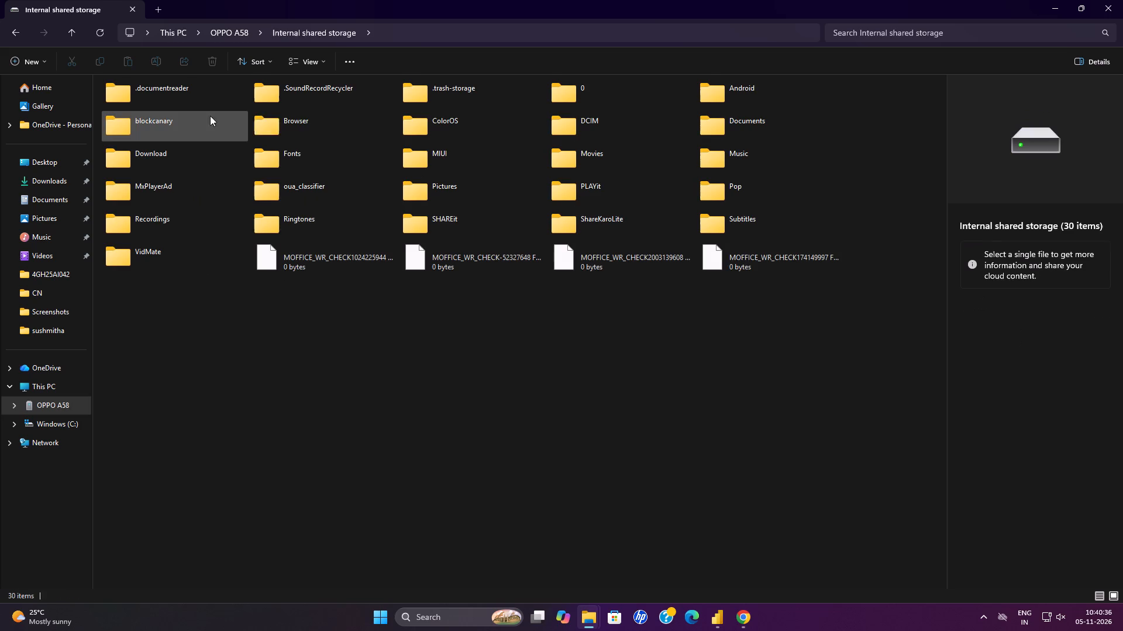
double_click(165, 153)
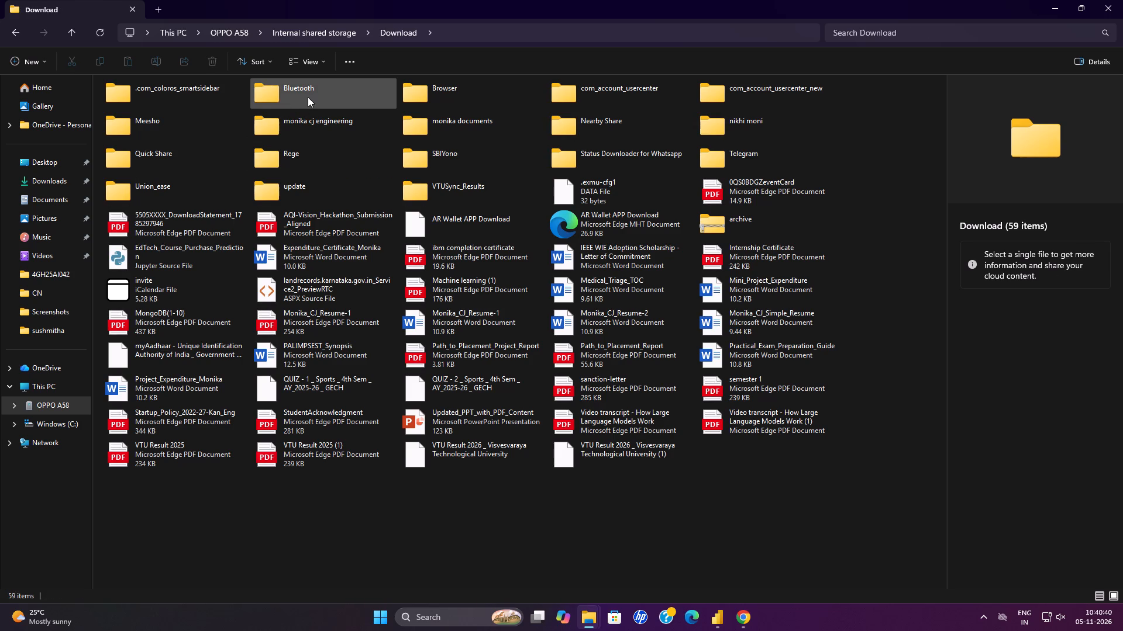
double_click(308, 97)
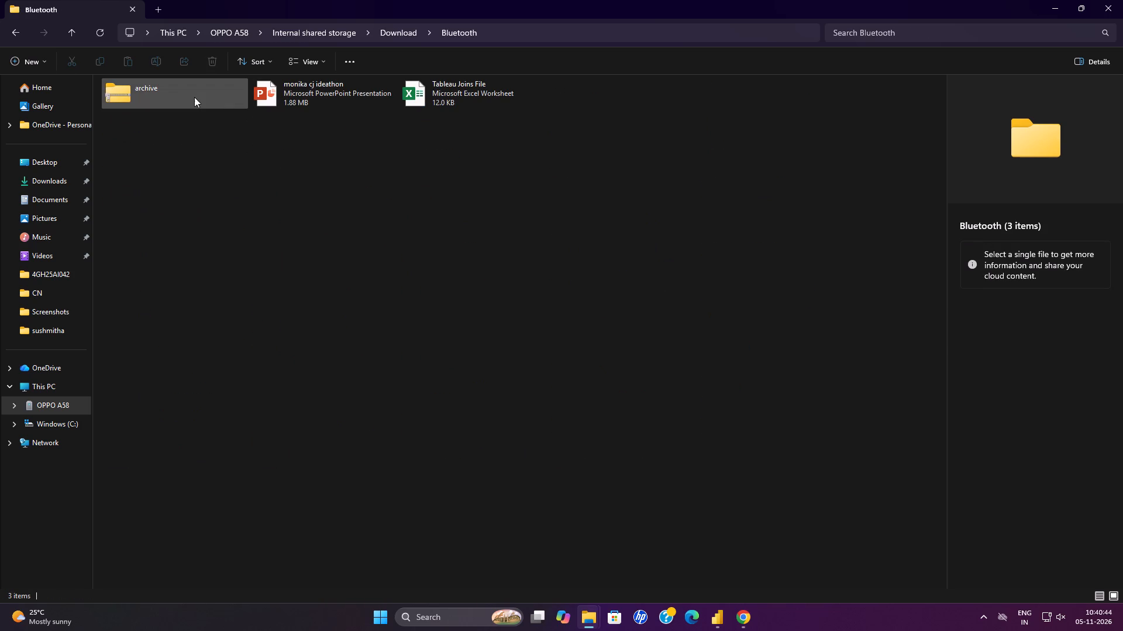
double_click(194, 97)
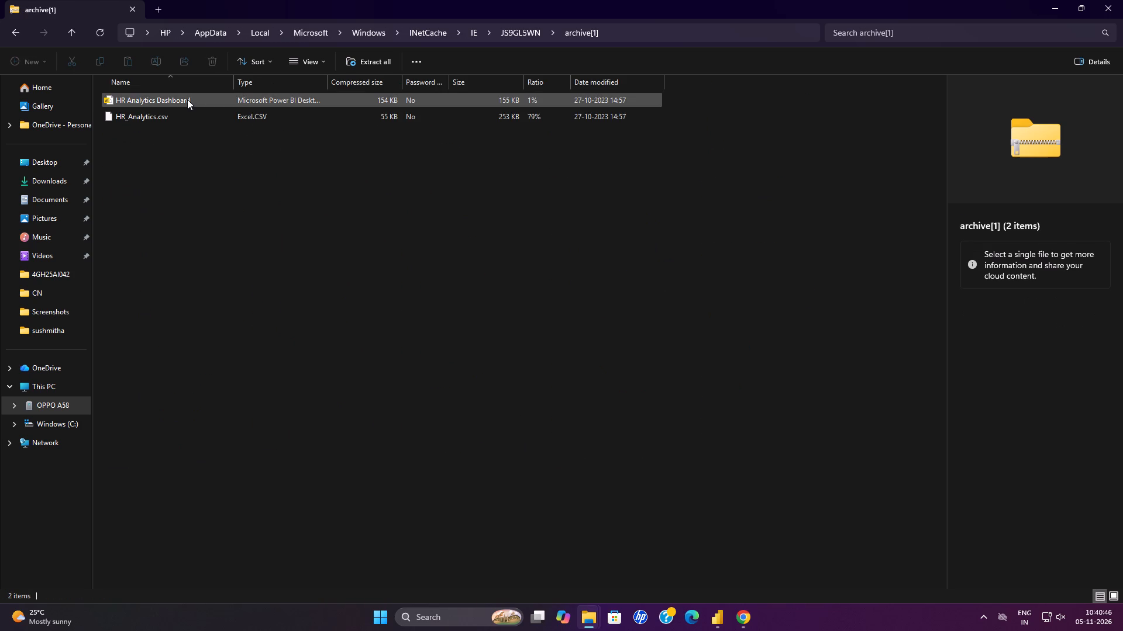
Switch to Power BI, restart the Excel workbook import and browse to the OPPO A58's Download > Bluetooth folder for the HR file.
click(719, 609)
click(124, 70)
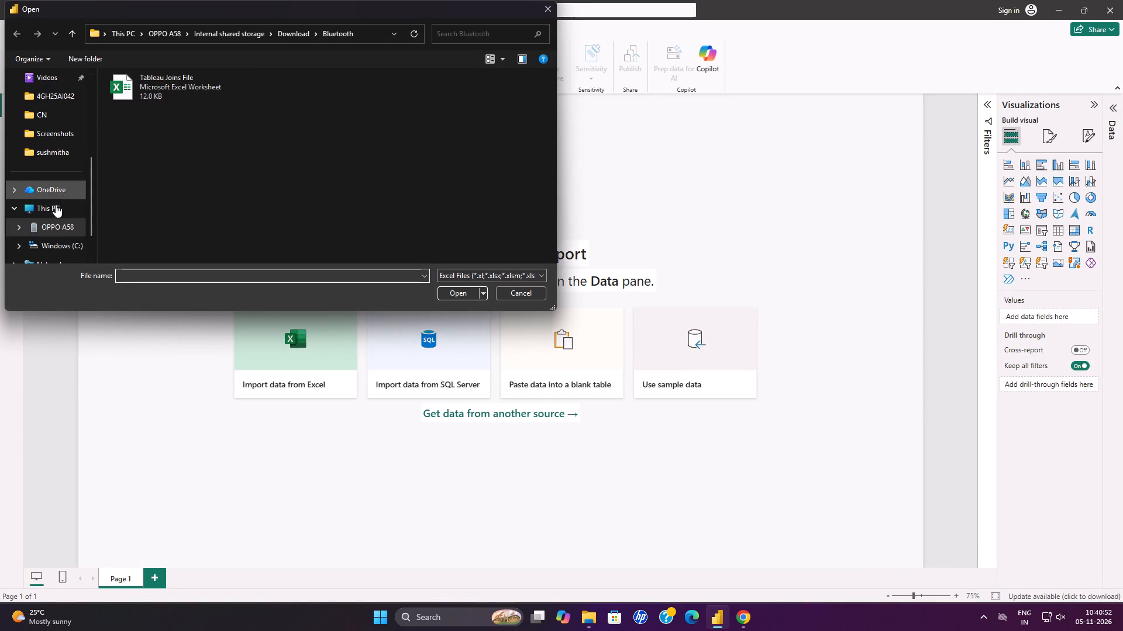
scroll(64, 193, down, 4)
double_click(58, 192)
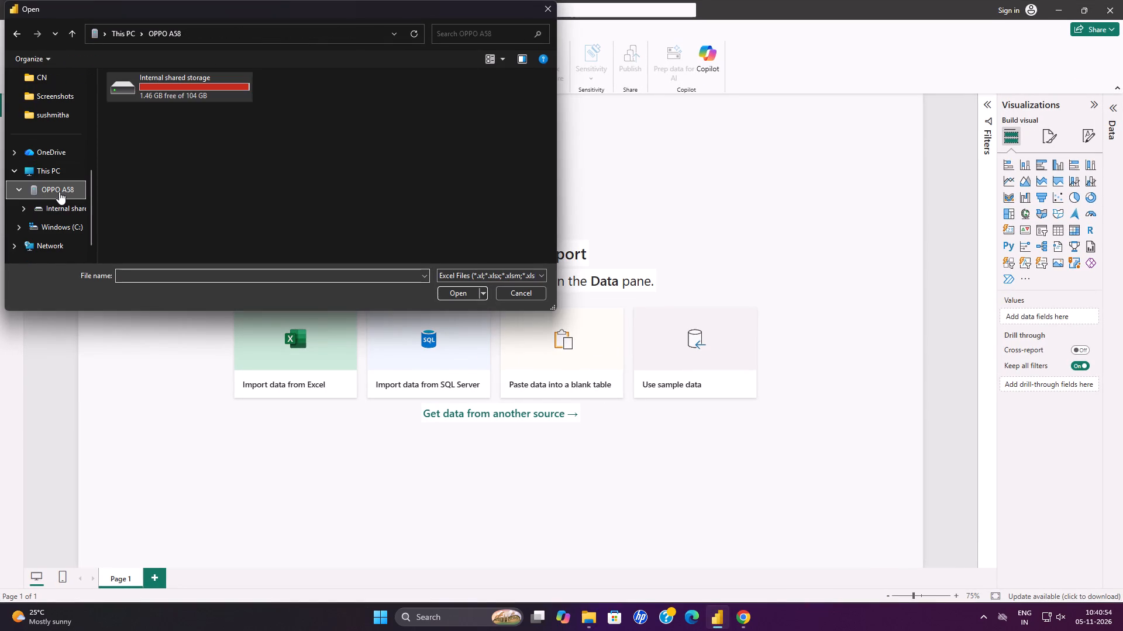
double_click(136, 82)
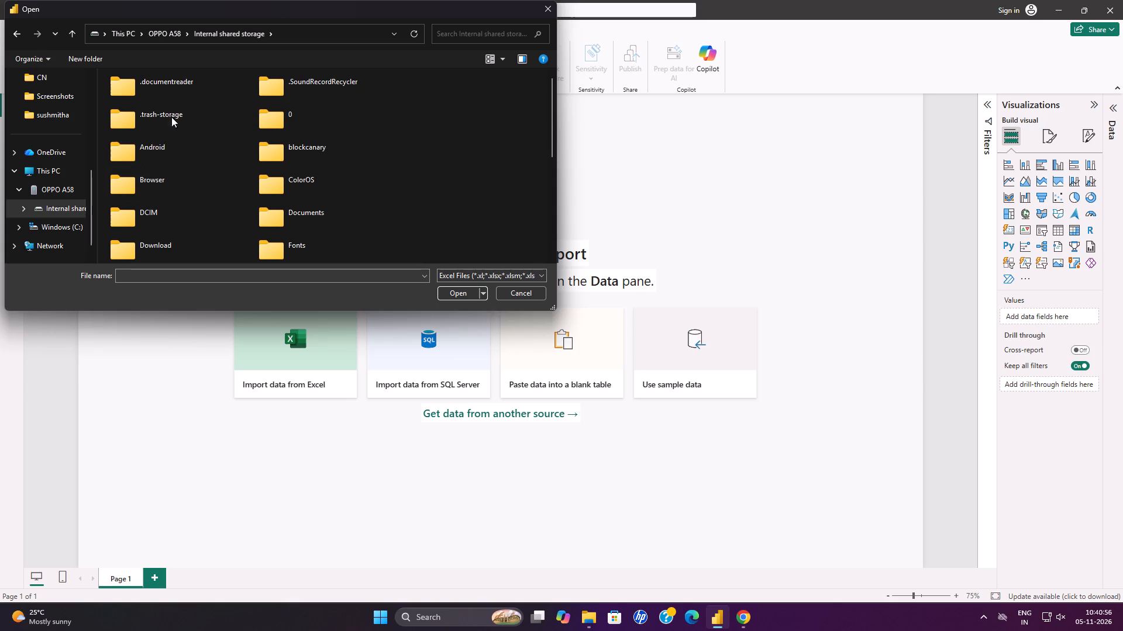
scroll(184, 206, down, 1)
scroll(223, 161, up, 4)
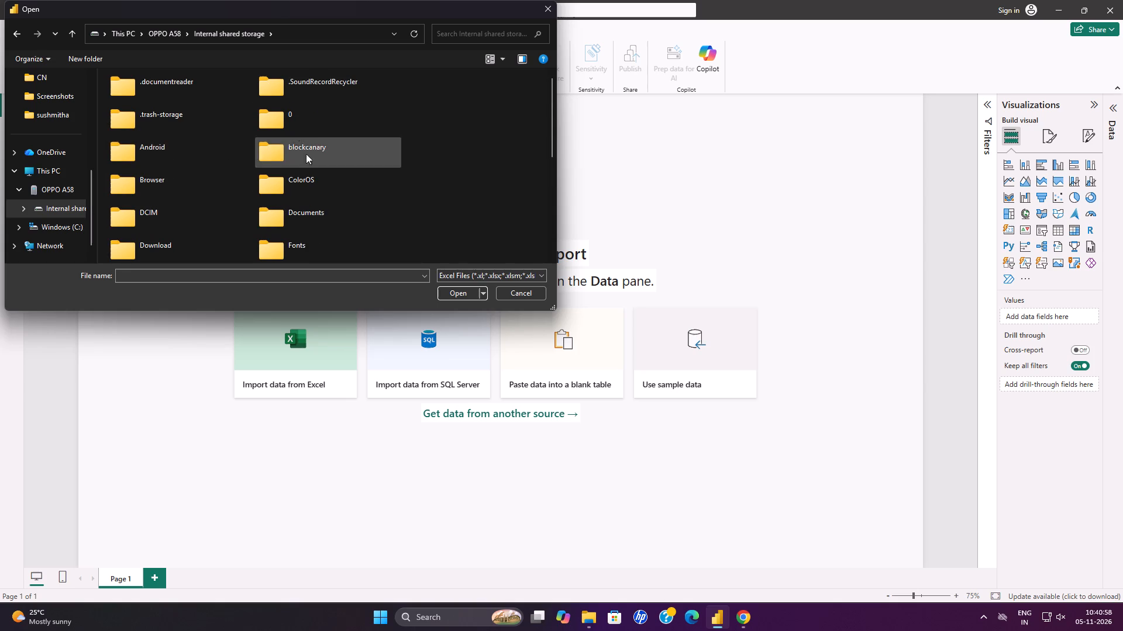
scroll(192, 175, down, 1)
double_click(186, 176)
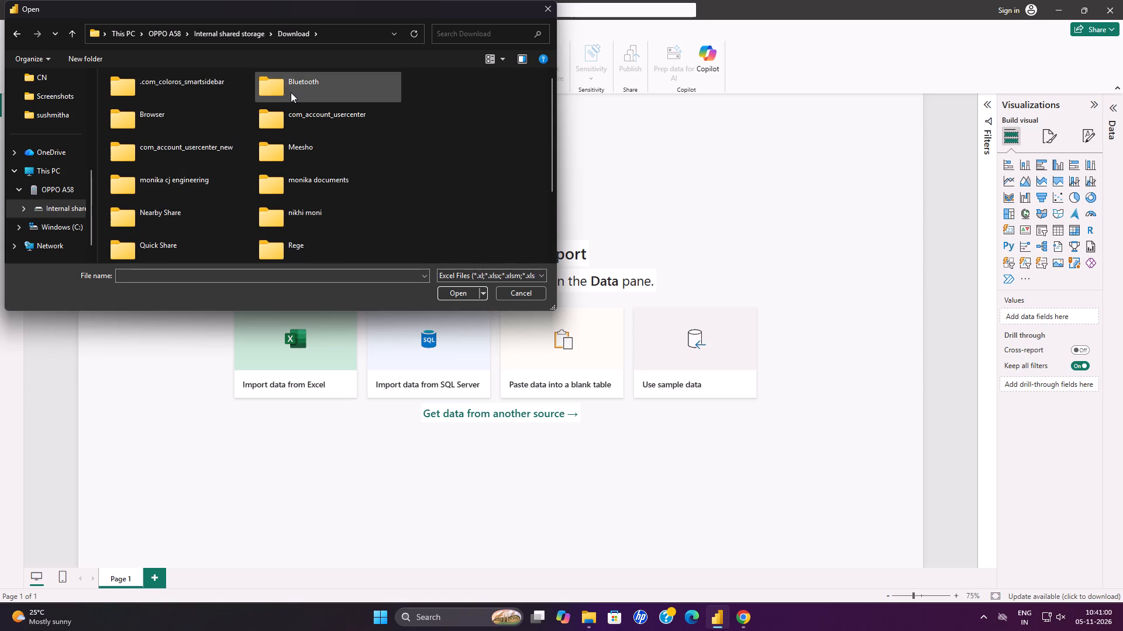
double_click(291, 92)
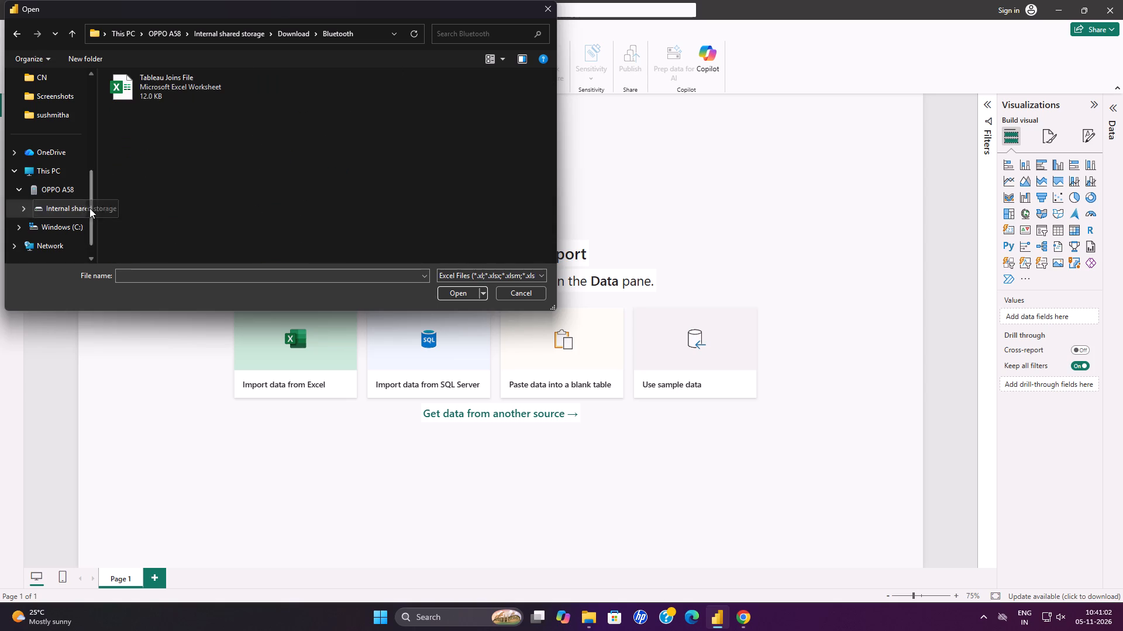
Go back to the OPPO A58's internal shared storage and check Download > Bluetooth again for the HR data file.
click(82, 206)
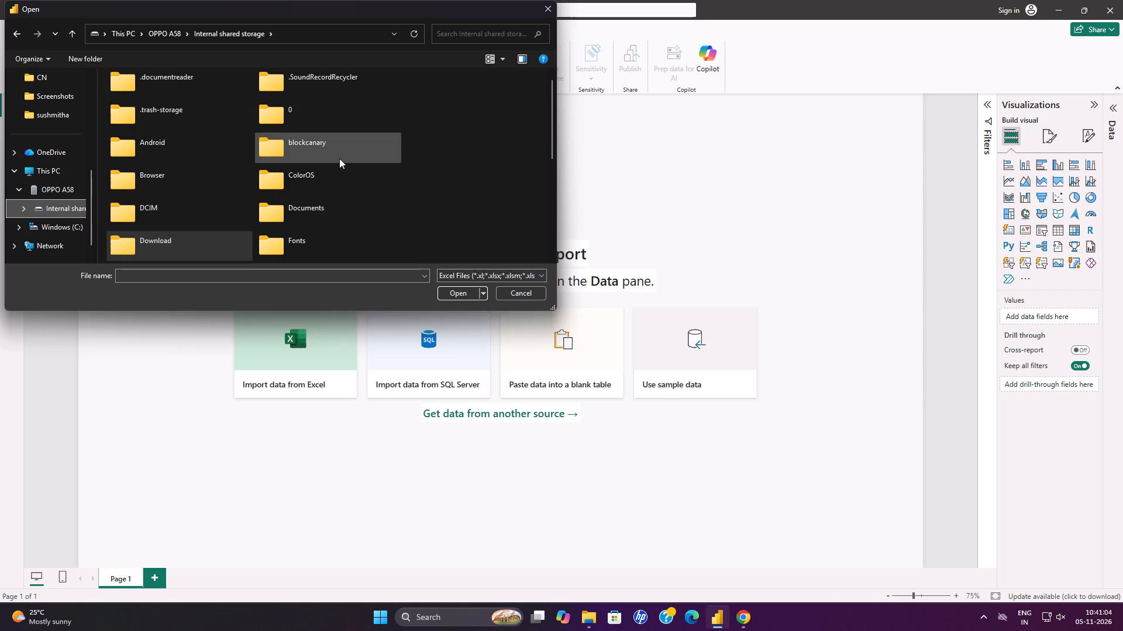
click(179, 179)
double_click(179, 179)
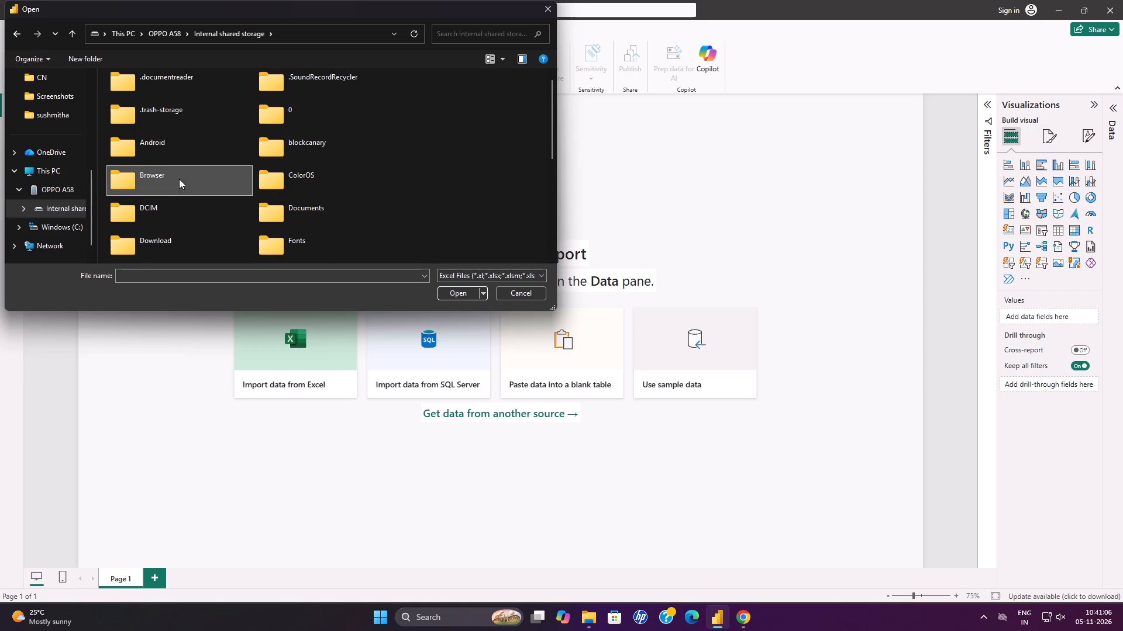
click(70, 206)
click(60, 184)
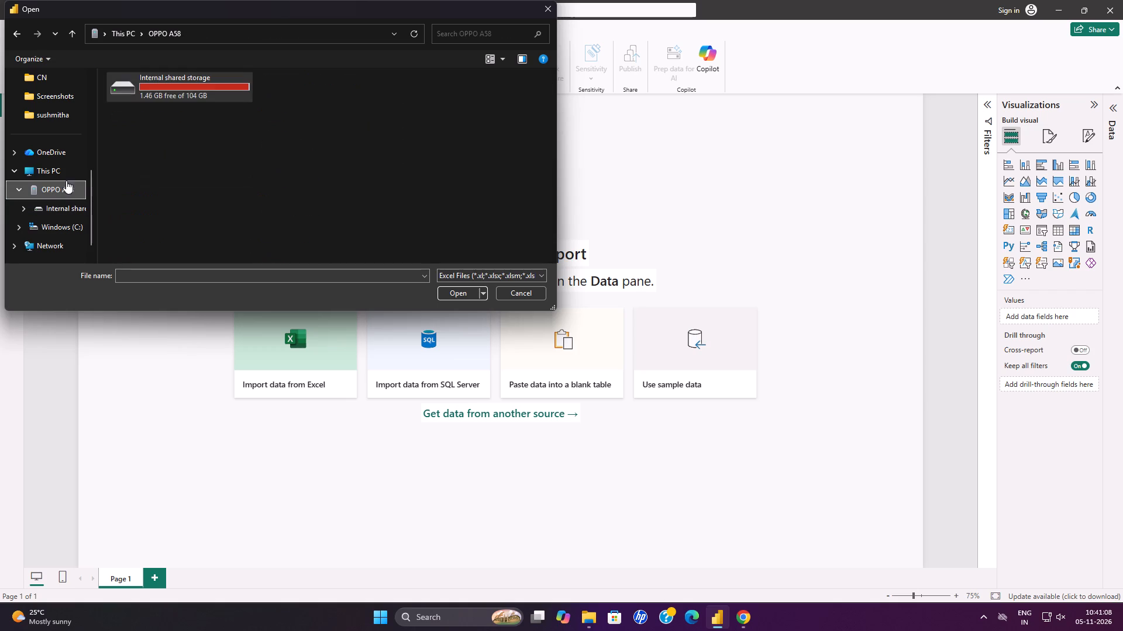
click(164, 86)
click(160, 86)
double_click(192, 96)
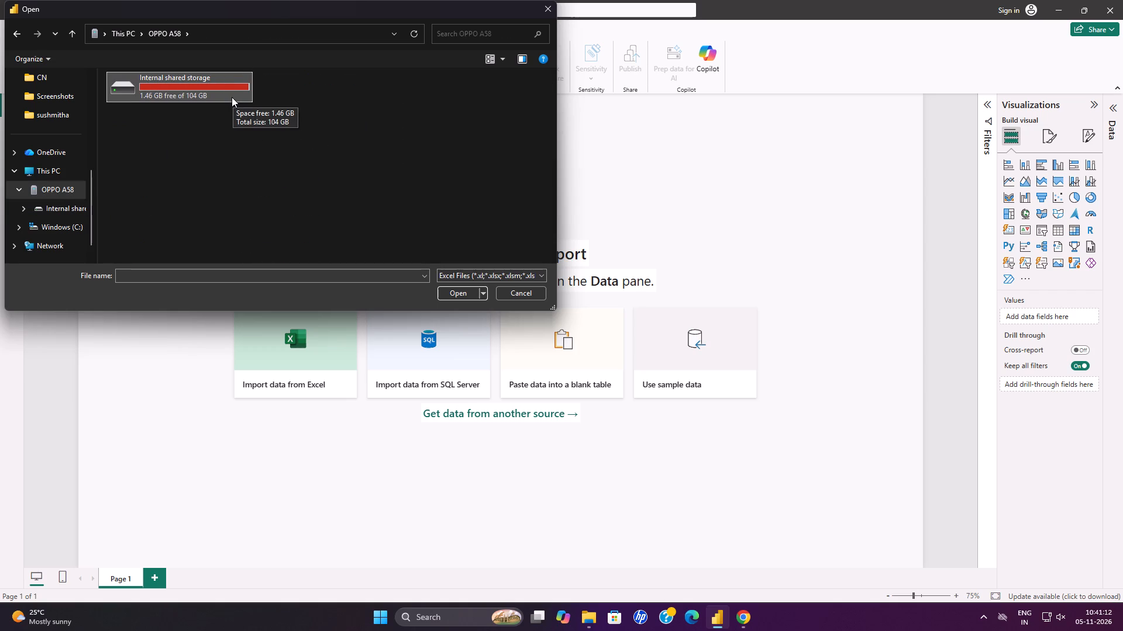
double_click(232, 97)
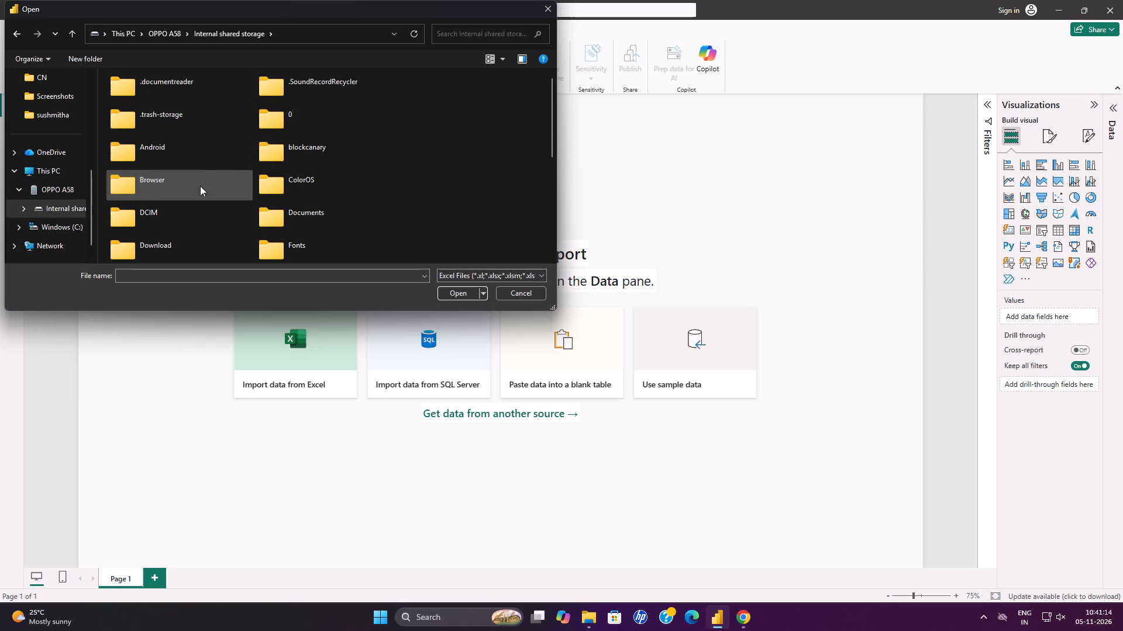
scroll(144, 141, down, 1)
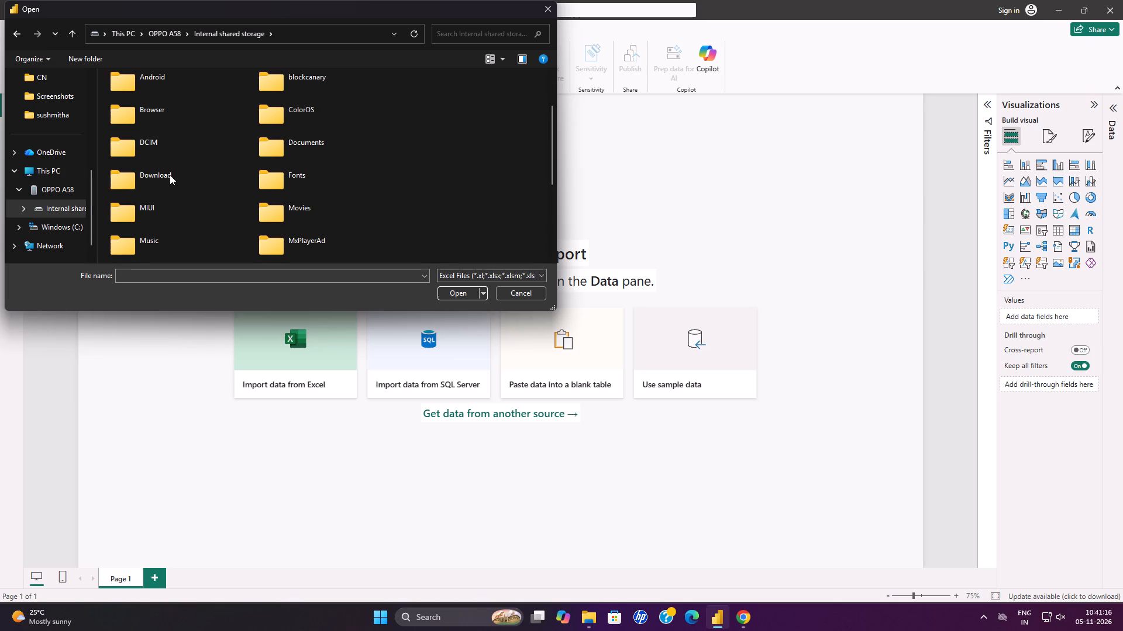
double_click(170, 181)
double_click(285, 85)
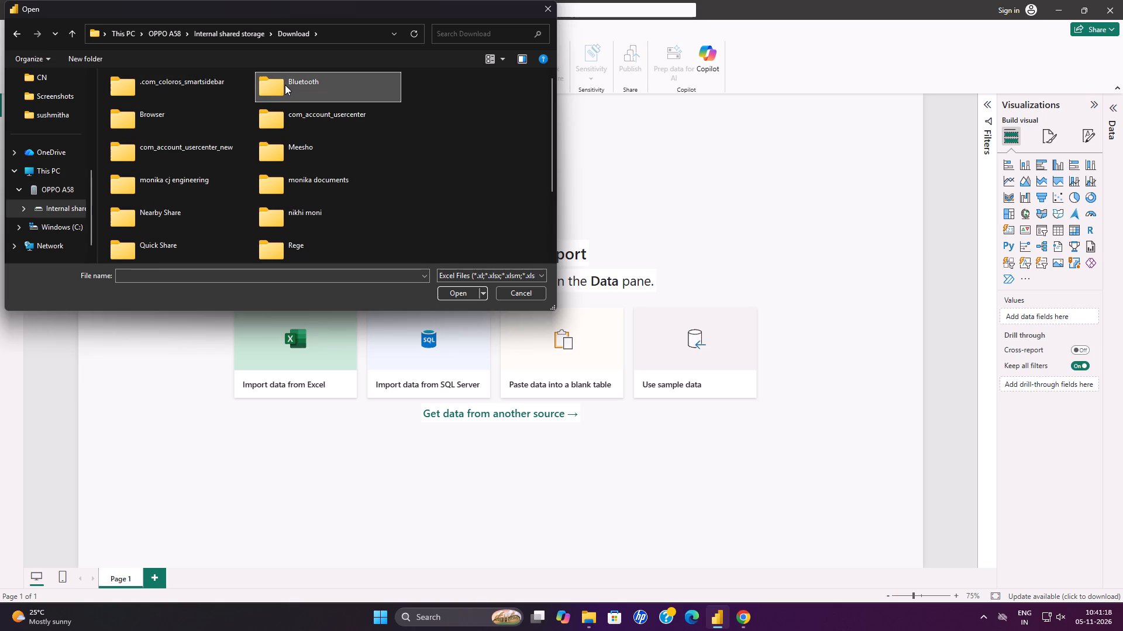
Go back through the OPPO A58's internal shared storage and check Download > Bluetooth once more for the HR data file.
click(49, 174)
double_click(224, 110)
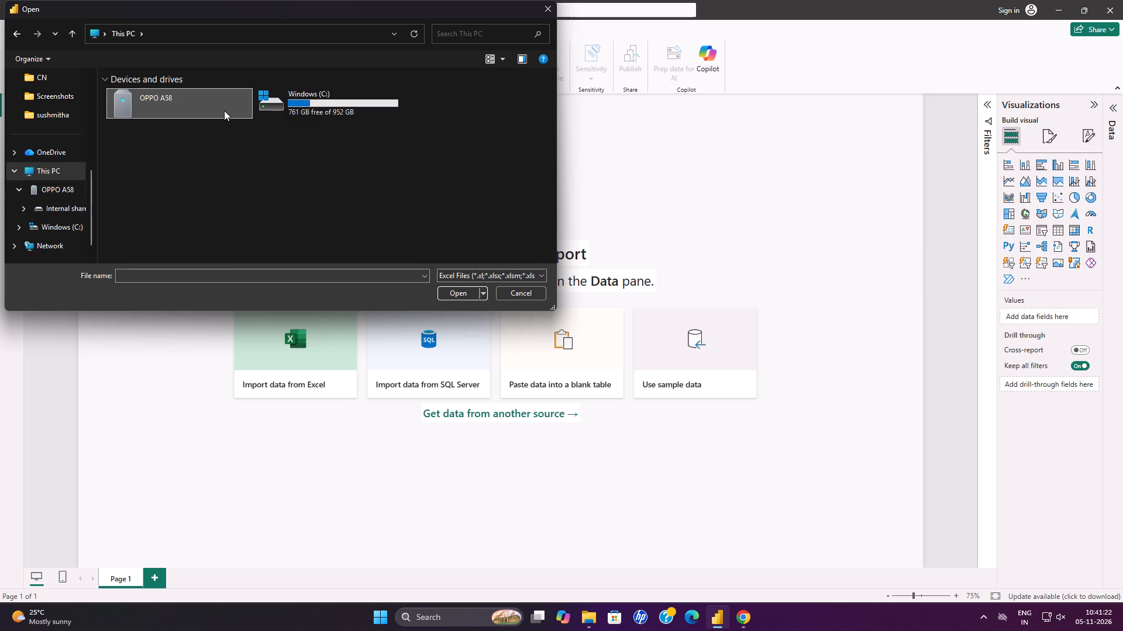
double_click(218, 85)
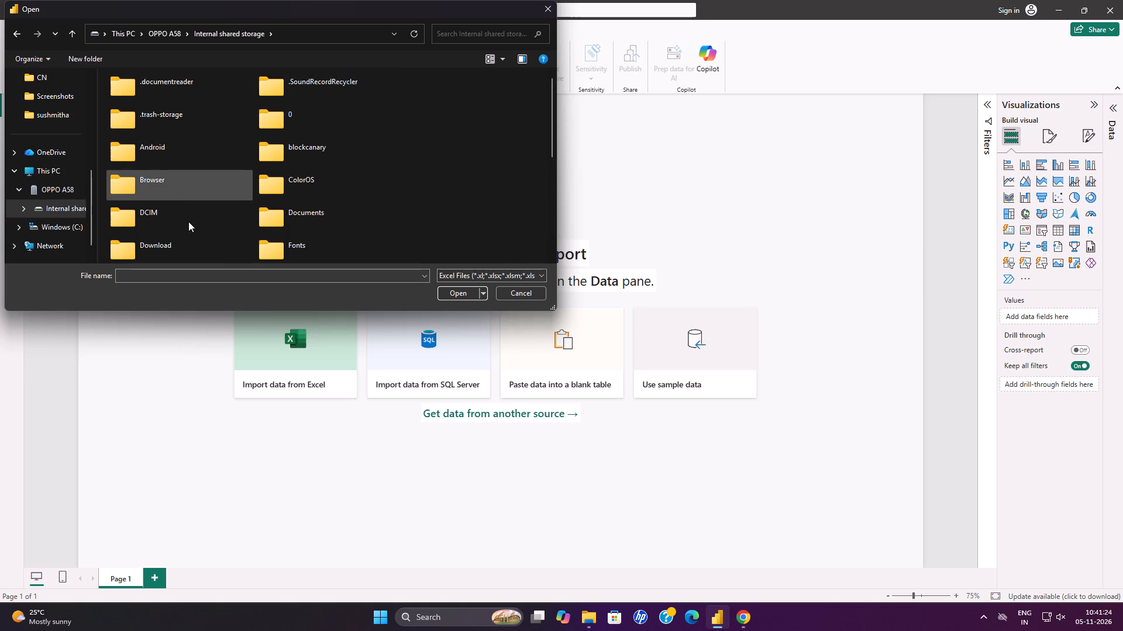
double_click(188, 239)
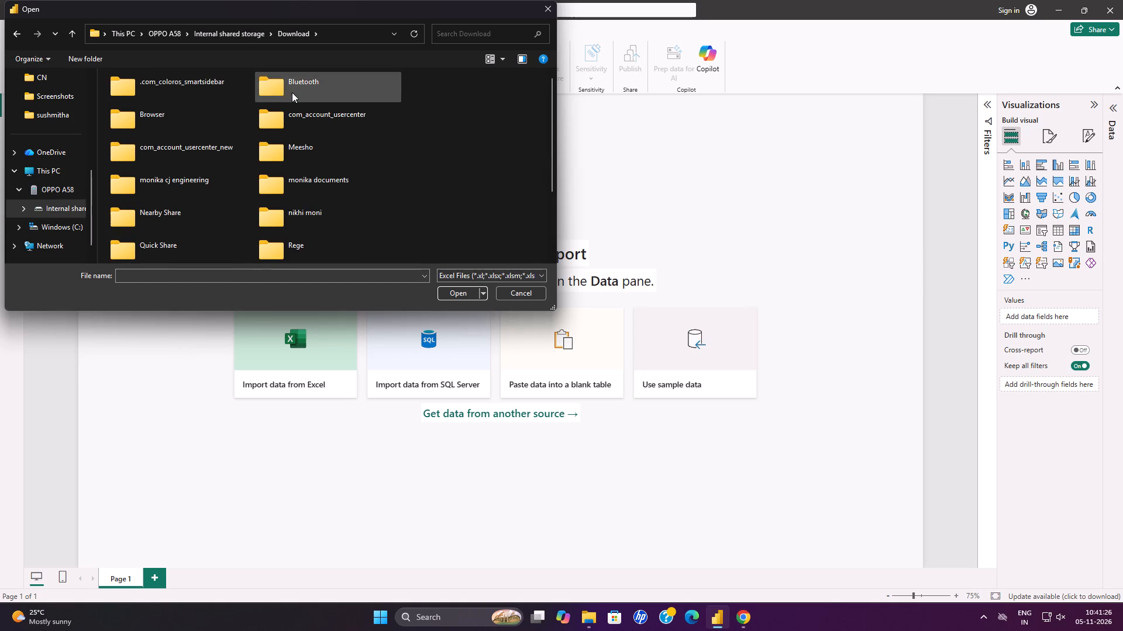
double_click(292, 92)
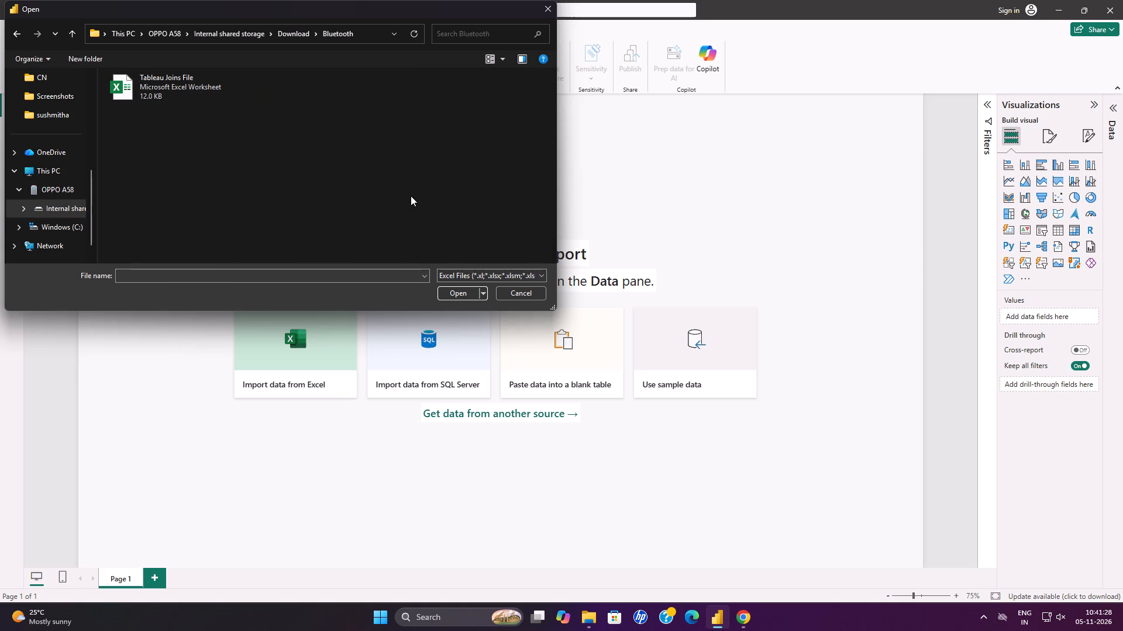
Check the Windows (C:) drive, Desktop and Downloads for the HR workbook, and close the file picker without choosing a file.
click(56, 152)
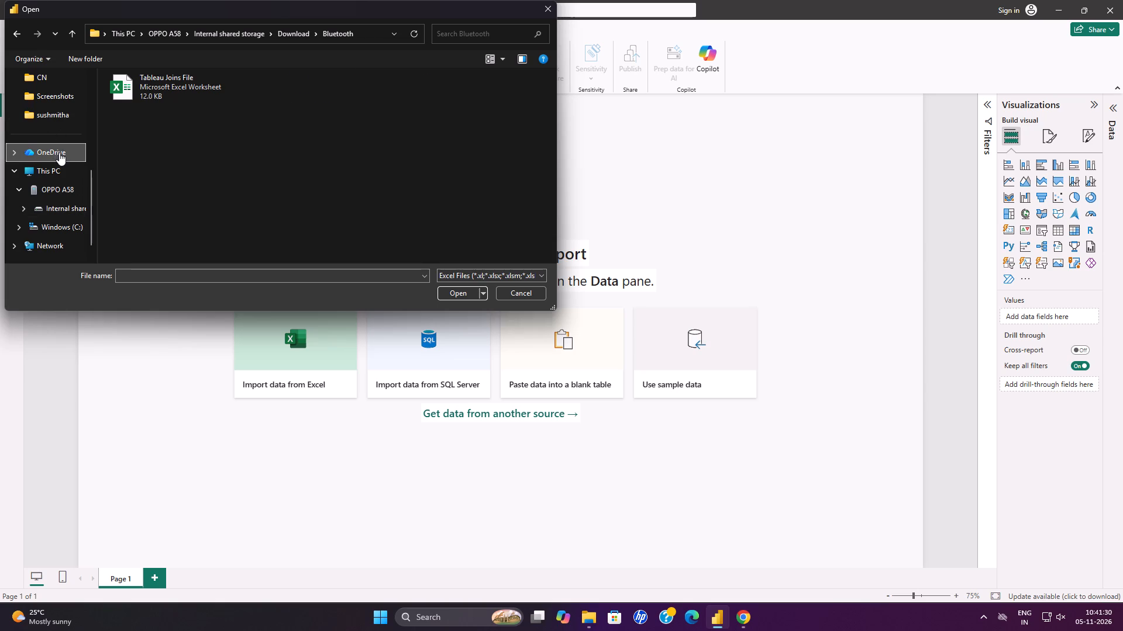
click(54, 164)
double_click(371, 92)
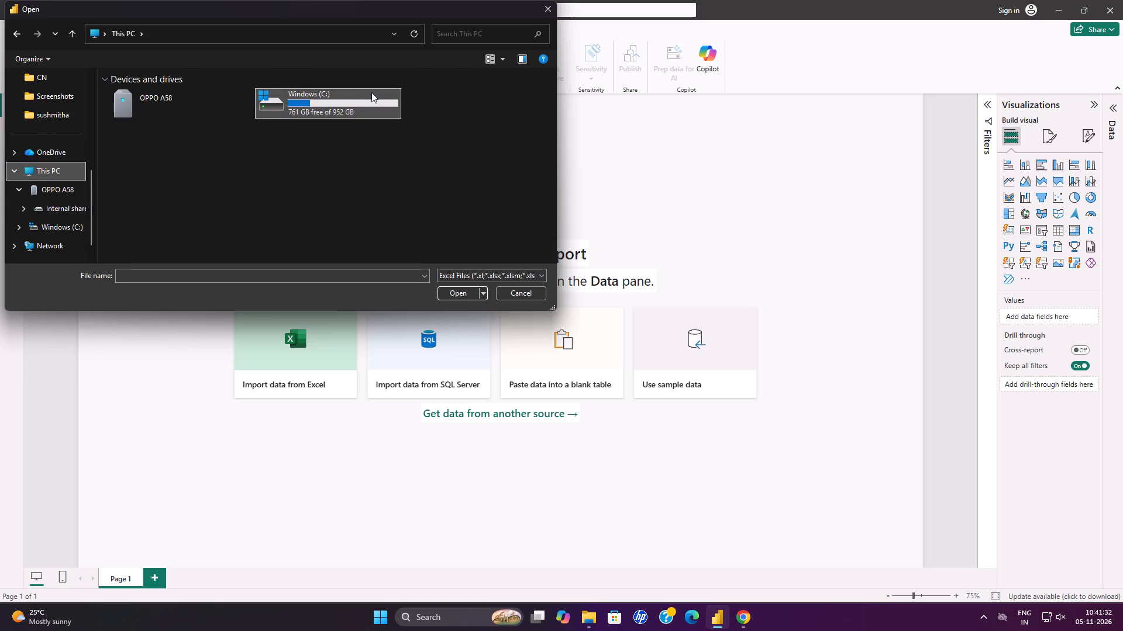
scroll(188, 141, up, 3)
scroll(188, 141, down, 6)
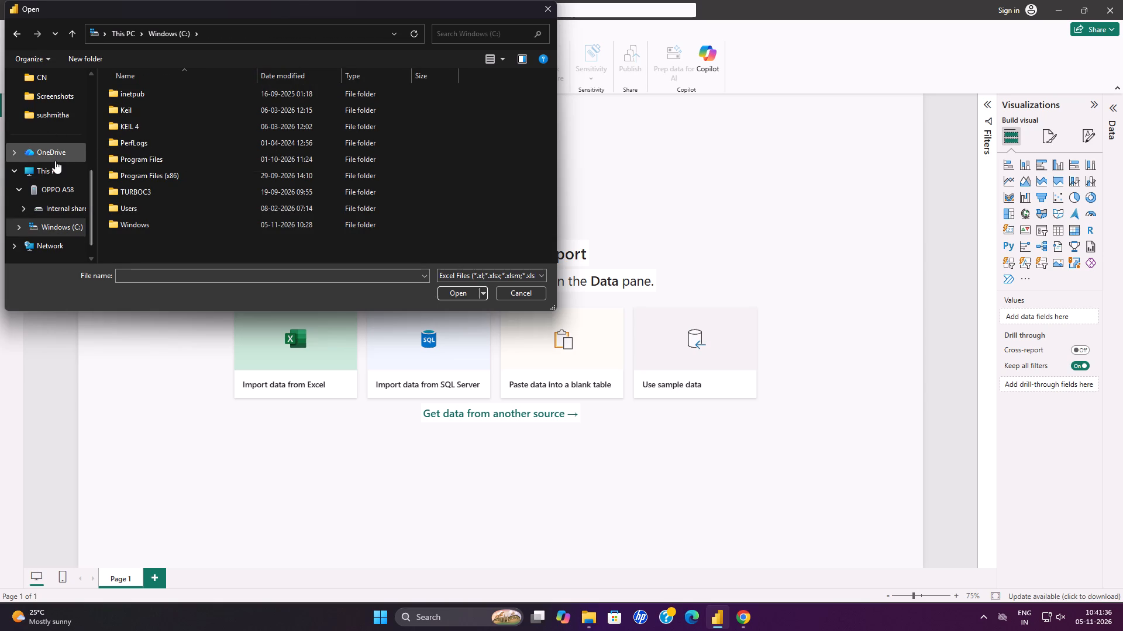
scroll(56, 160, up, 4)
click(57, 155)
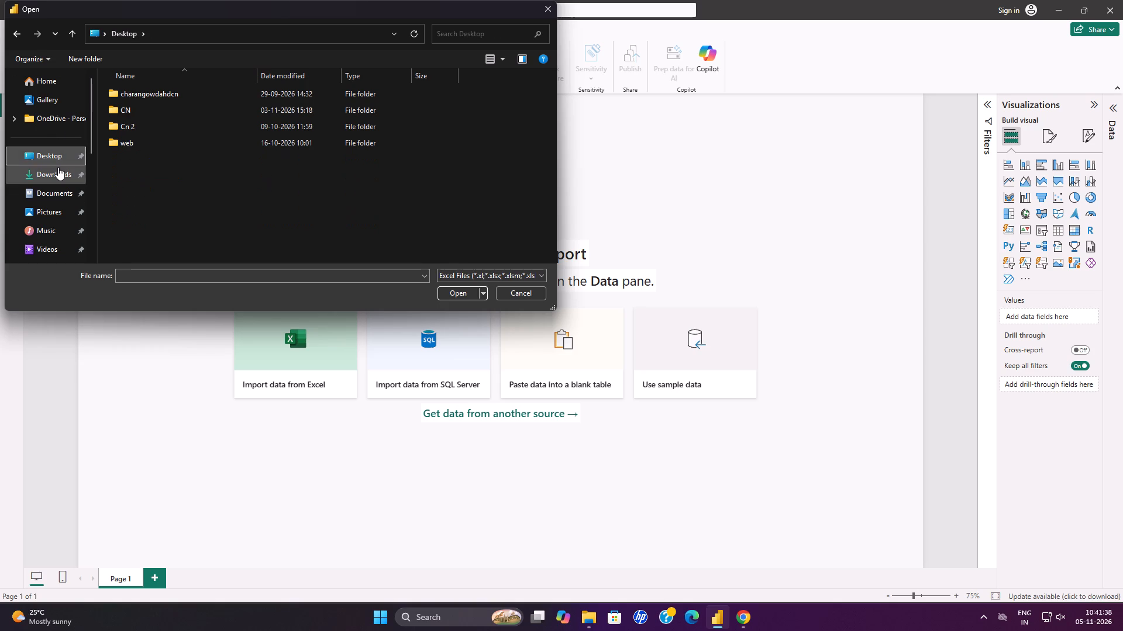
click(58, 167)
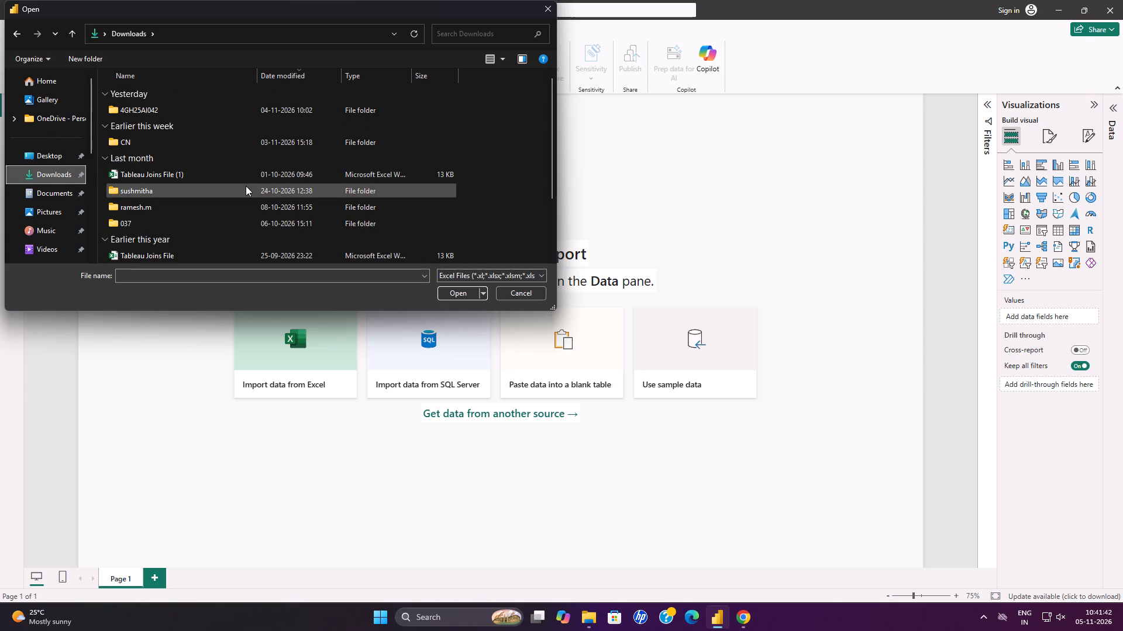
click(542, 13)
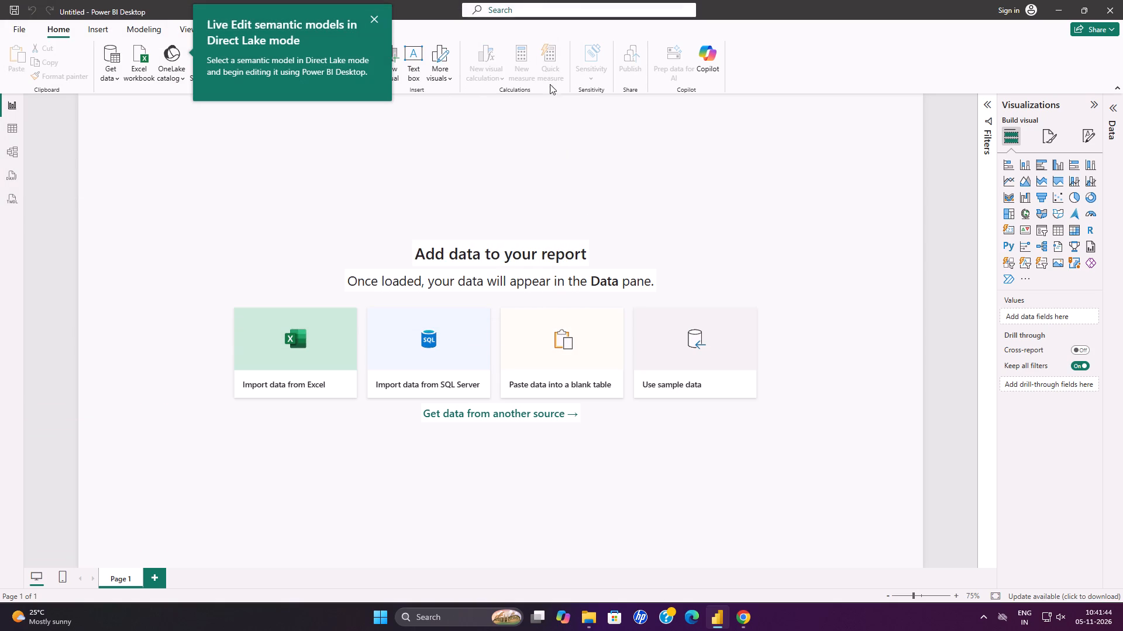
Switch to the archive[1] folder in File Explorer, view HR_Analytics.csv in Excel and close it.
click(586, 610)
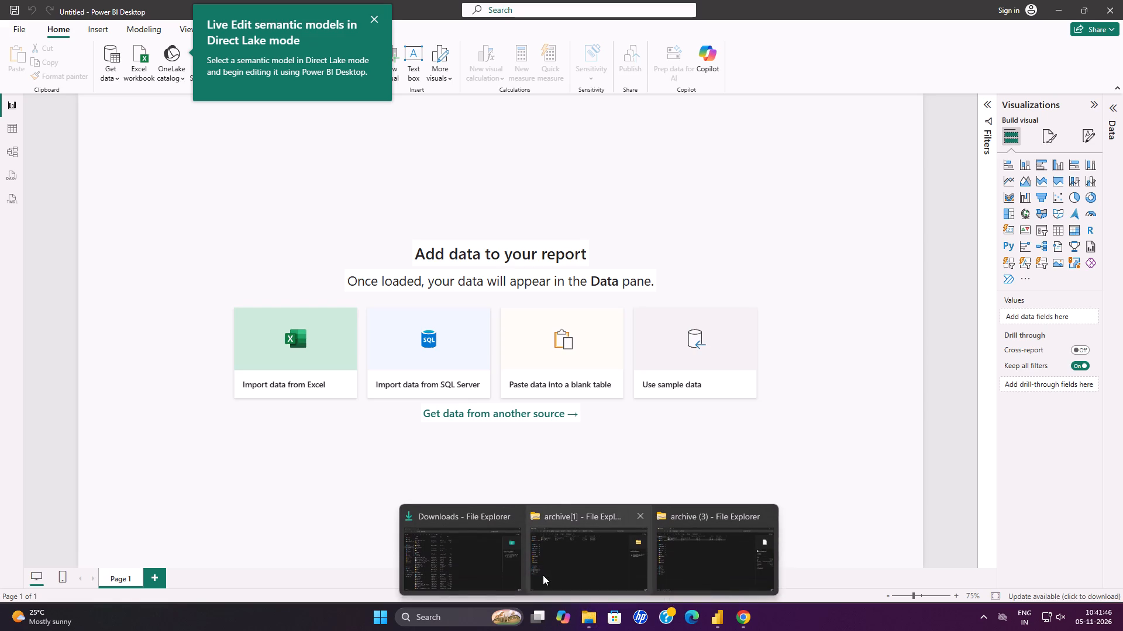
click(565, 563)
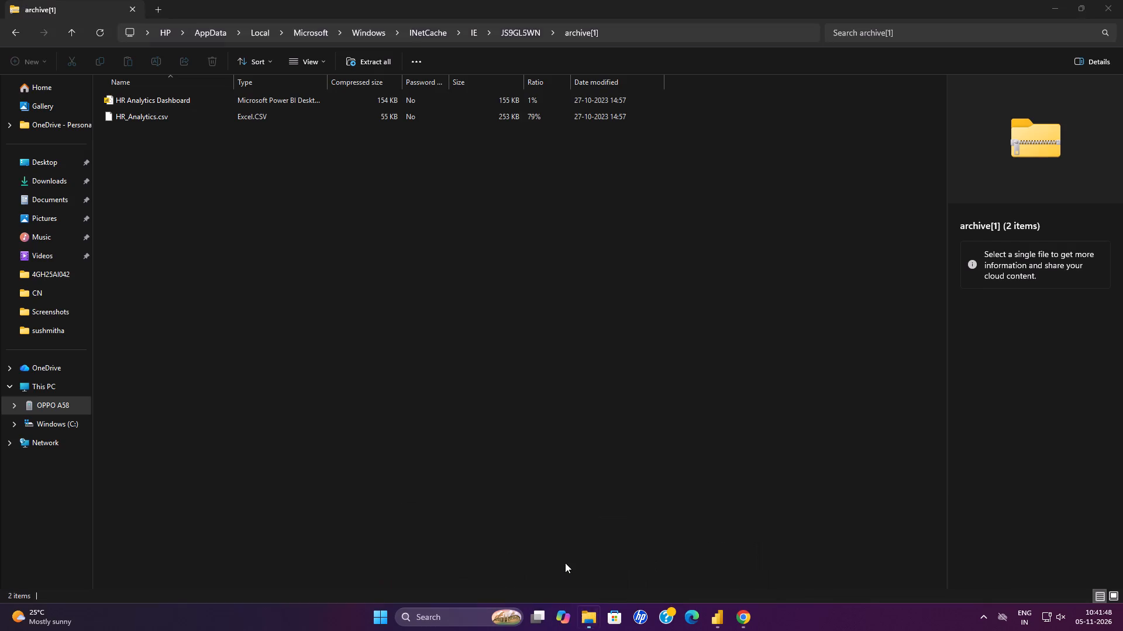
double_click(184, 115)
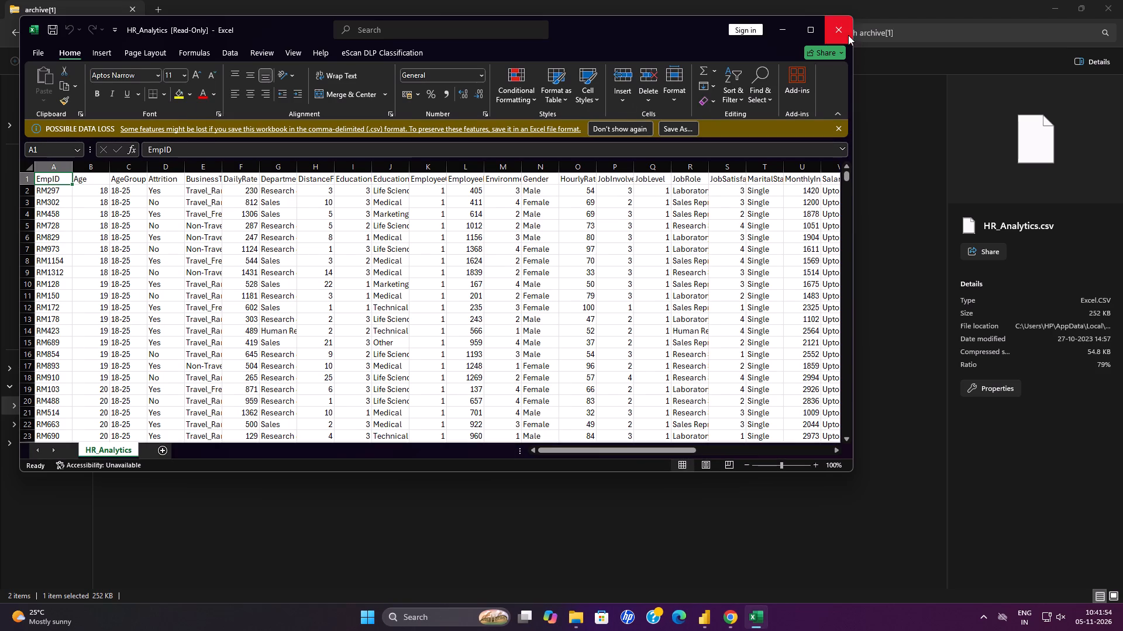
click(848, 35)
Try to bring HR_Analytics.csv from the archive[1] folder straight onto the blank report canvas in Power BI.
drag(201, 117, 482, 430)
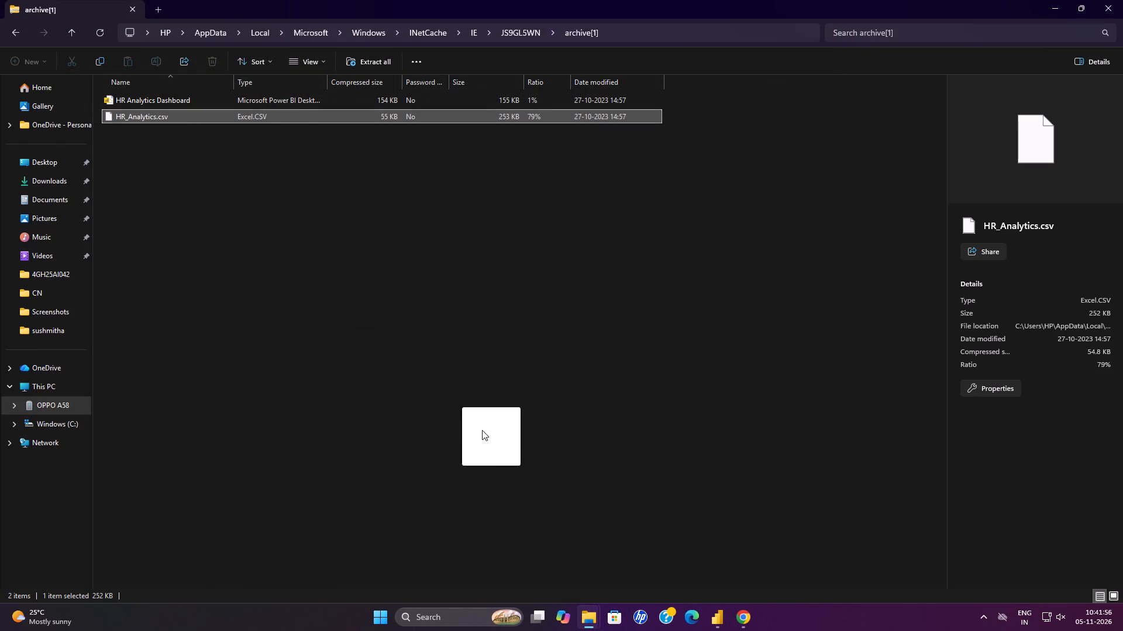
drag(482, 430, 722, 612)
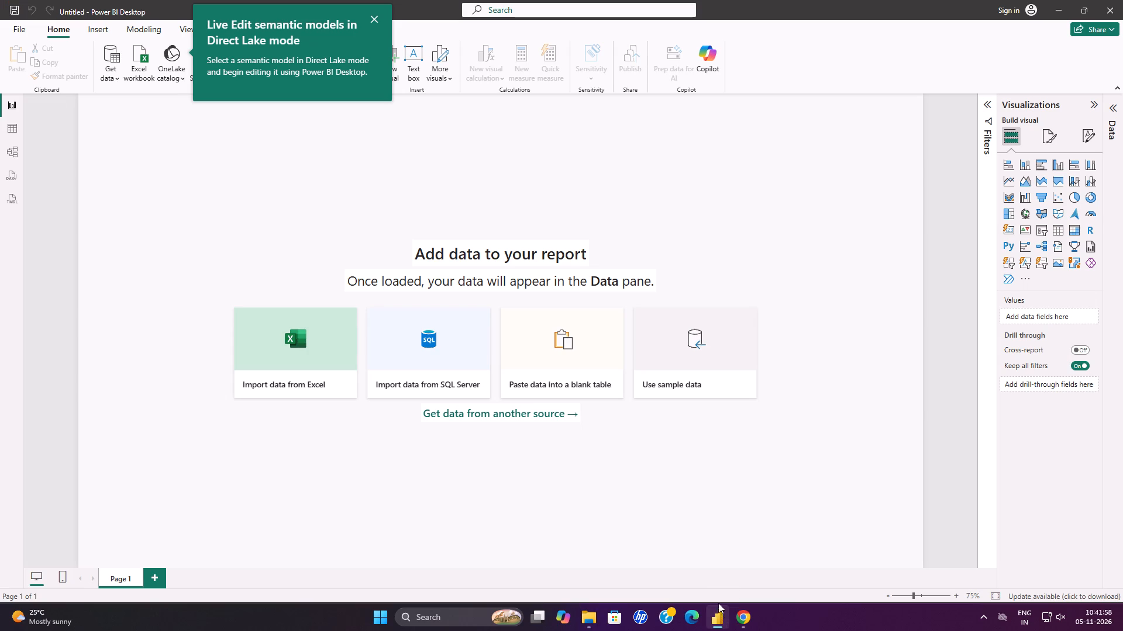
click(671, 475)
Dismiss the tip about live editing semantic models in Direct Lake mode.
click(368, 18)
click(374, 18)
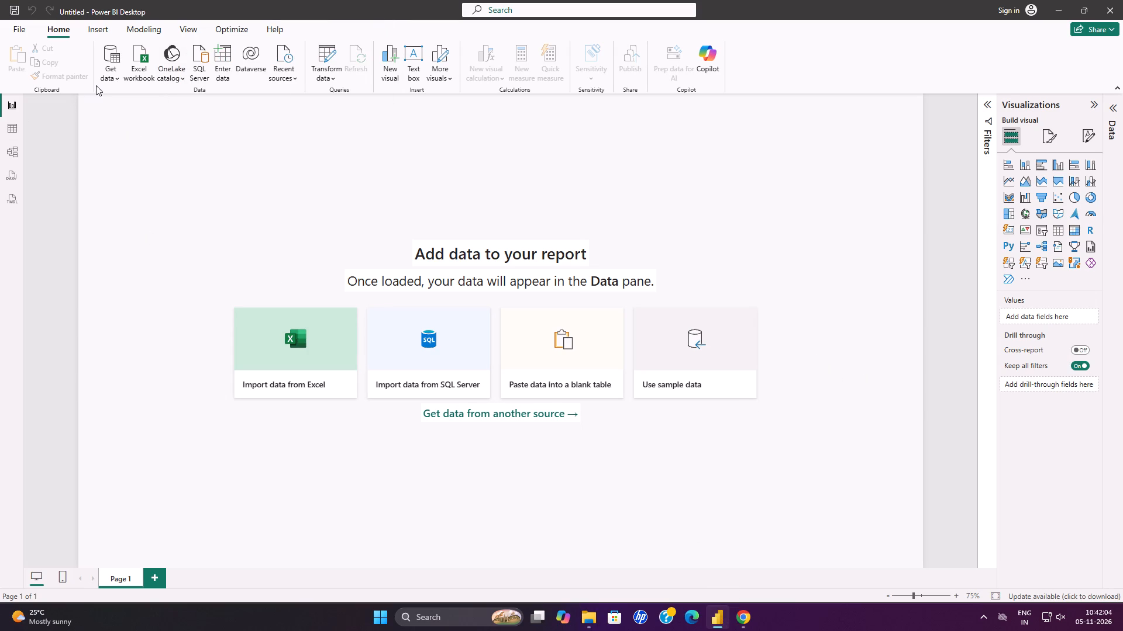
Restart the Excel workbook import and browse the OPPO A58's internal shared storage to Download > Bluetooth for the HR file.
click(104, 82)
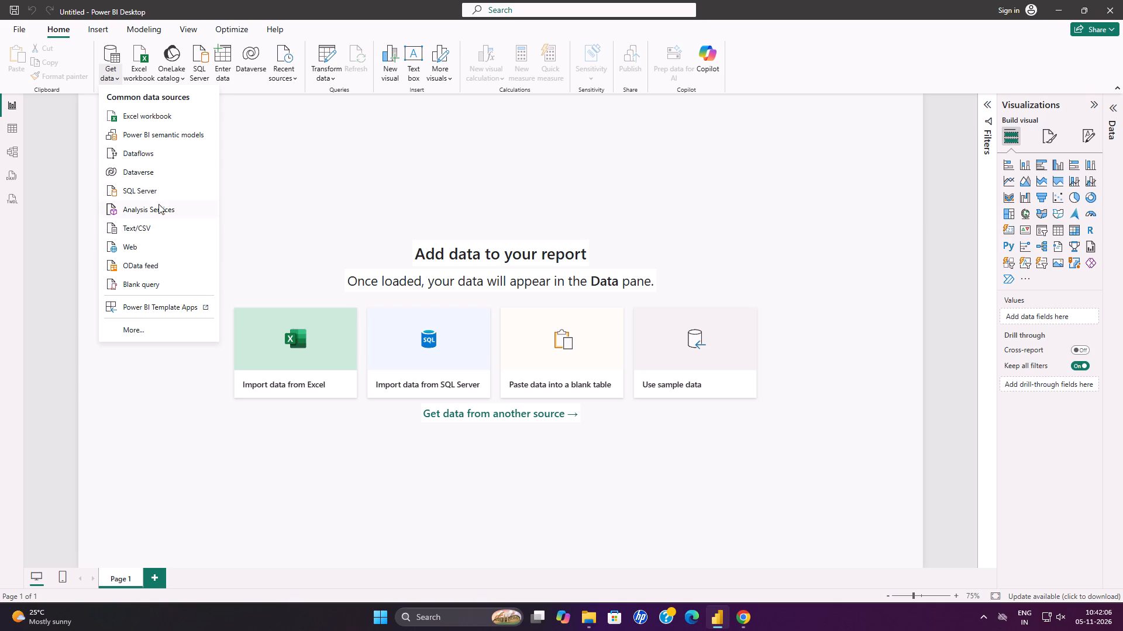
click(162, 119)
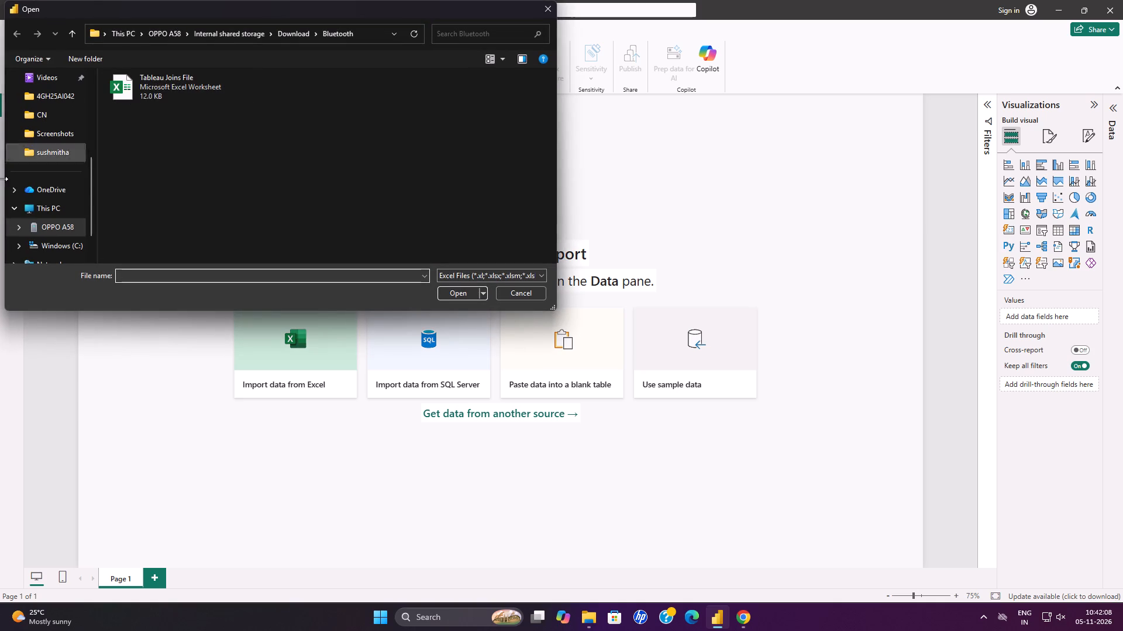
click(62, 208)
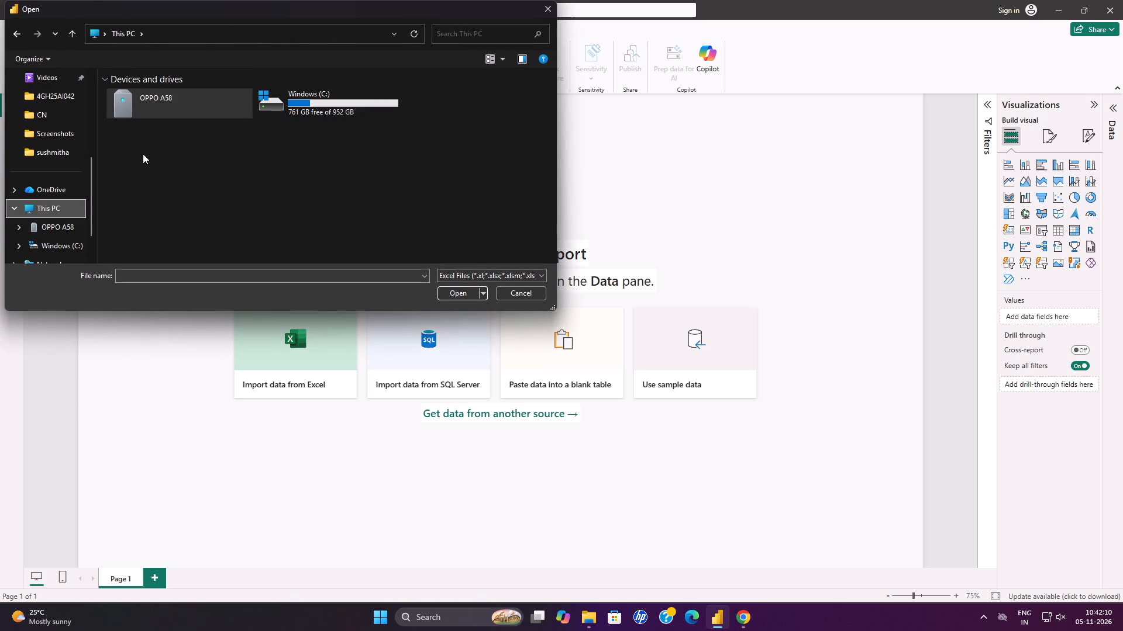
double_click(168, 109)
double_click(194, 82)
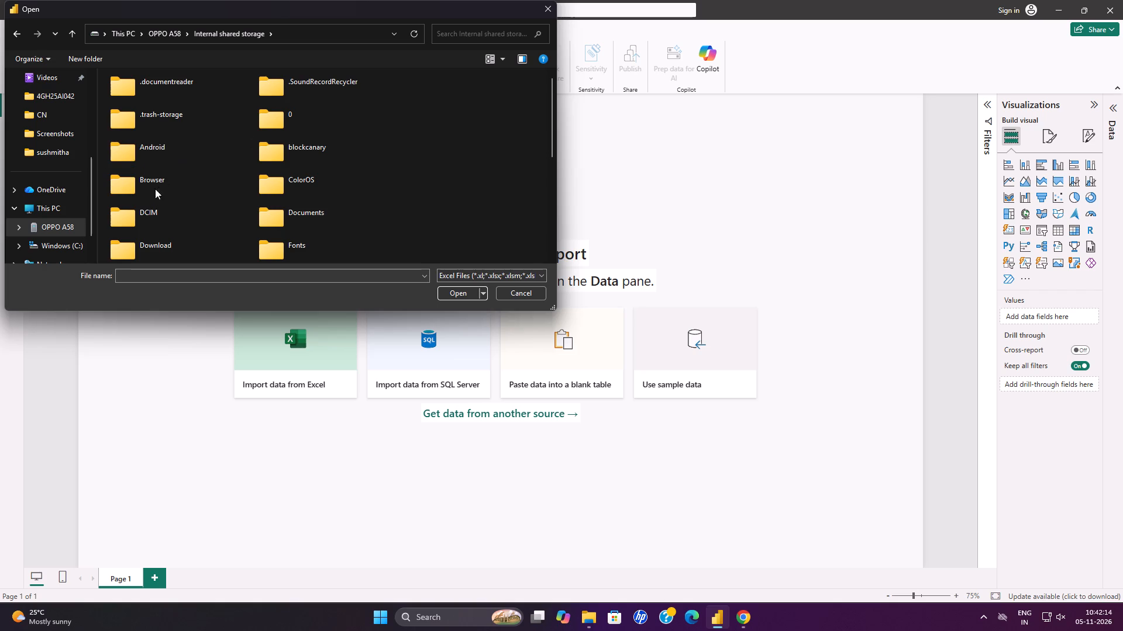
scroll(154, 197, down, 6)
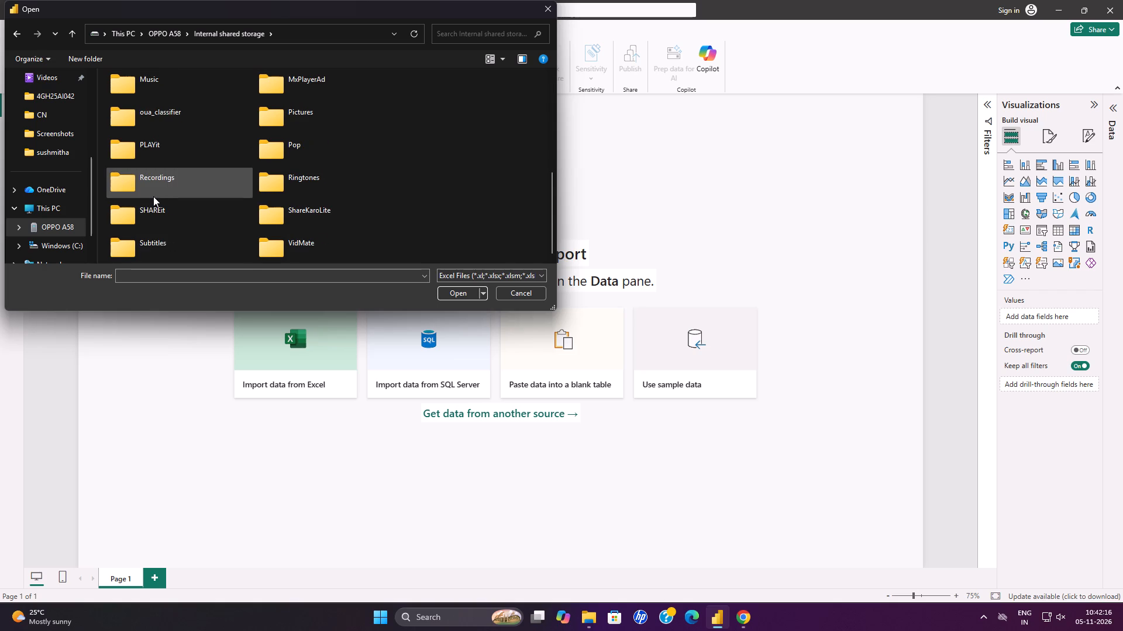
scroll(150, 194, up, 5)
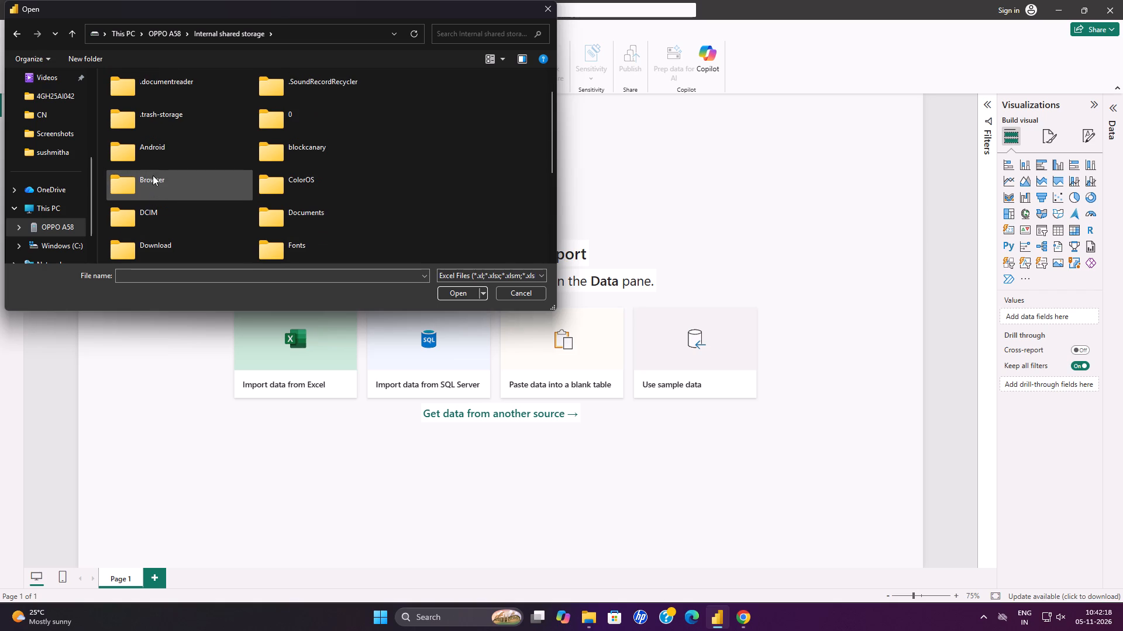
double_click(161, 241)
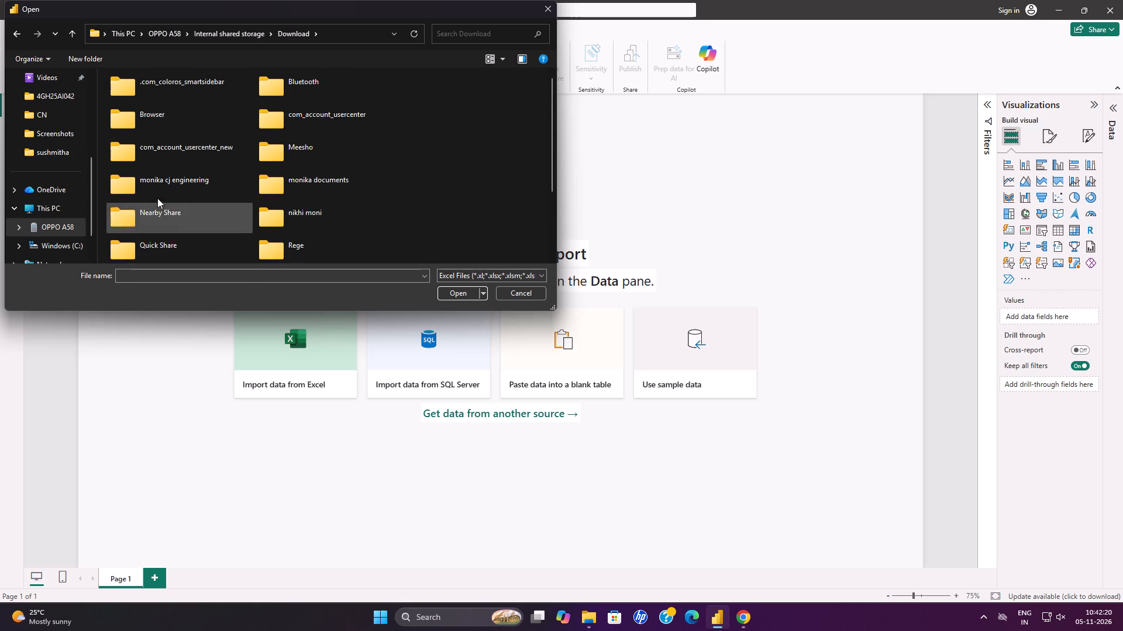
double_click(304, 87)
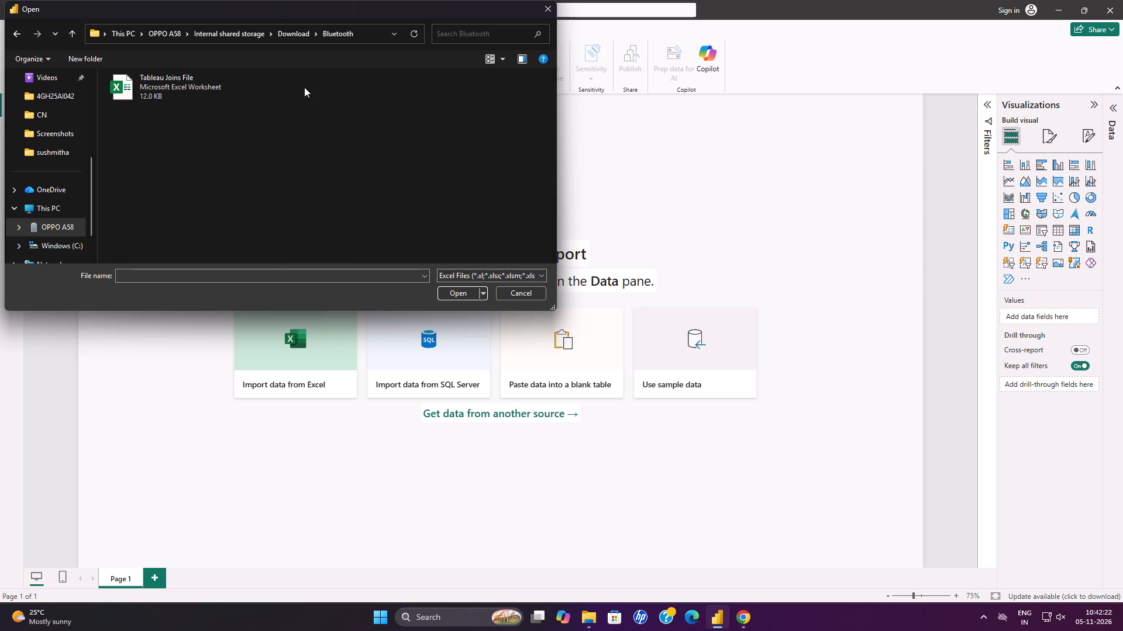
Return to This PC and recheck the OPPO A58's Download > Bluetooth folder for the HR file.
click(55, 204)
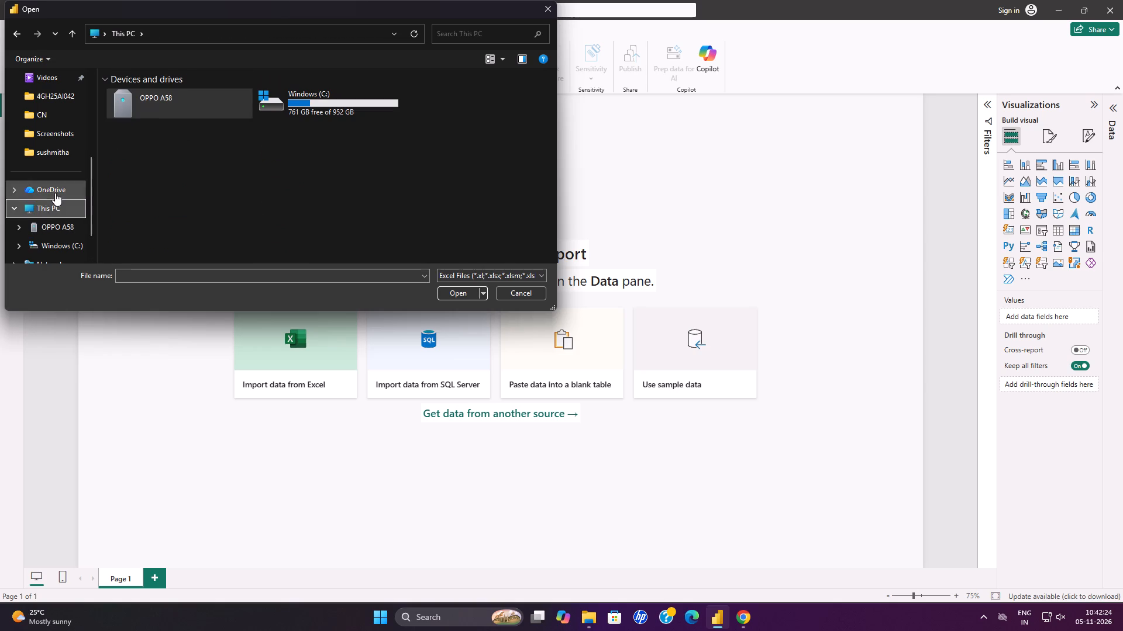
double_click(165, 110)
double_click(170, 99)
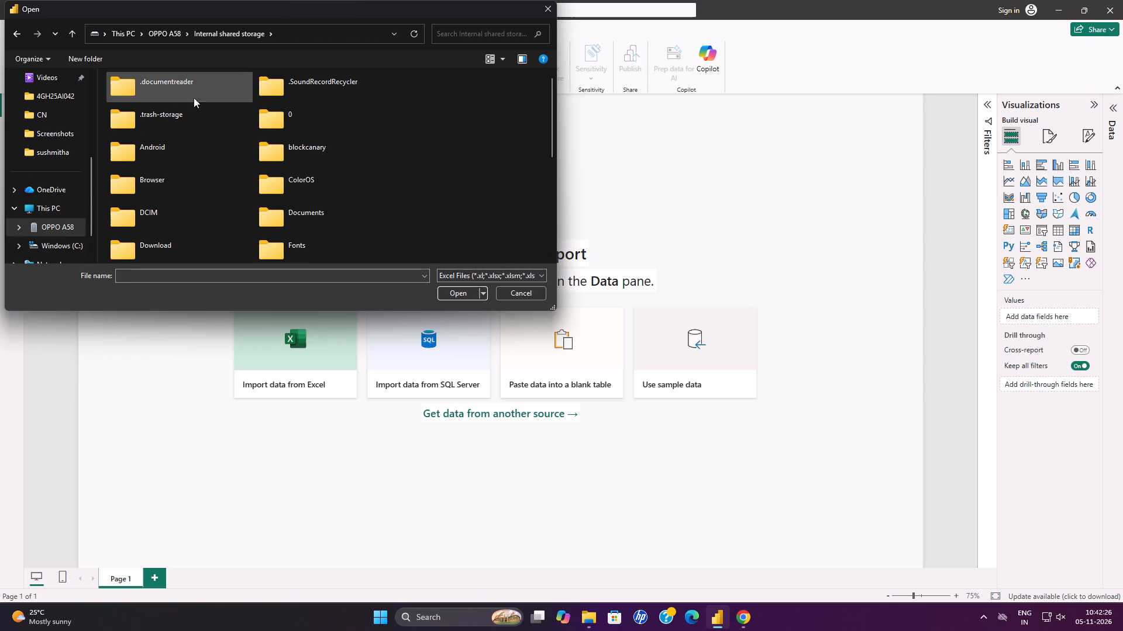
double_click(162, 238)
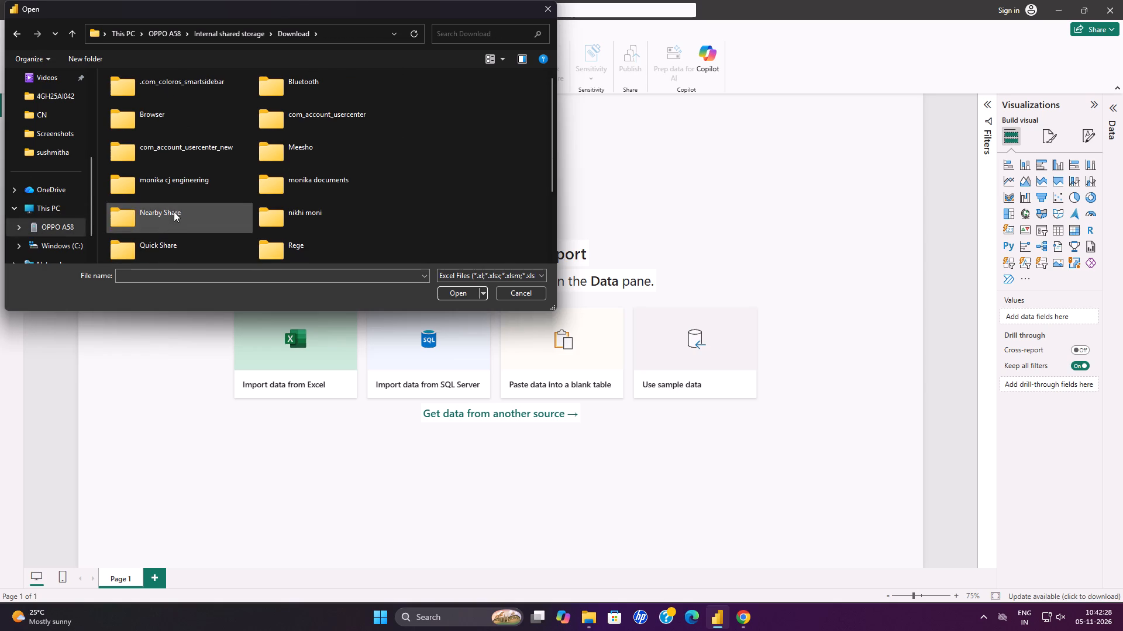
double_click(305, 87)
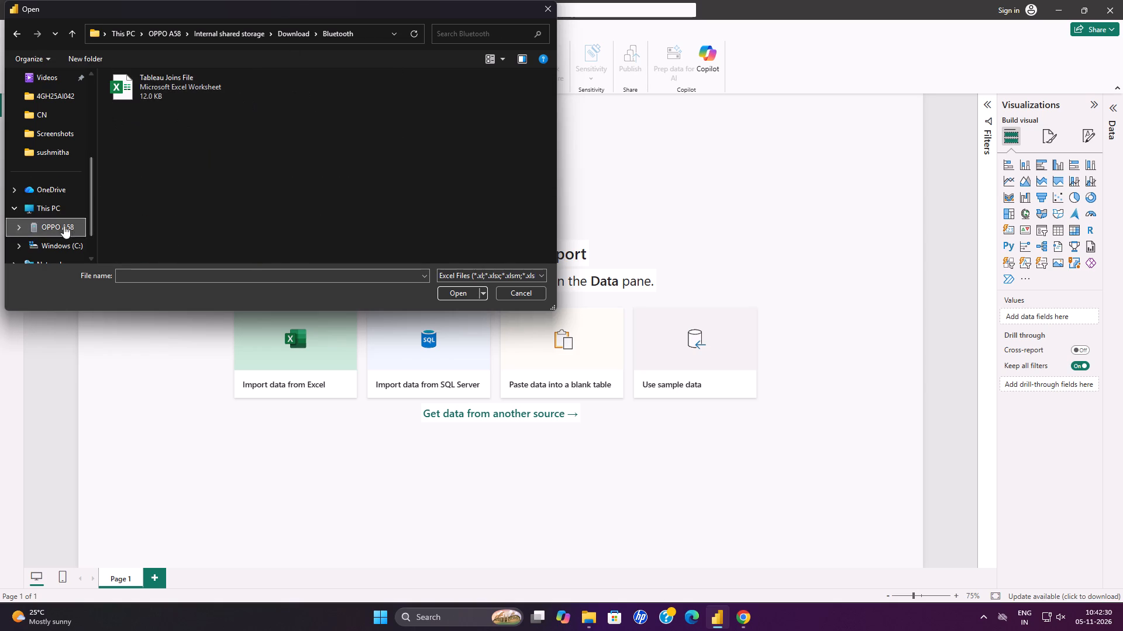
Check the PC's Downloads folder for an HR workbook and close the Excel file picker without choosing a file.
scroll(49, 154, up, 2)
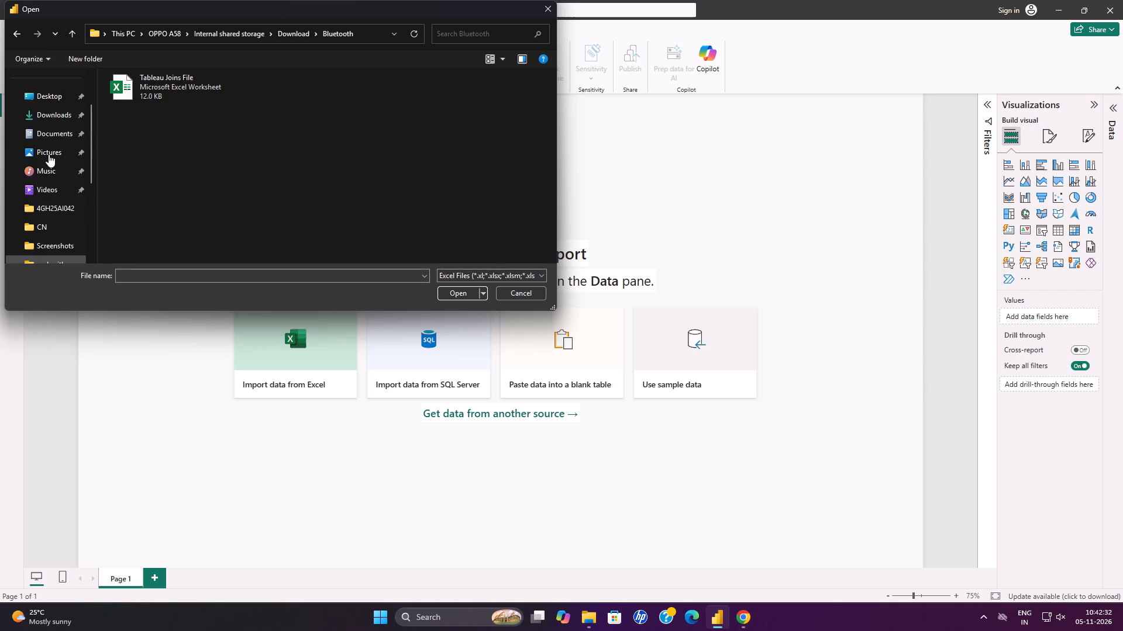
scroll(49, 154, up, 2)
click(49, 176)
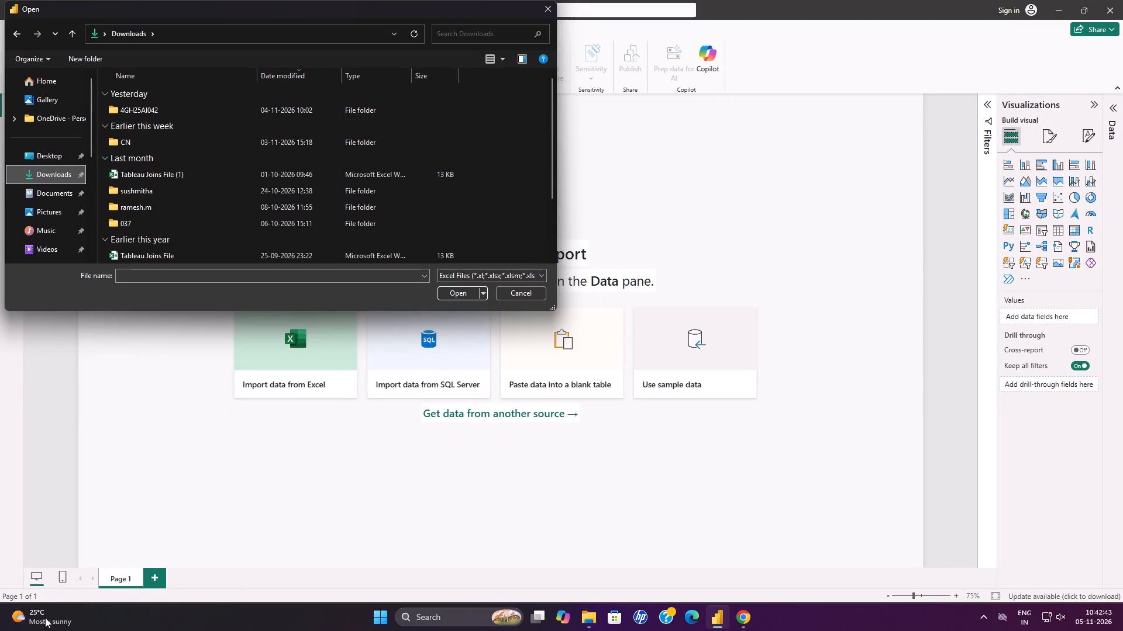
click(528, 11)
click(536, 9)
click(540, 7)
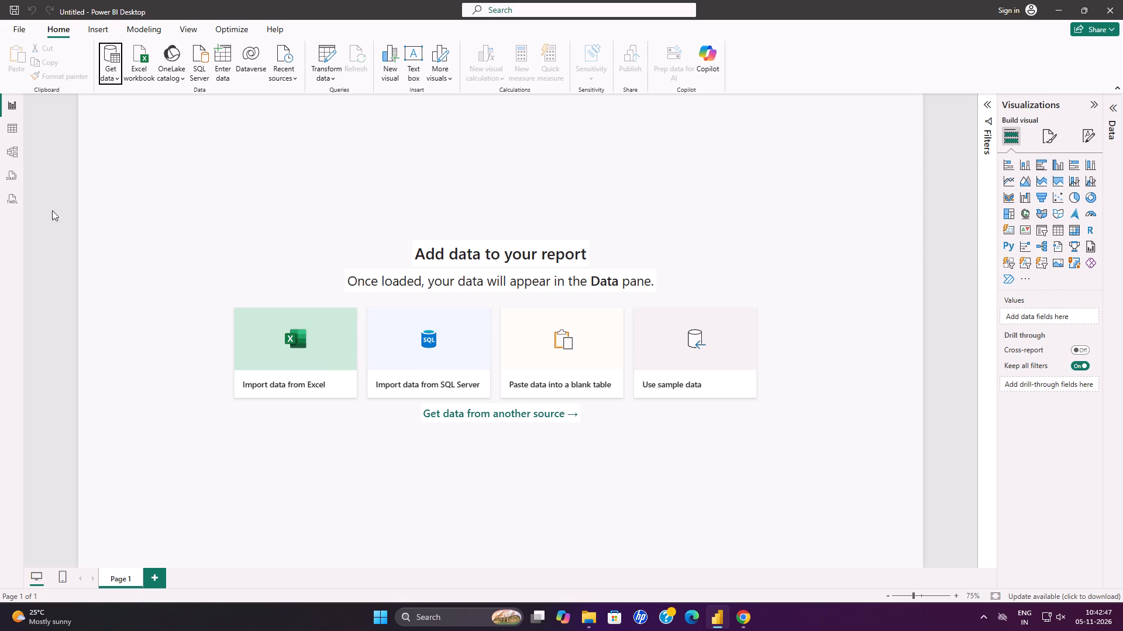
Import HR_Analytics.csv from the PC's Downloads folder using the Text/CSV source and load it into the report.
click(110, 67)
click(145, 230)
scroll(71, 239, down, 2)
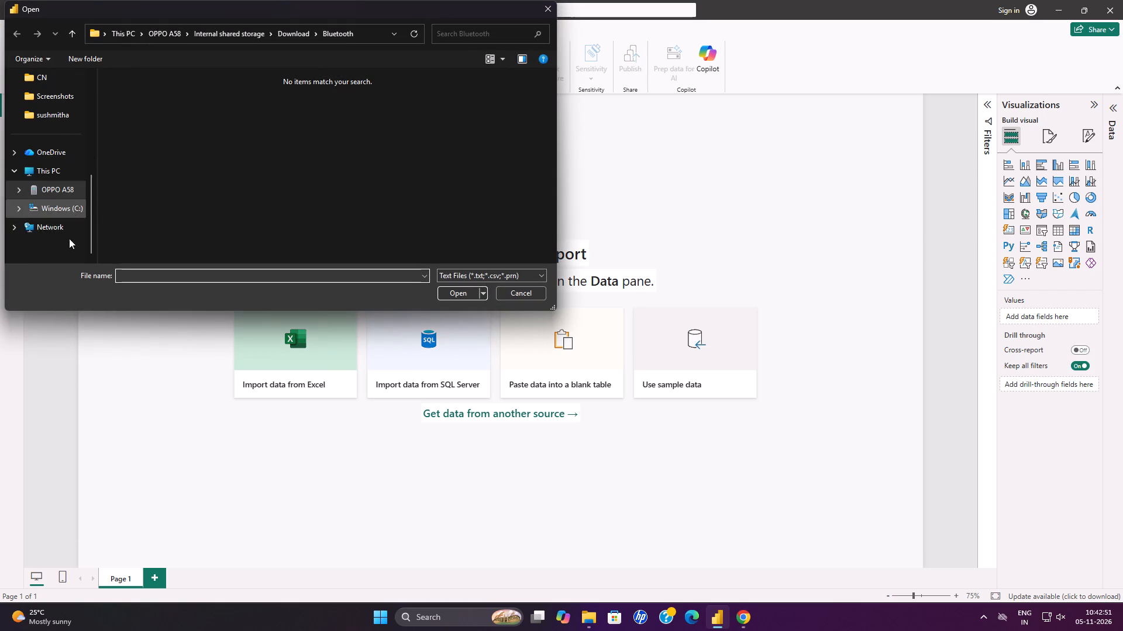
scroll(26, 174, up, 4)
click(35, 168)
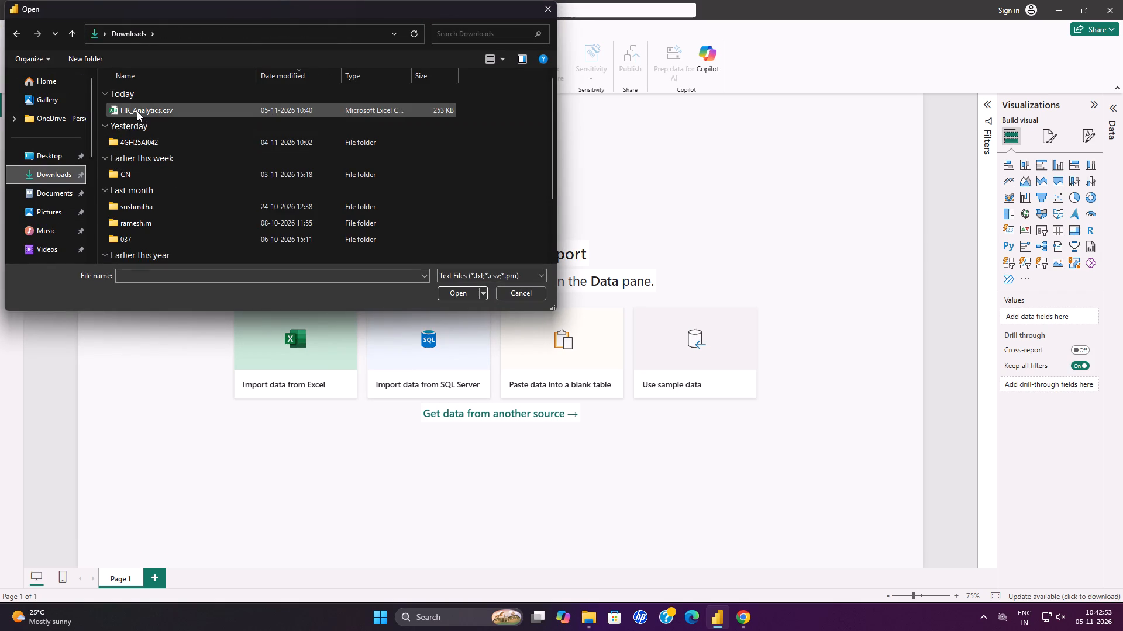
click(137, 111)
click(470, 292)
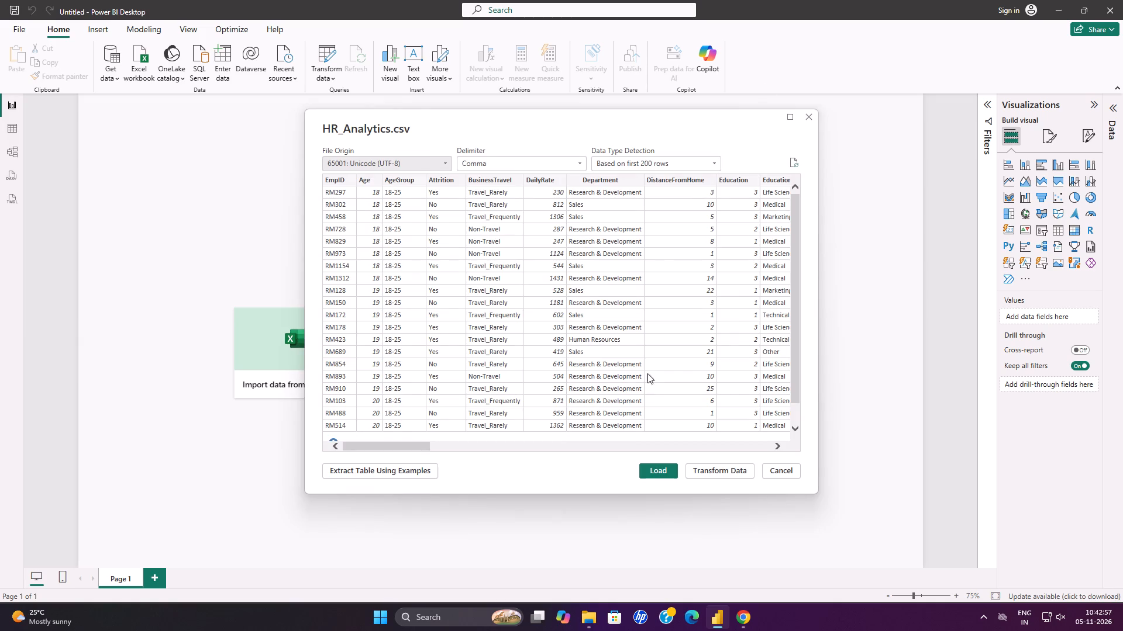
click(665, 475)
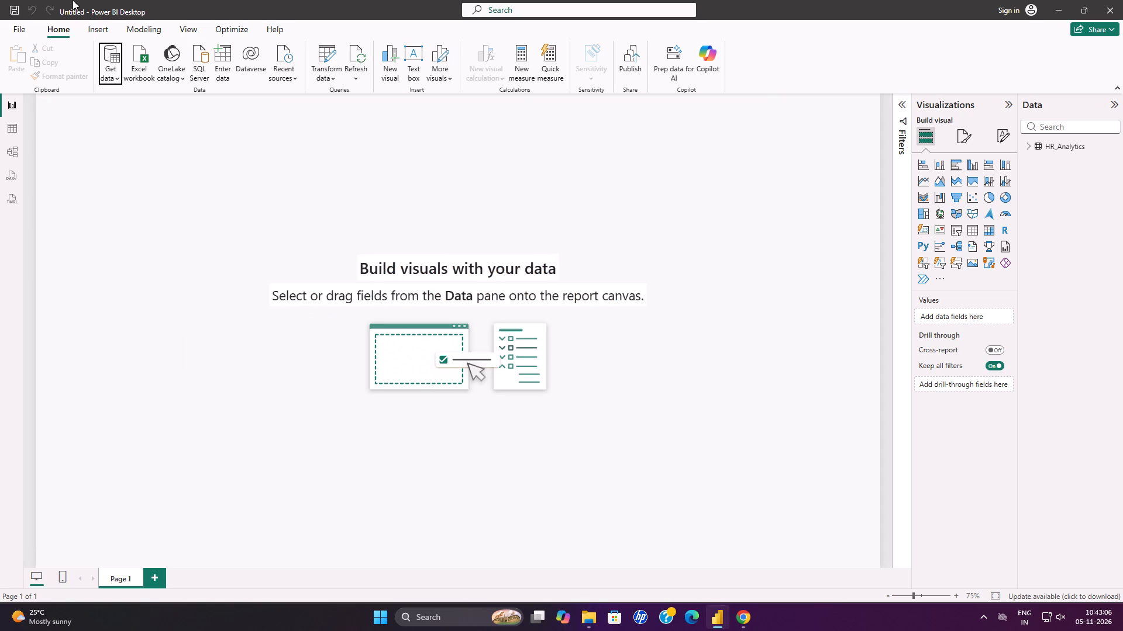
View the HR_Analytics query in the Power Query Editor and close the editor without editing anything.
click(327, 78)
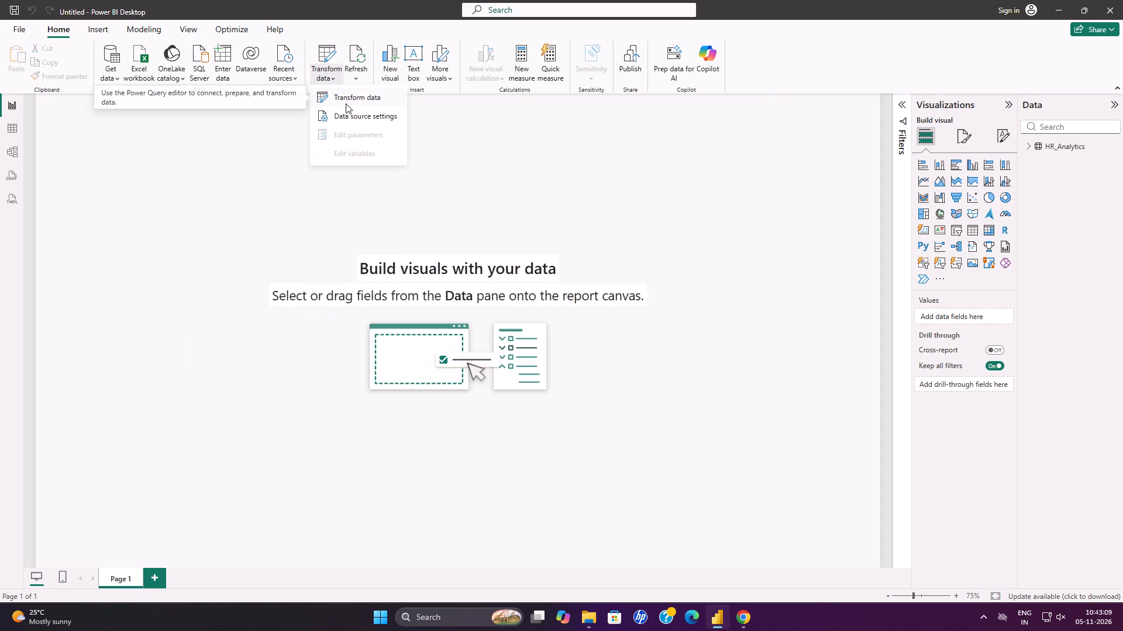
click(346, 98)
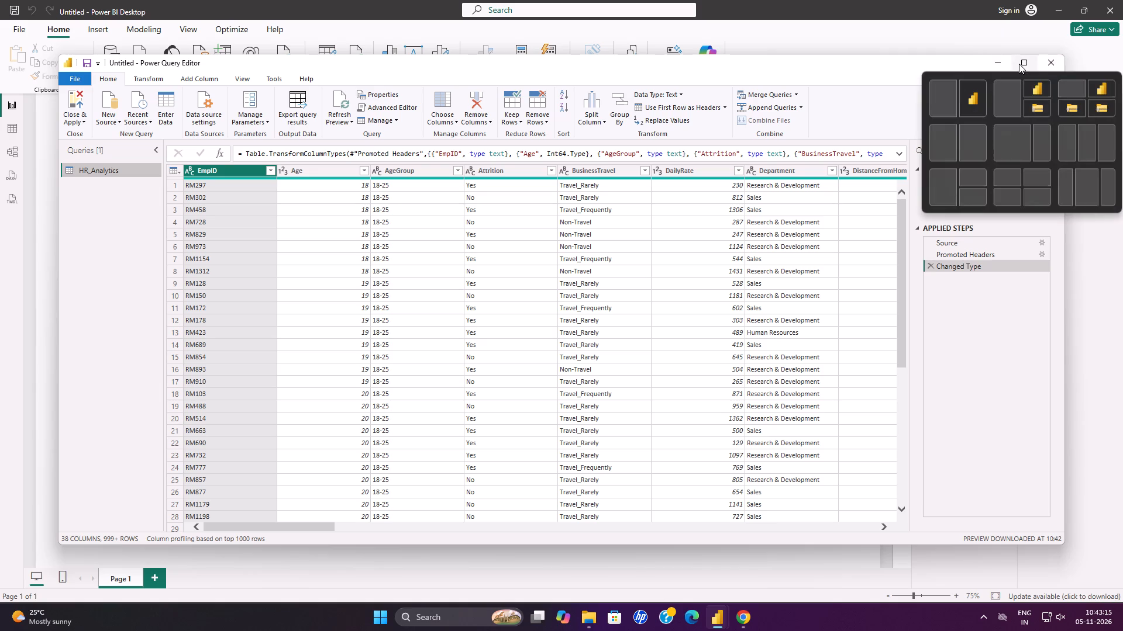
click(1048, 63)
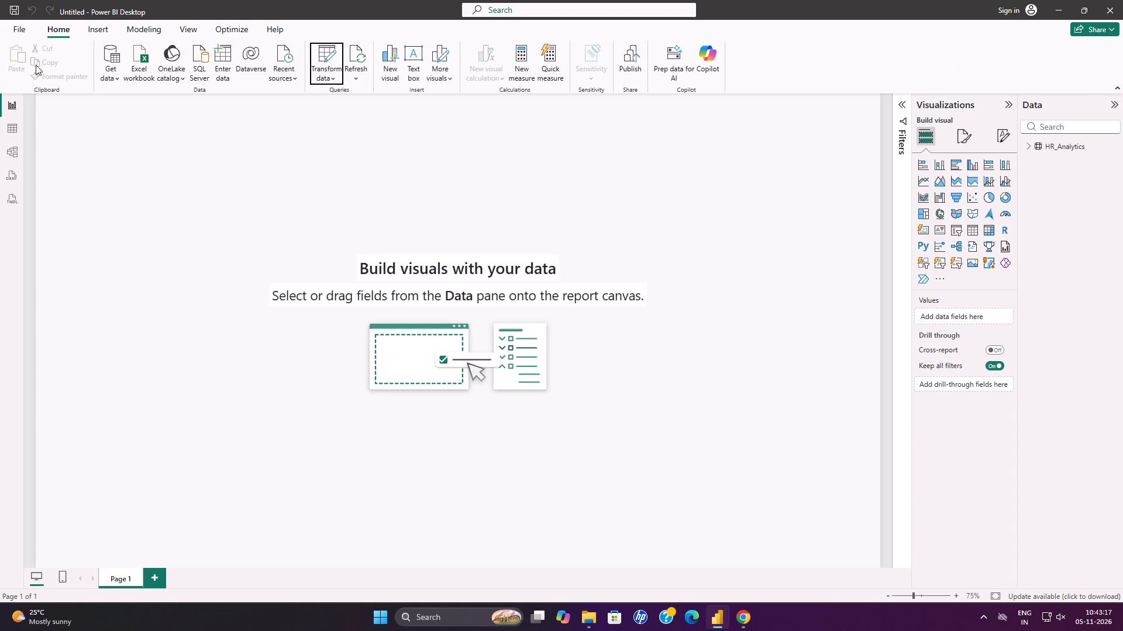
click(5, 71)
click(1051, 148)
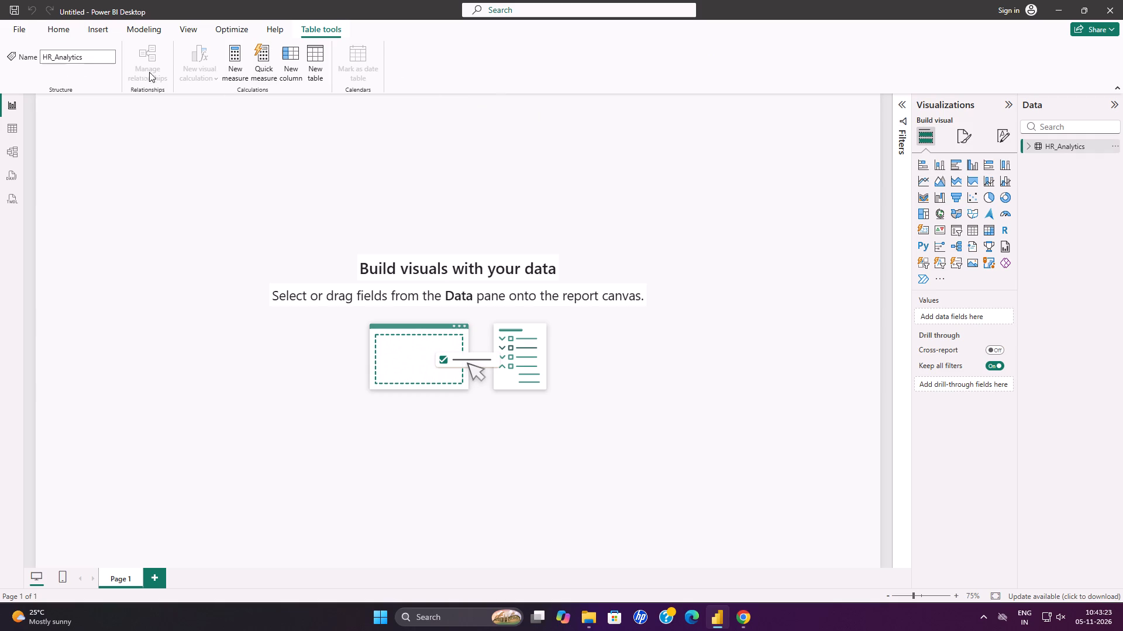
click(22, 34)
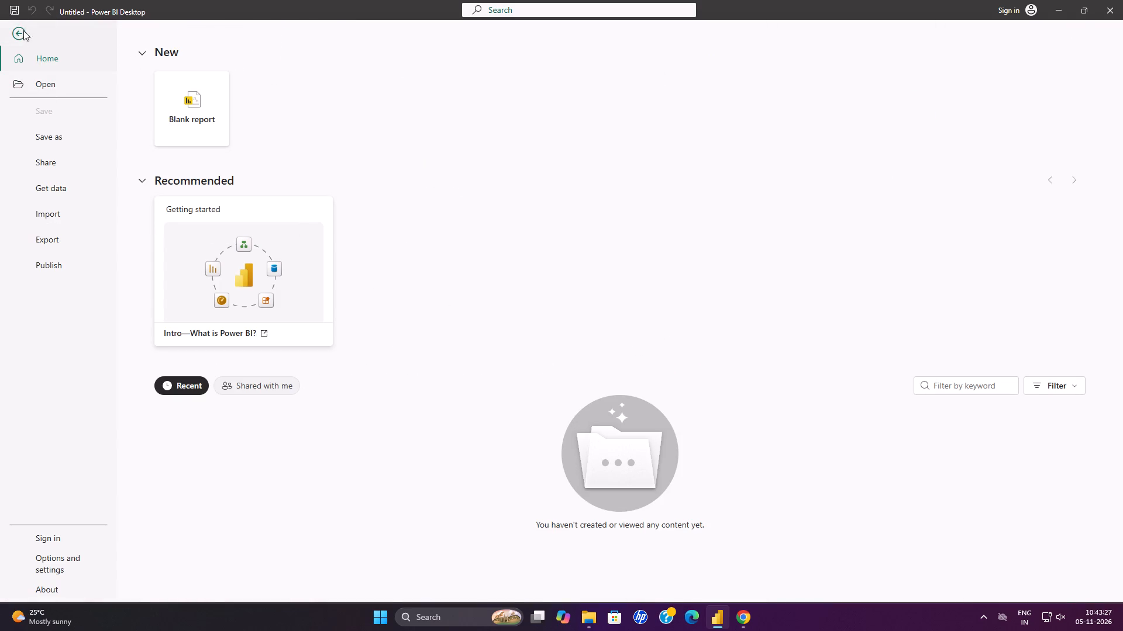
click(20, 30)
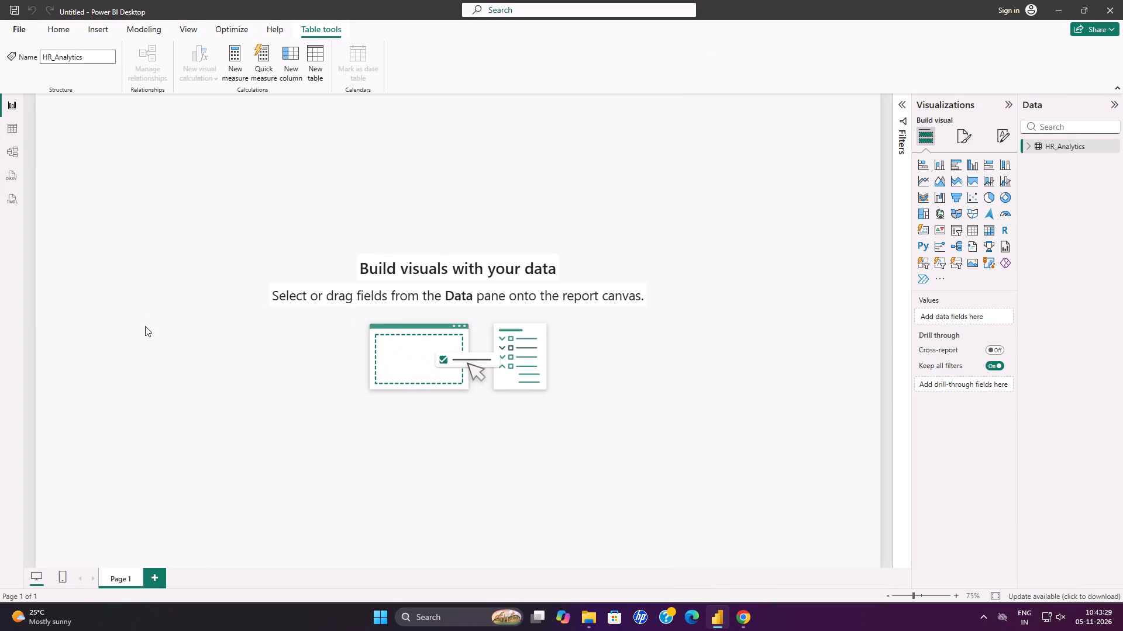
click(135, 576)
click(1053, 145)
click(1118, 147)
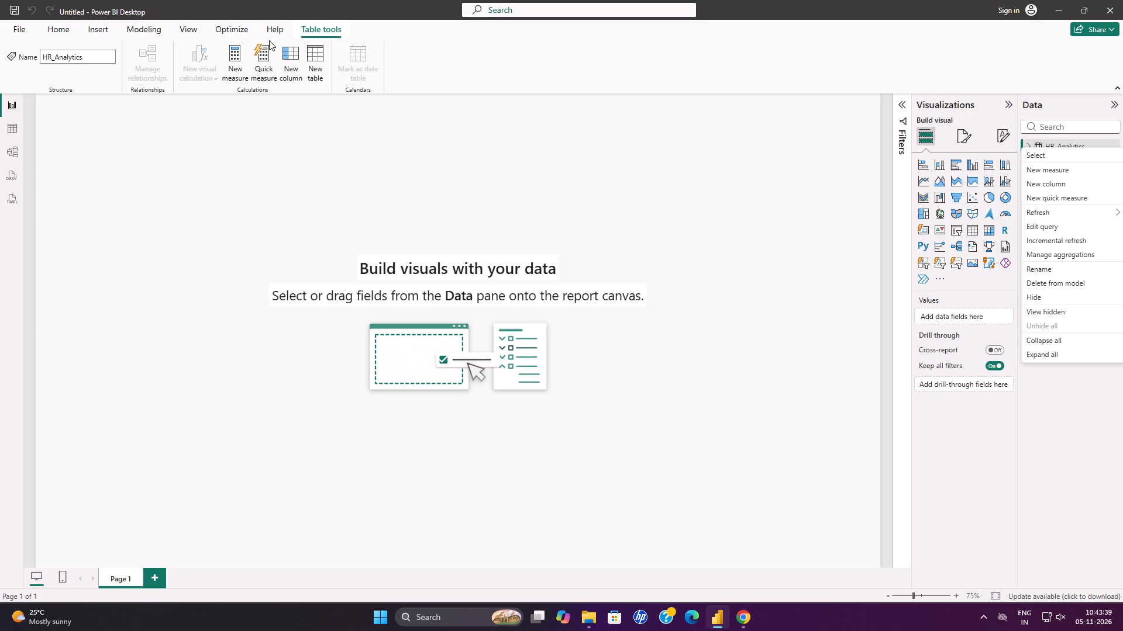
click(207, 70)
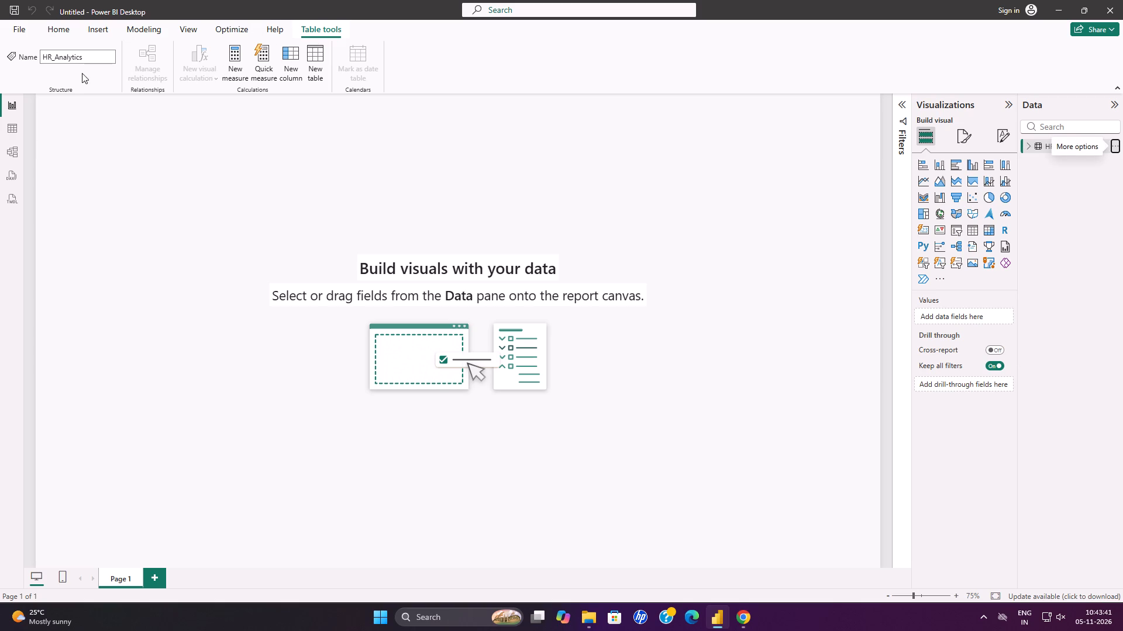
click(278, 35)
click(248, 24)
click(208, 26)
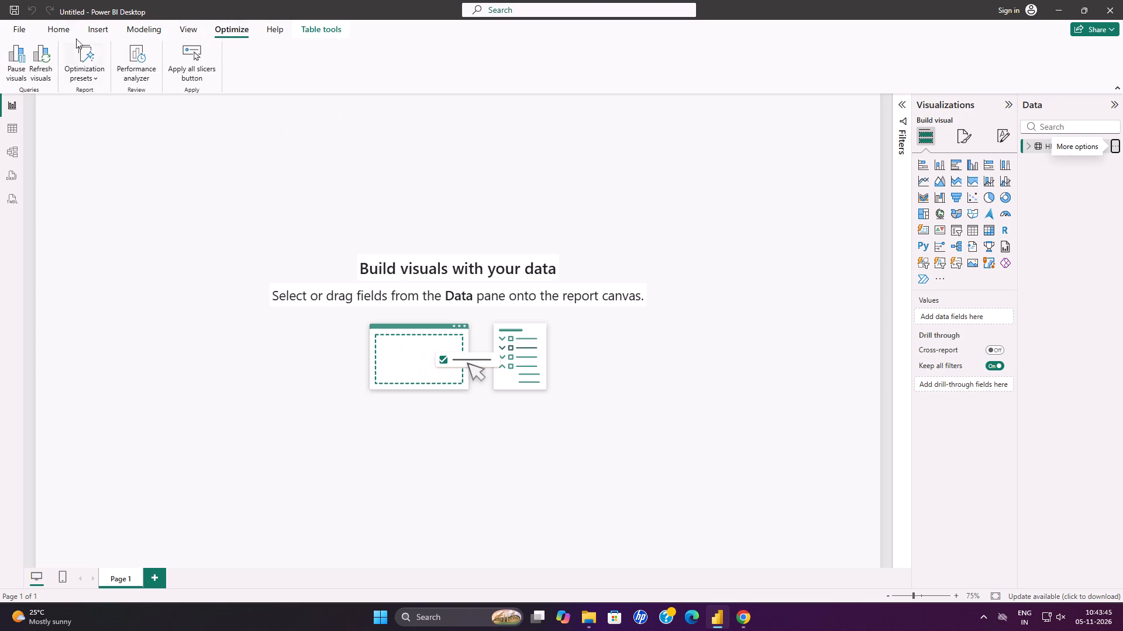
Import HR_Analytics.csv from Downloads once more with the Text/CSV source and load it as a second table.
click(75, 28)
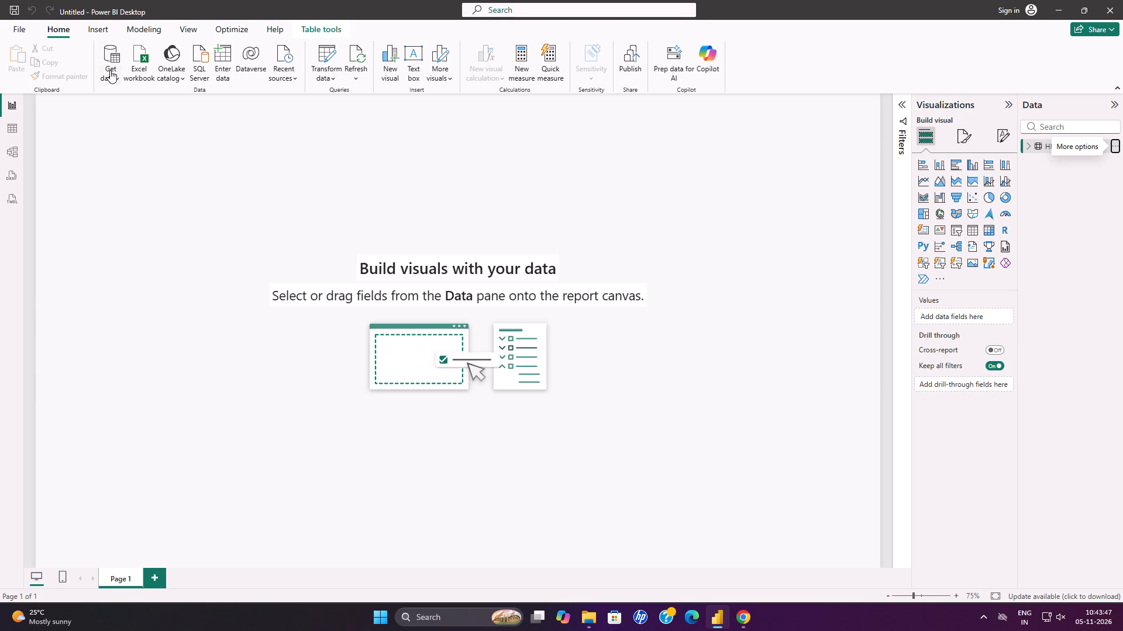
click(110, 70)
click(144, 230)
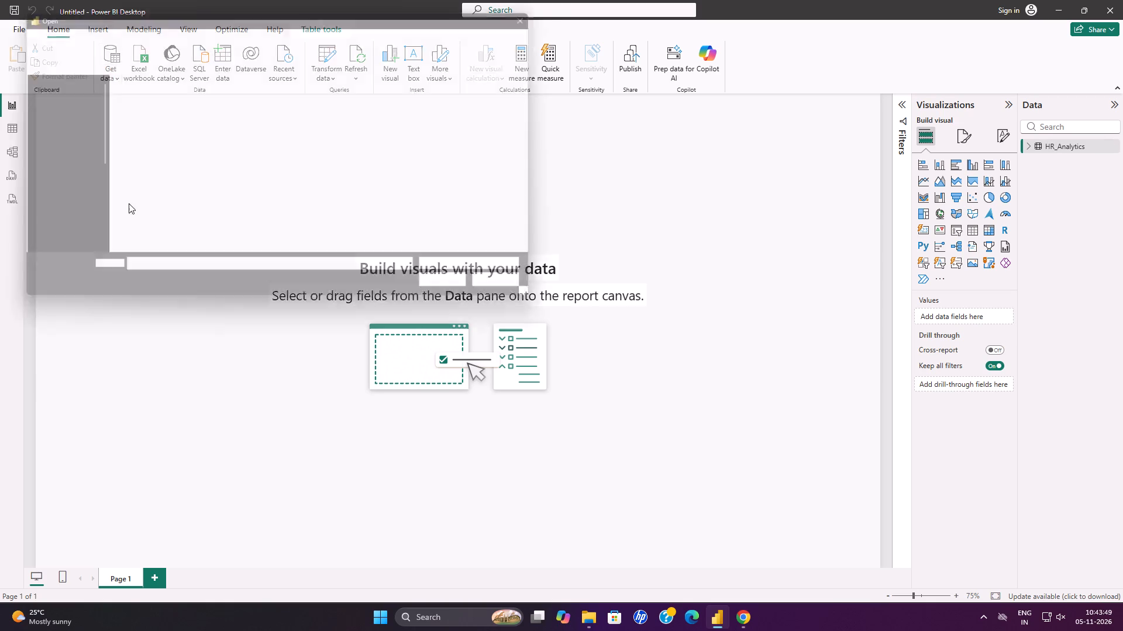
click(167, 116)
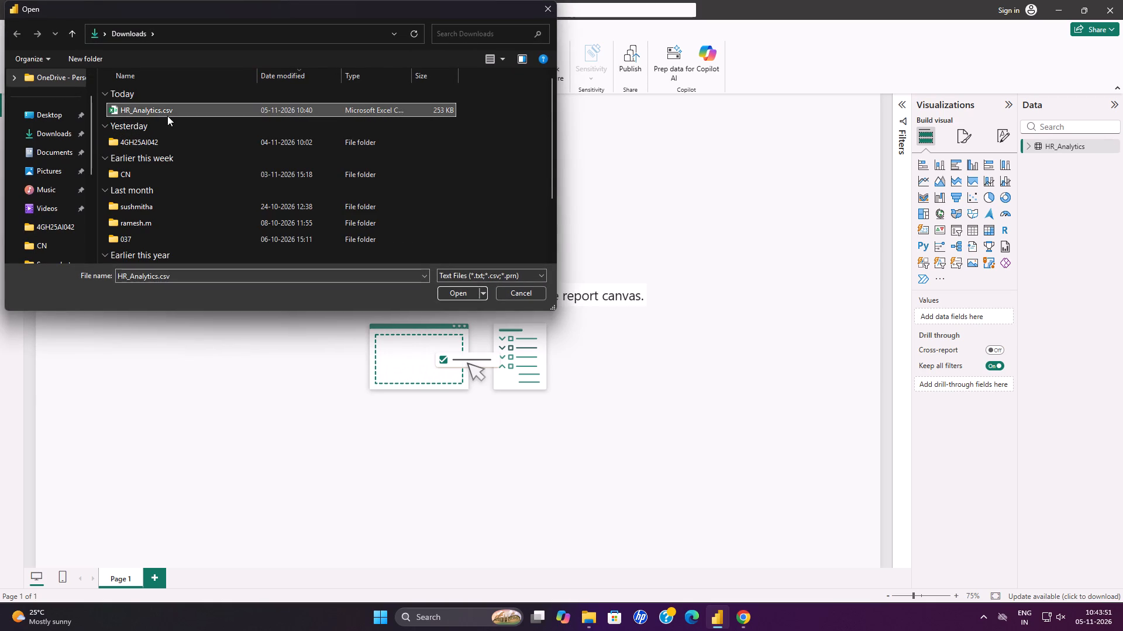
click(470, 295)
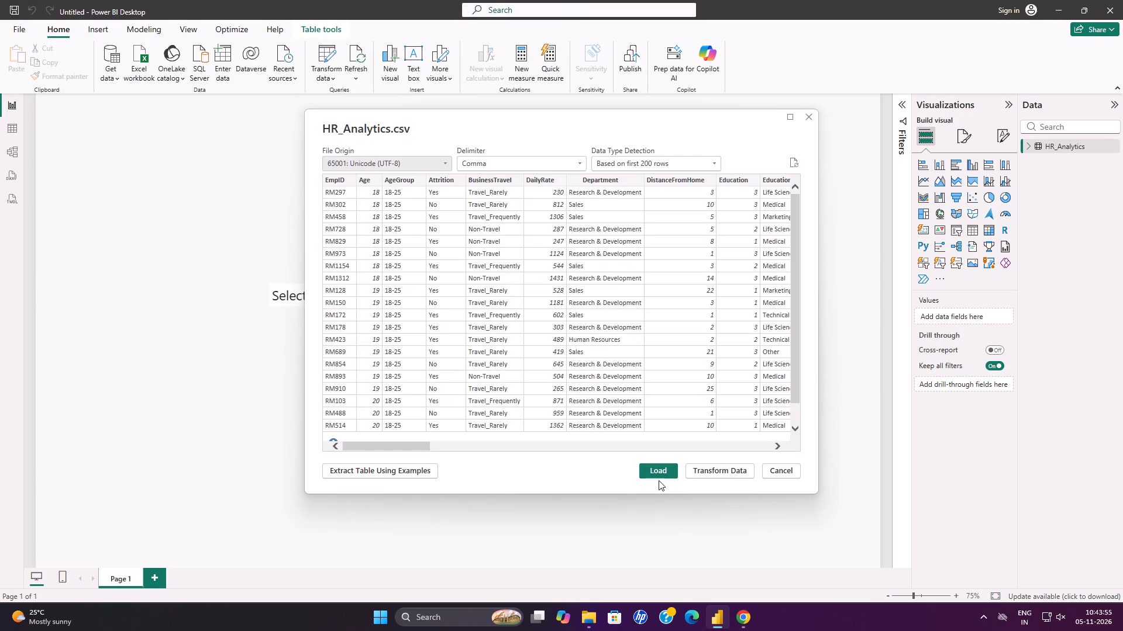
click(659, 472)
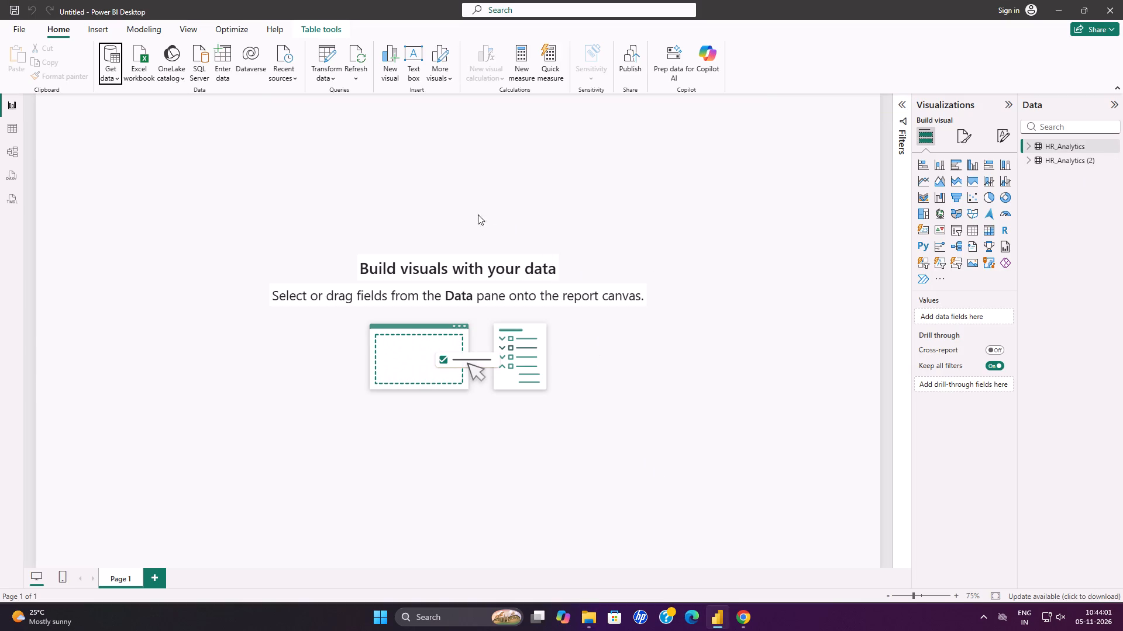
Reconnect to HR_Analytics.csv from the recent sources and bring it into the Power Query Editor with Transform Data.
scroll(550, 172, up, 1)
click(278, 81)
click(319, 117)
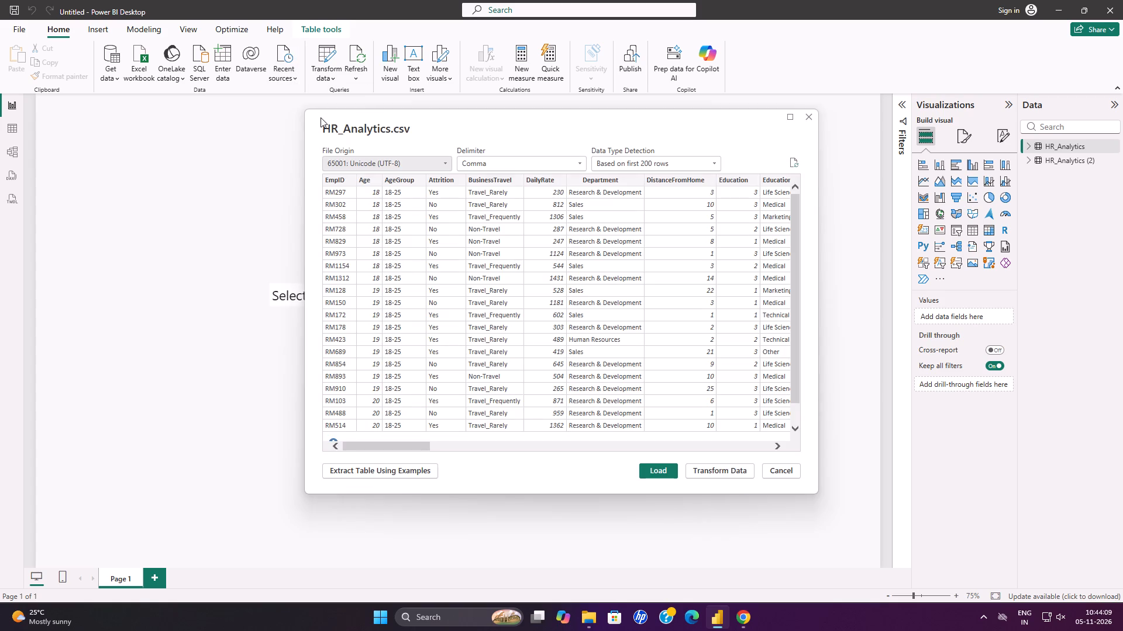
click(706, 473)
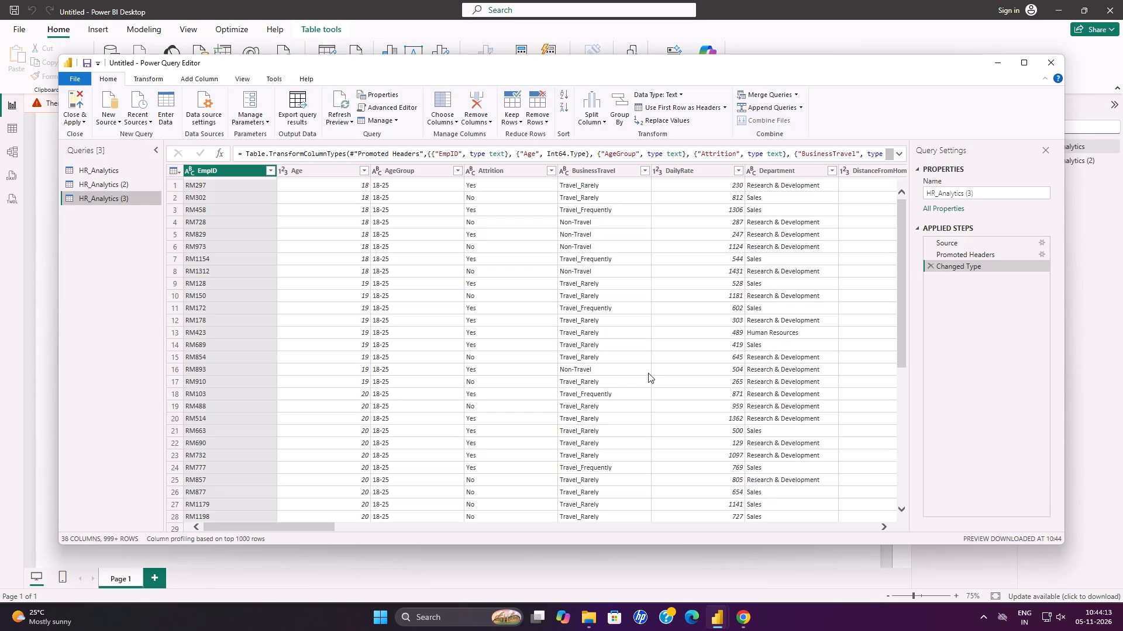
Look through the rows of the newly added HR_Analytics query, checking the employee, age, attrition, travel and department columns.
scroll(647, 373, down, 14)
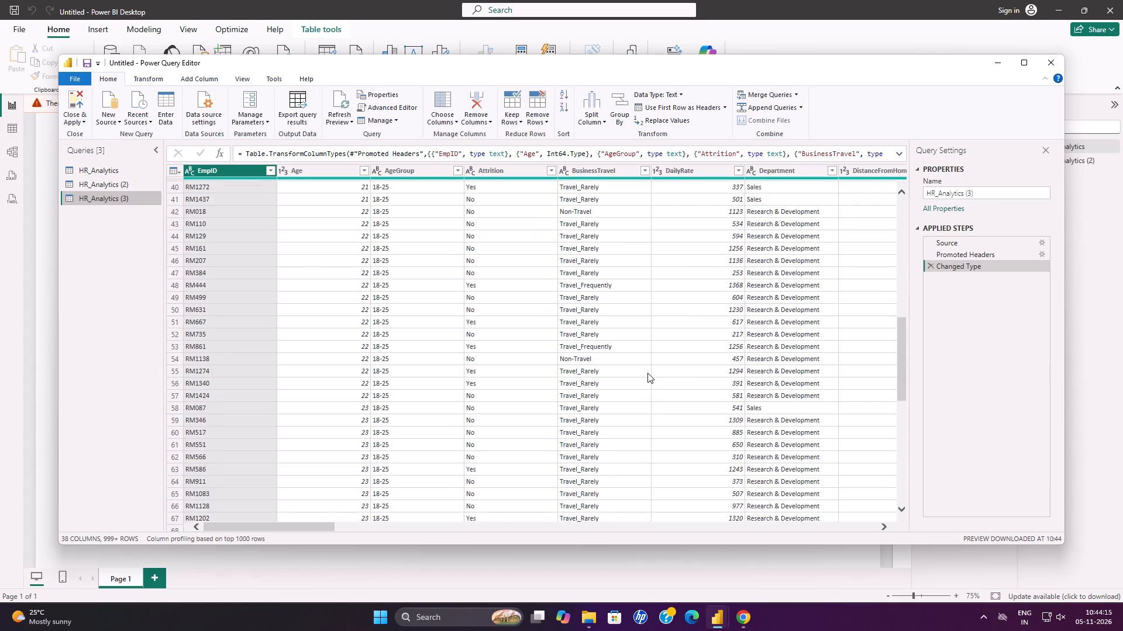
scroll(647, 373, down, 14)
scroll(647, 373, up, 10)
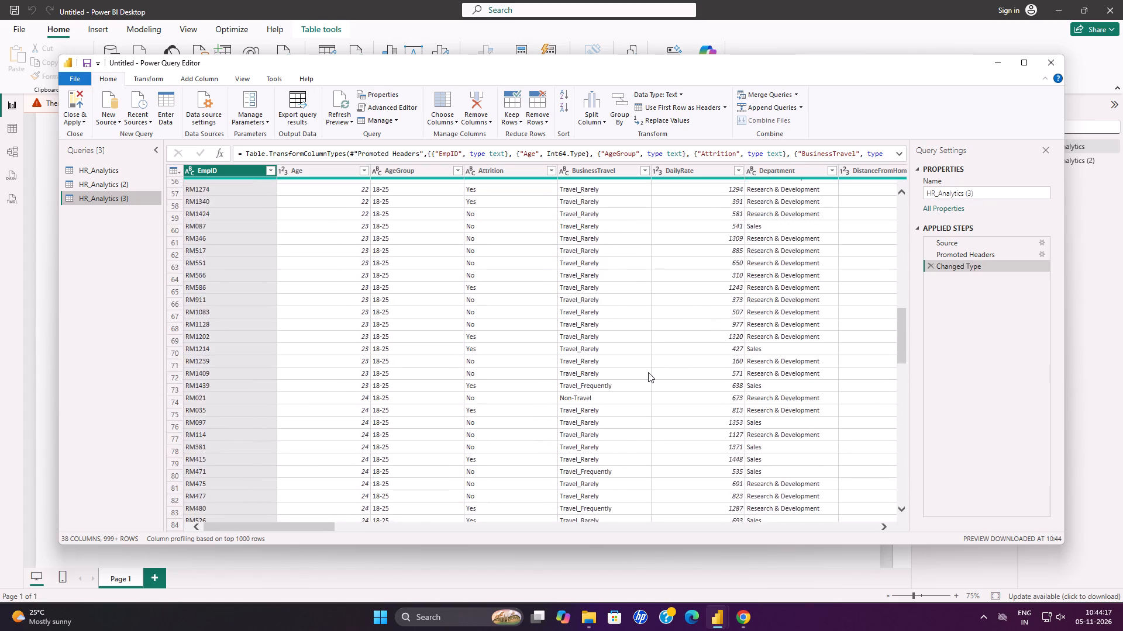
scroll(648, 372, up, 16)
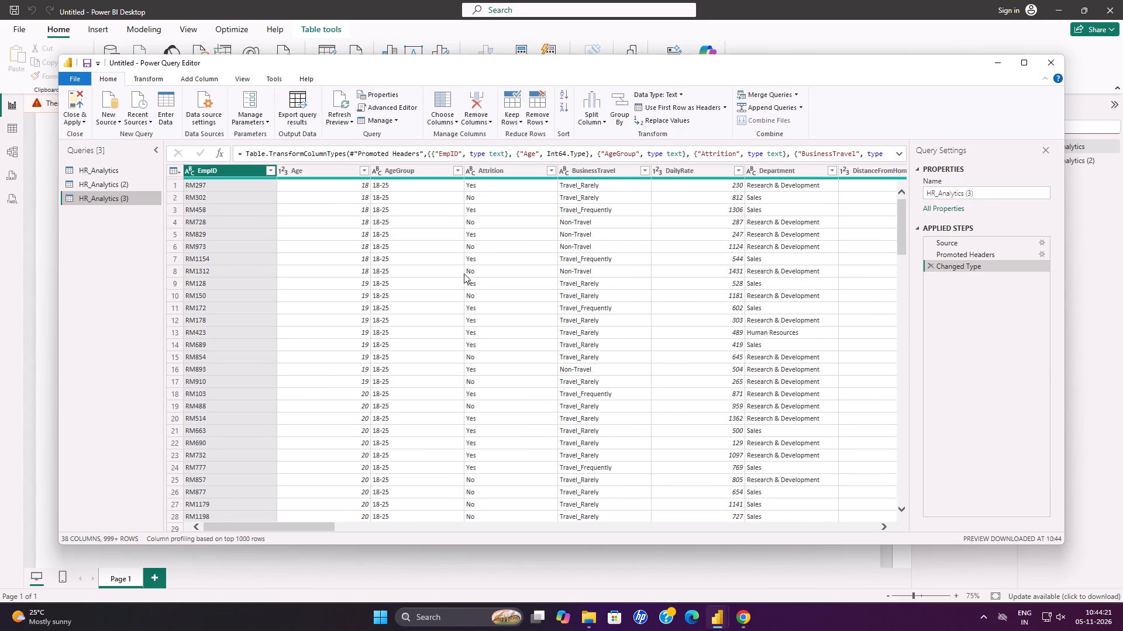
scroll(1036, 271, up, 2)
scroll(783, 242, up, 3)
scroll(397, 217, down, 4)
scroll(398, 217, up, 7)
Inspect the AgeGroup column's filter values and close the filter without applying anything.
click(429, 162)
click(421, 170)
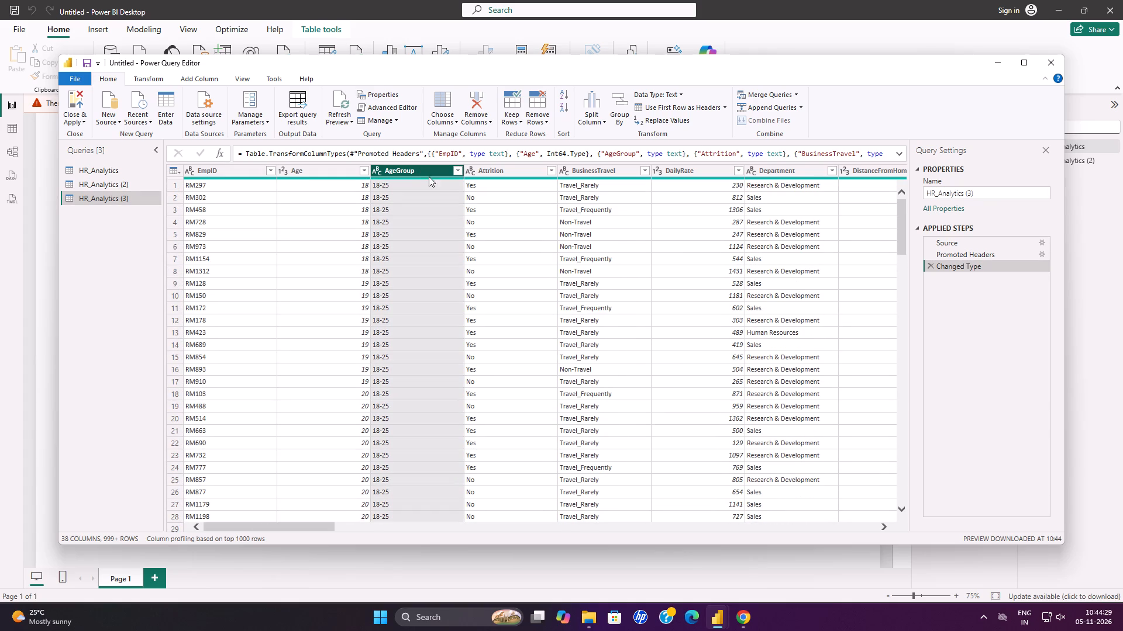
click(455, 168)
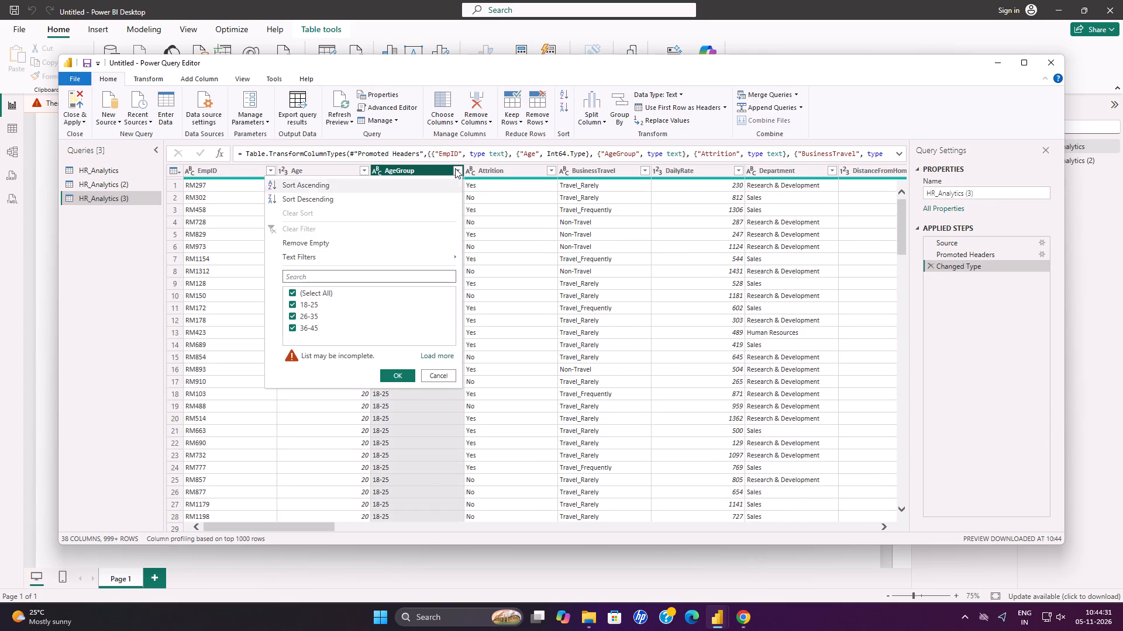
click(512, 336)
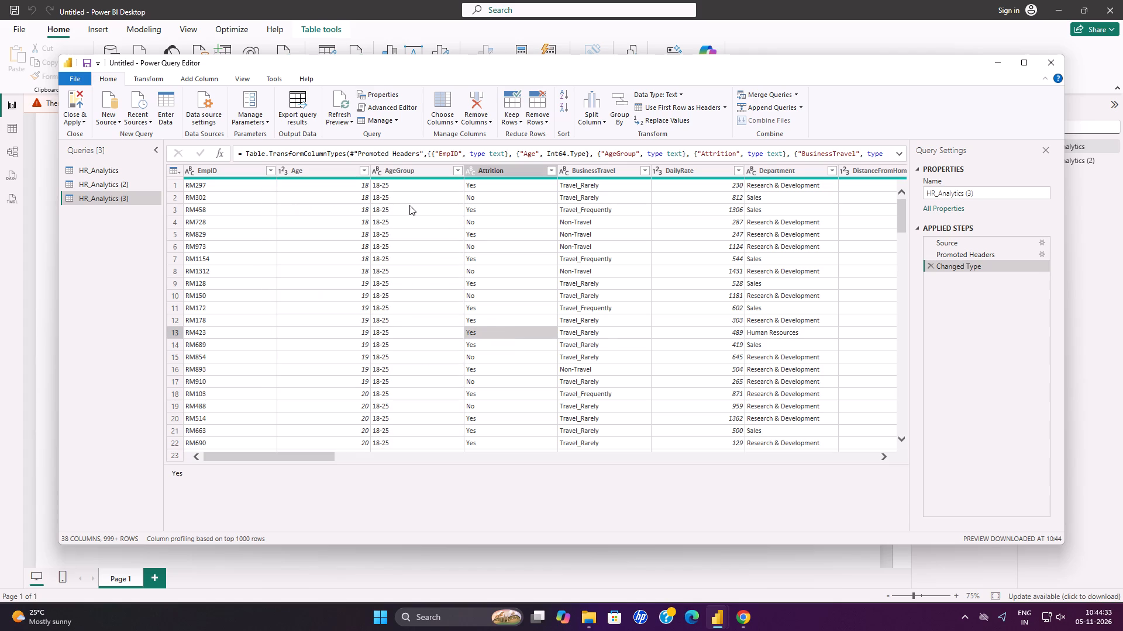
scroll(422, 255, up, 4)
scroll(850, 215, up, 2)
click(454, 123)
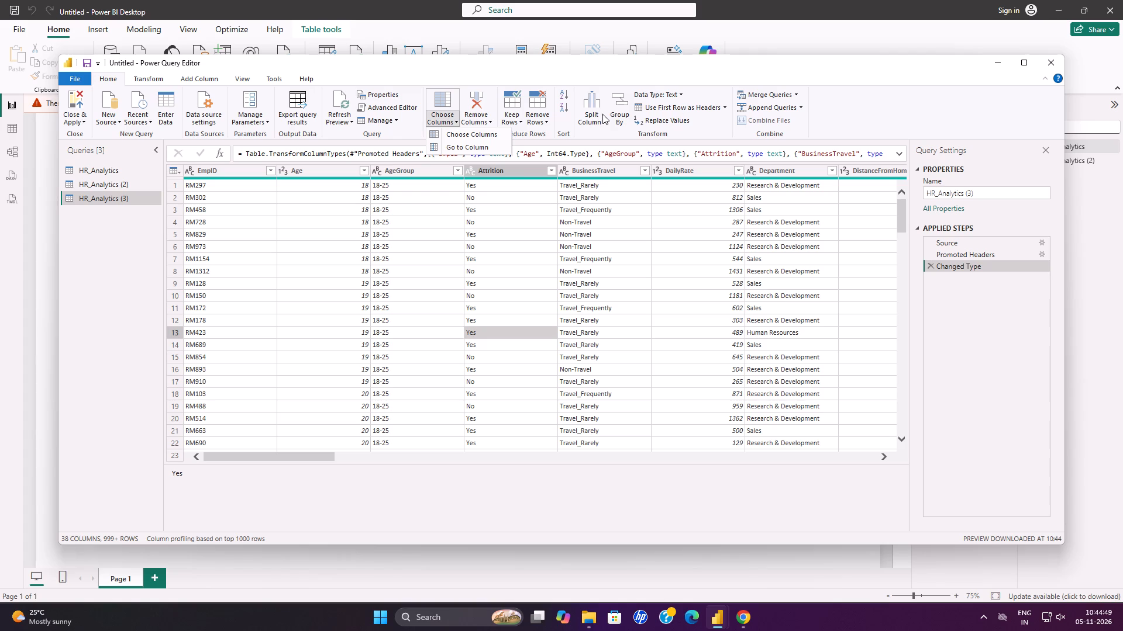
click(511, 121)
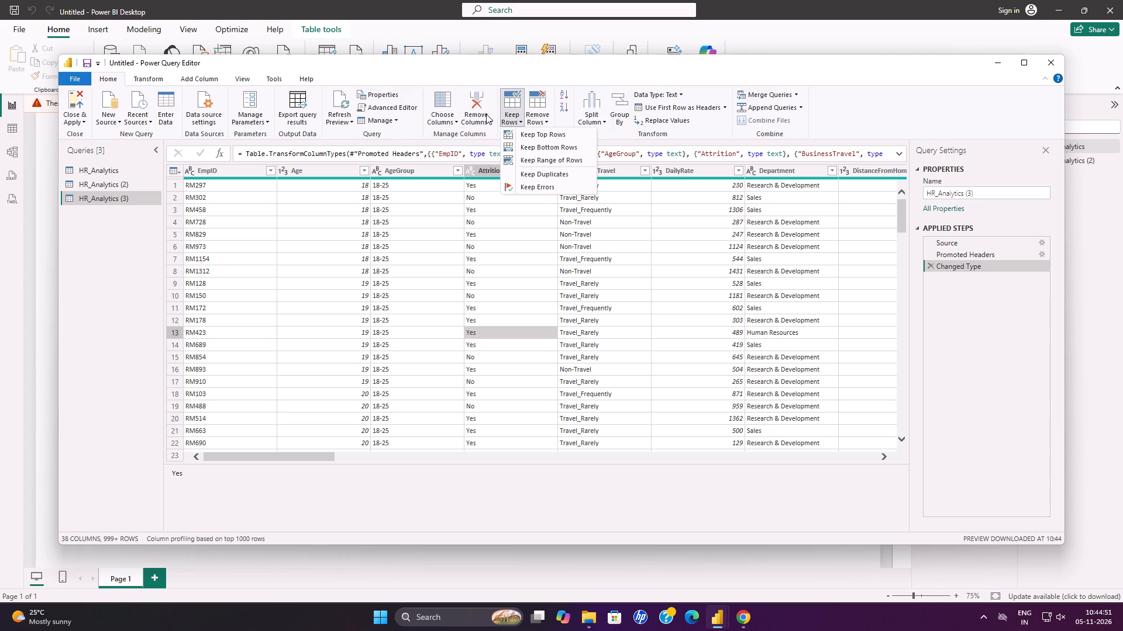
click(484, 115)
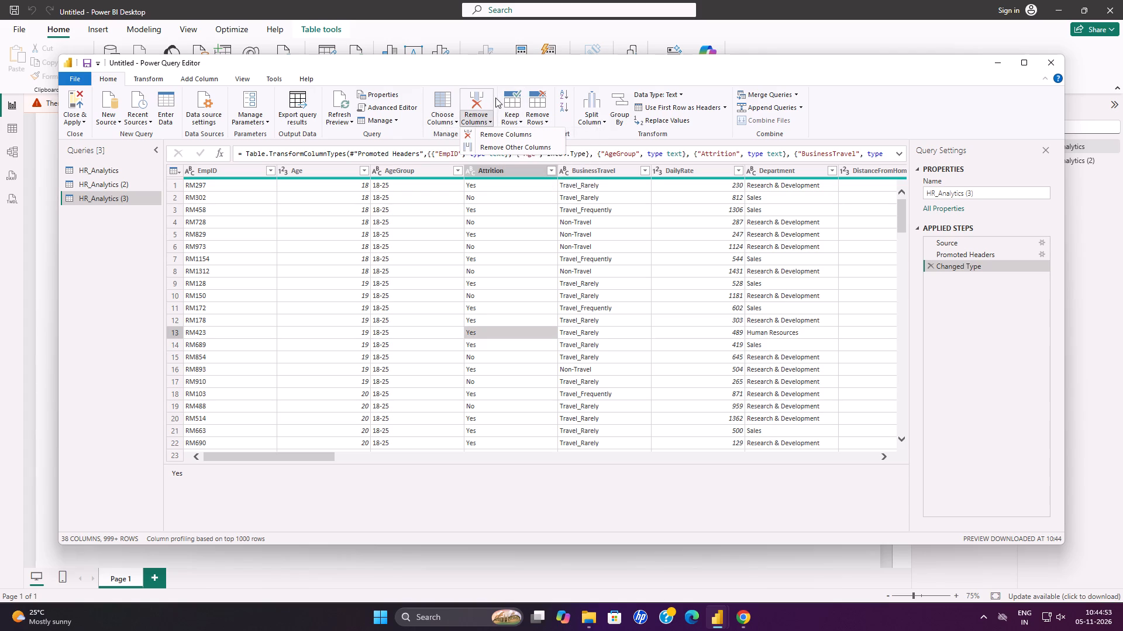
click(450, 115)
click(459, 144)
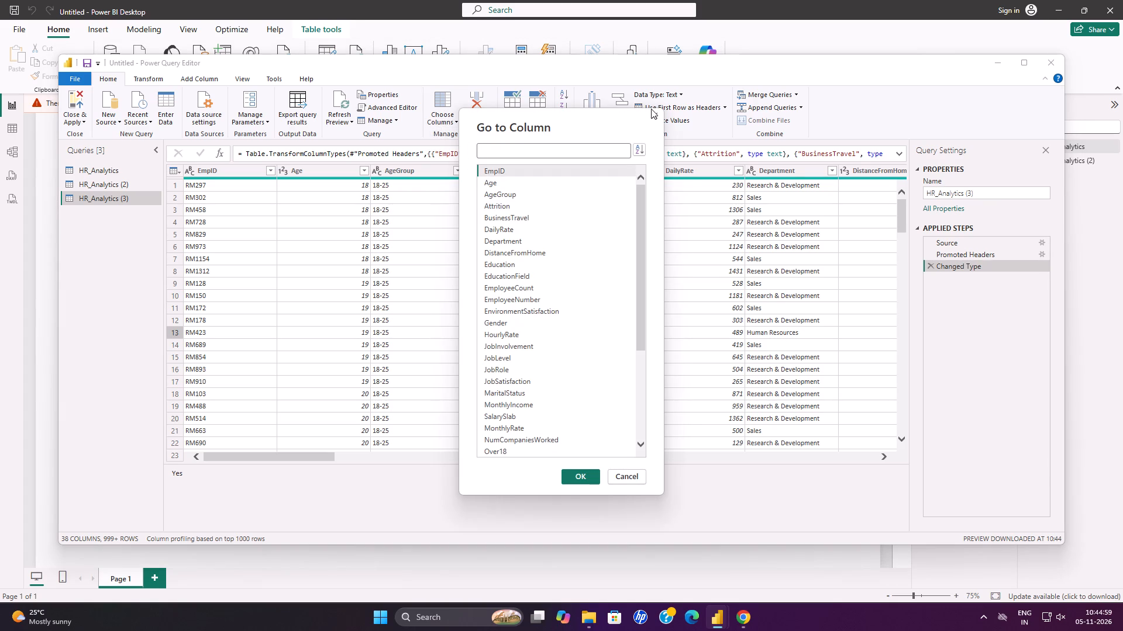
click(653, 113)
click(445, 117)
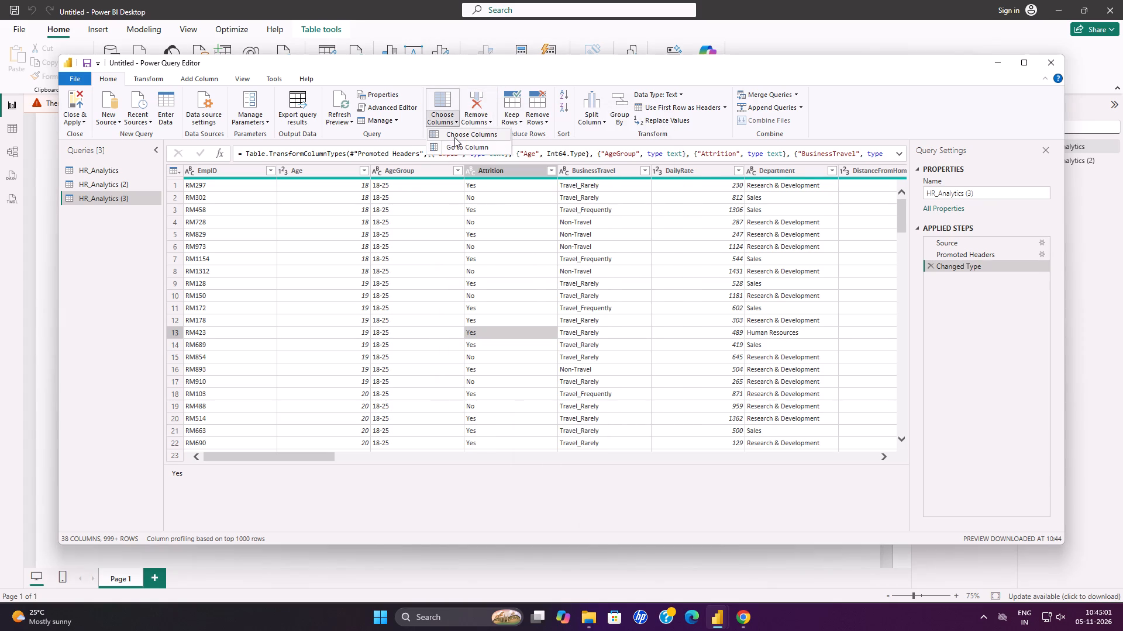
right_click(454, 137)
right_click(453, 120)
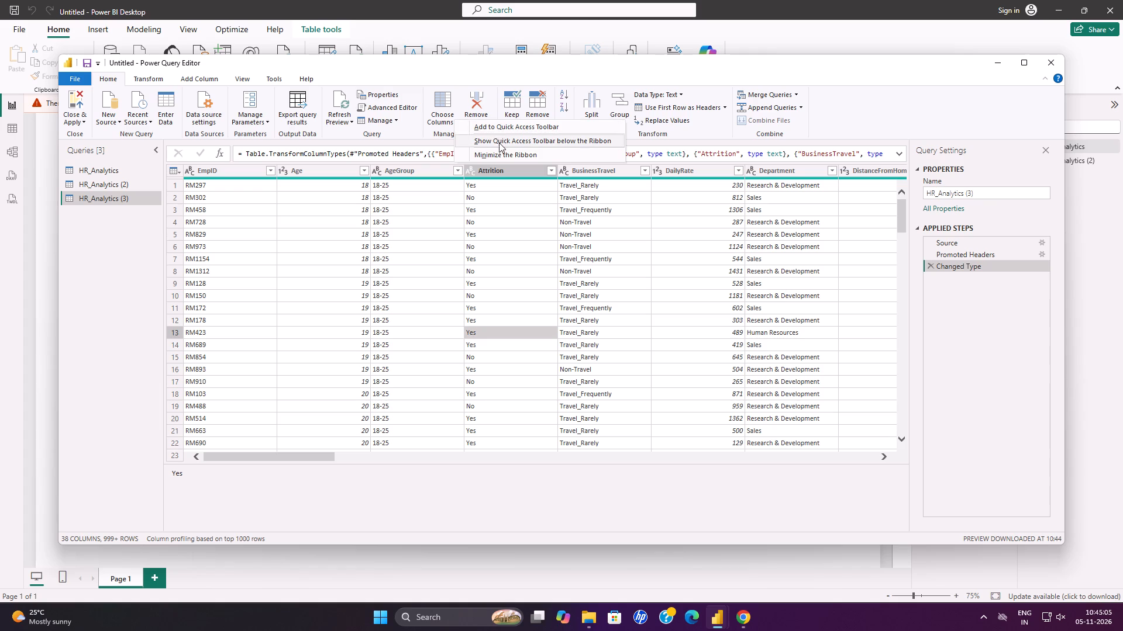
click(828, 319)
Look through the remaining columns of HR_Analytics (3), from DistanceFromHome across to YearsWithCurrManager, and return to the first columns.
scroll(838, 268, up, 4)
click(862, 180)
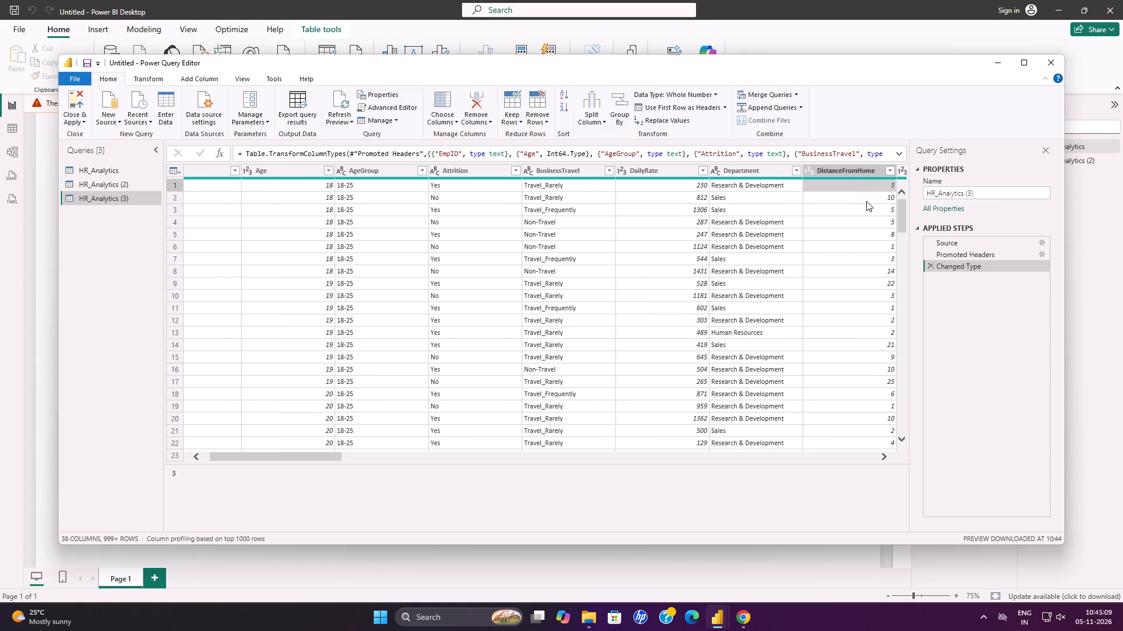
click(886, 176)
click(777, 256)
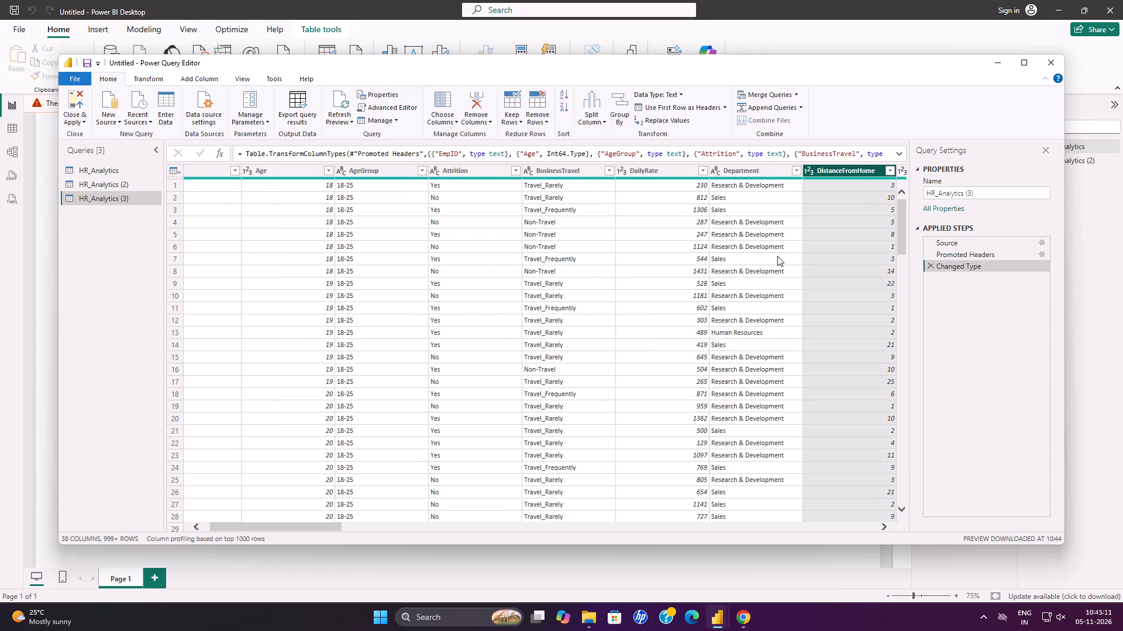
triple_click(886, 459)
triple_click(886, 457)
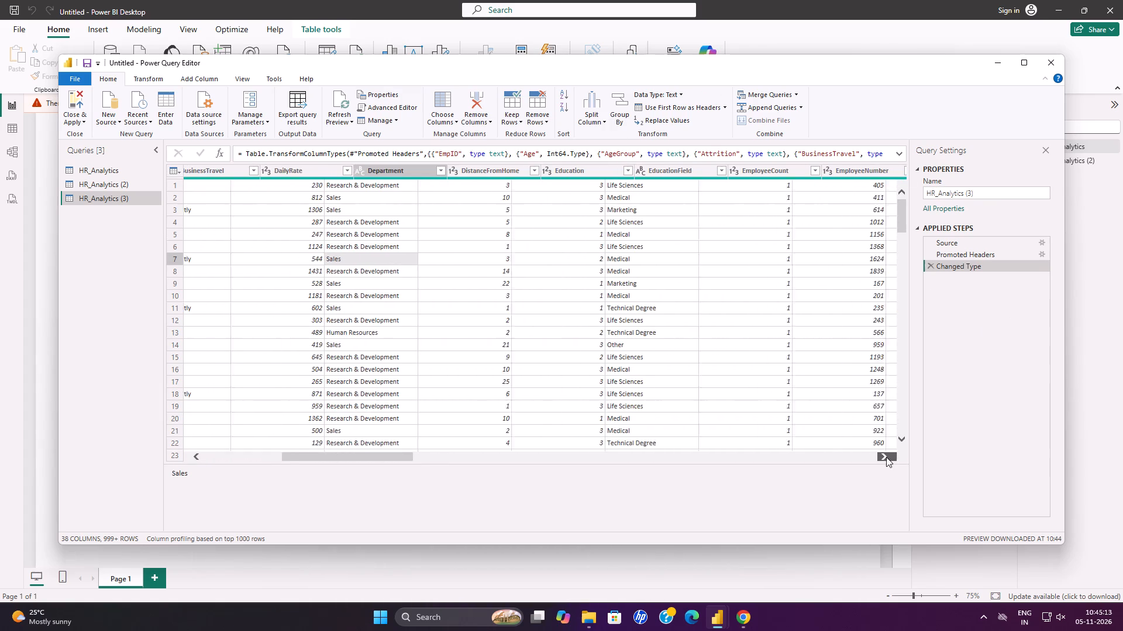
double_click(886, 457)
scroll(585, 279, up, 7)
scroll(623, 251, up, 2)
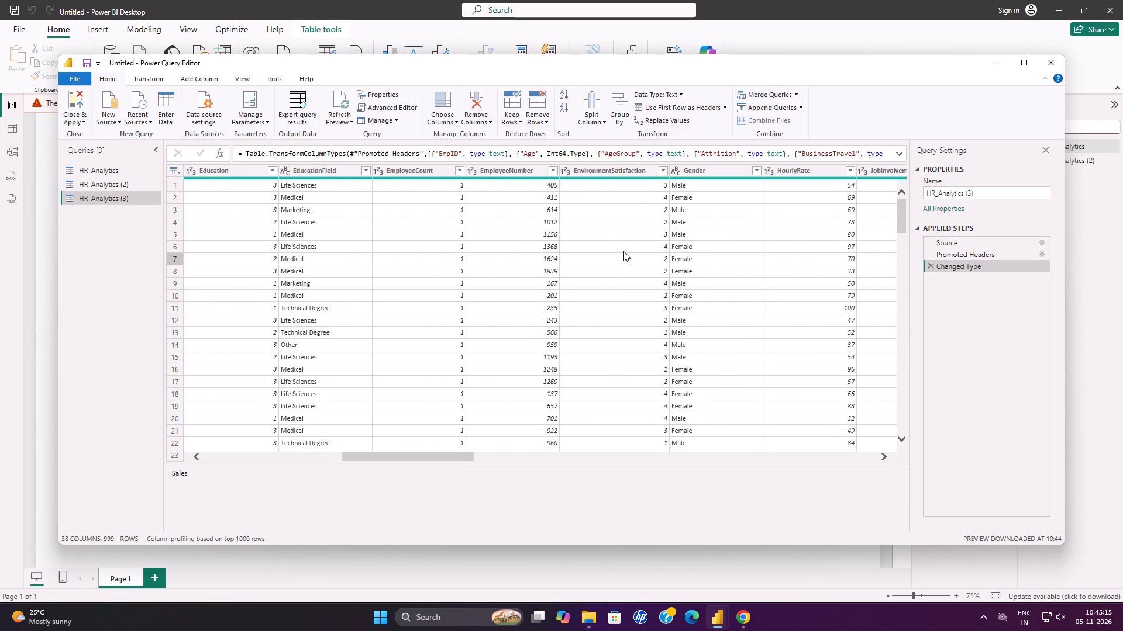
scroll(623, 251, down, 5)
scroll(623, 251, up, 7)
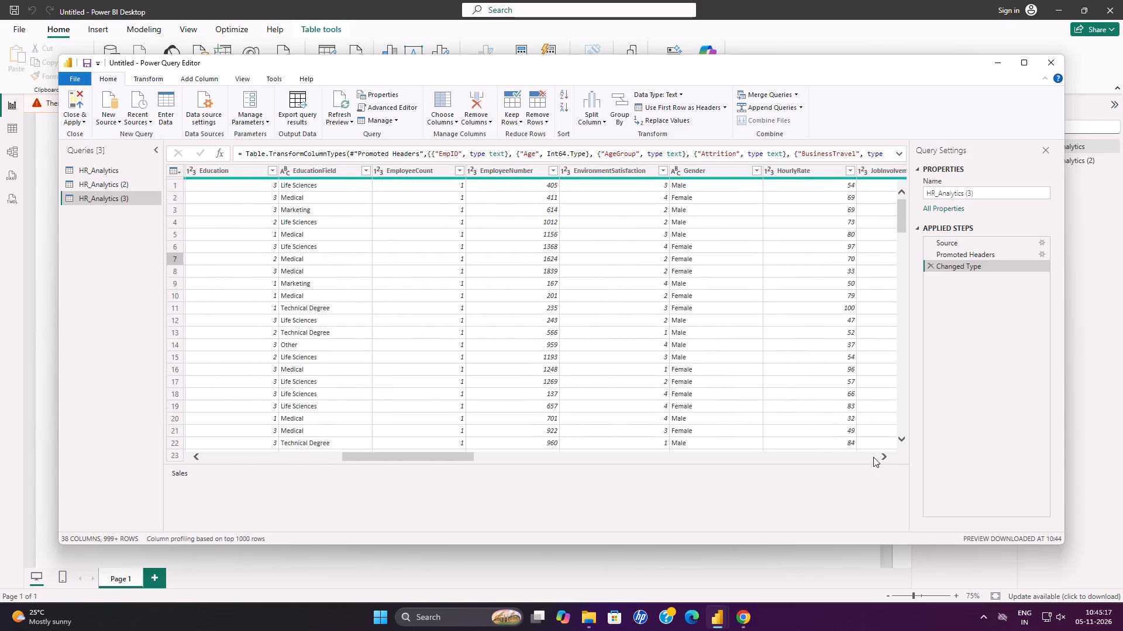
triple_click(880, 460)
double_click(880, 460)
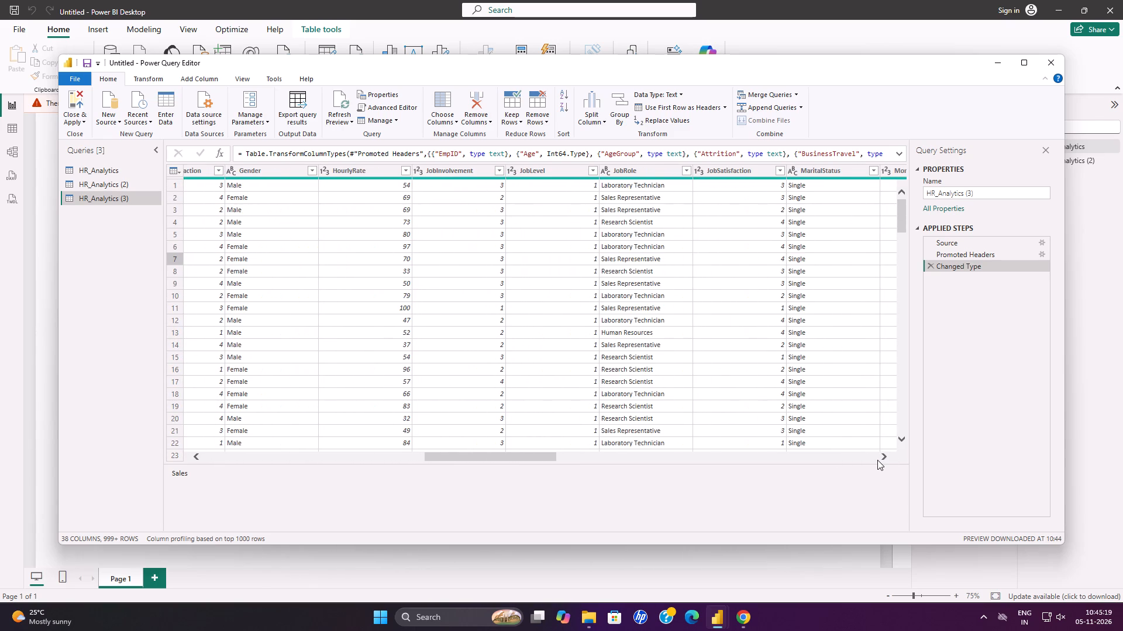
double_click(877, 460)
triple_click(877, 460)
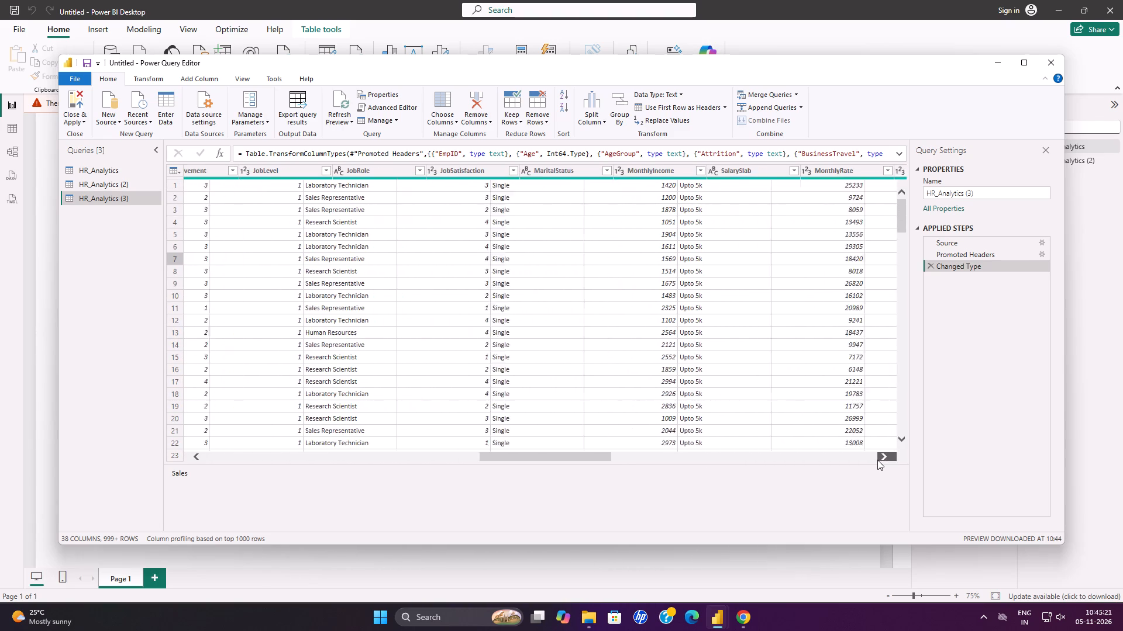
triple_click(877, 460)
triple_click(877, 460)
click(877, 460)
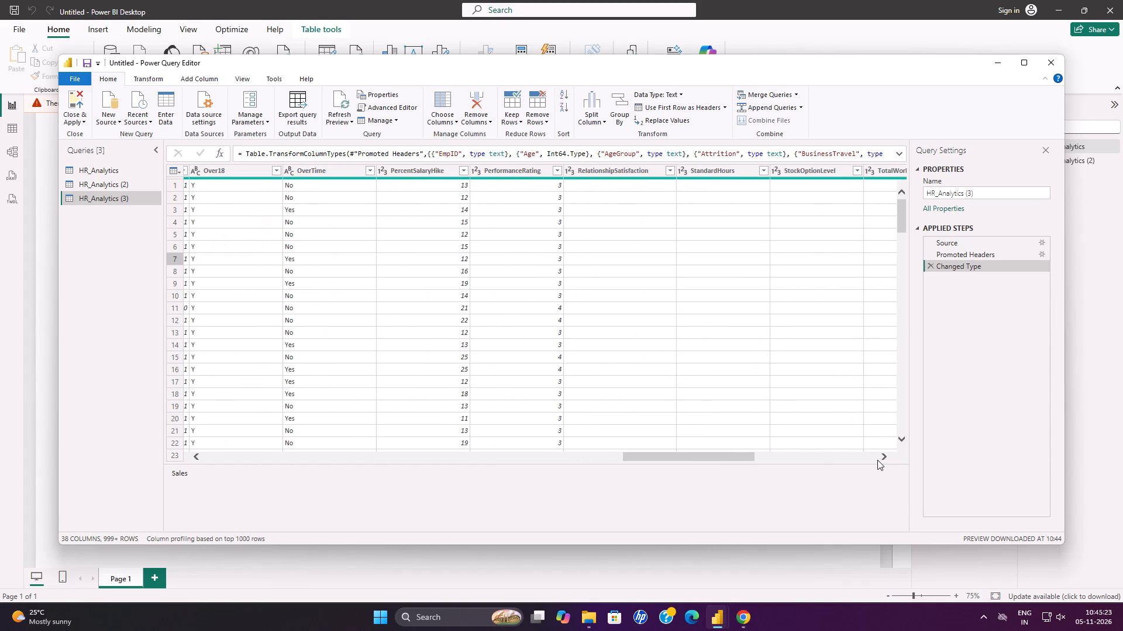
drag(877, 460, 867, 462)
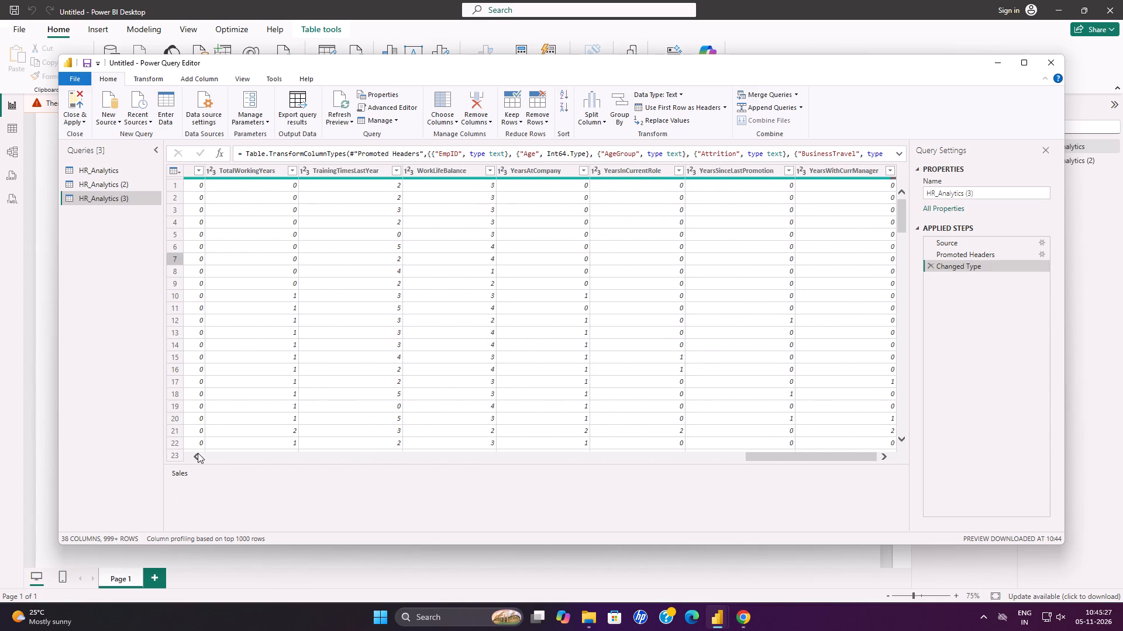
click(198, 453)
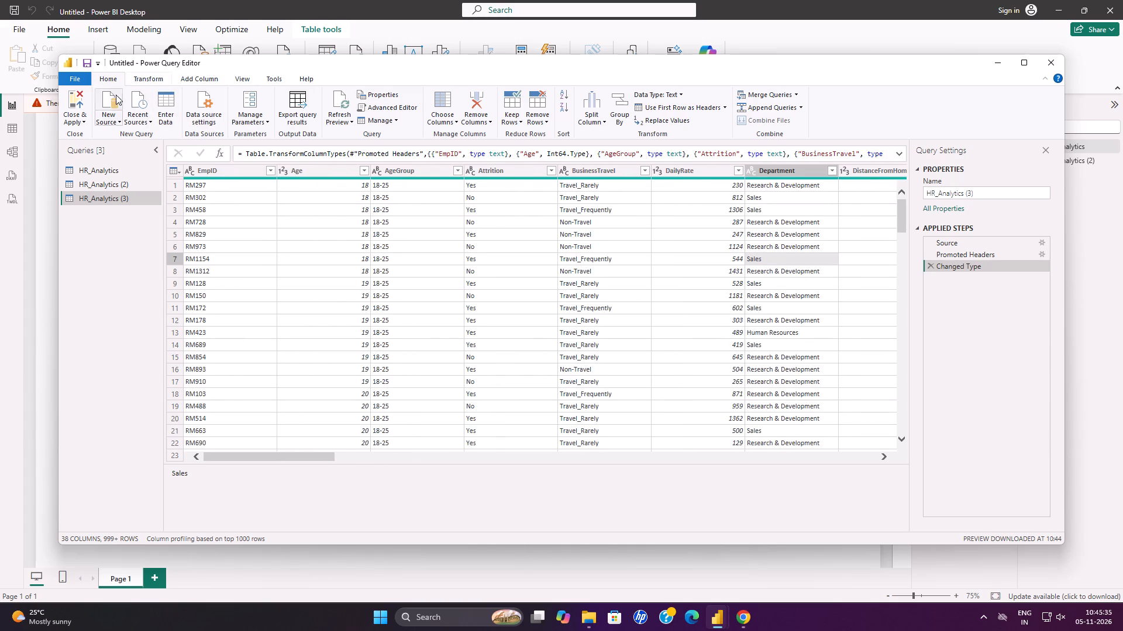
Delete the duplicate queries HR_Analytics (2) and HR_Analytics (3), keeping only the original HR_Analytics query.
right_click(122, 189)
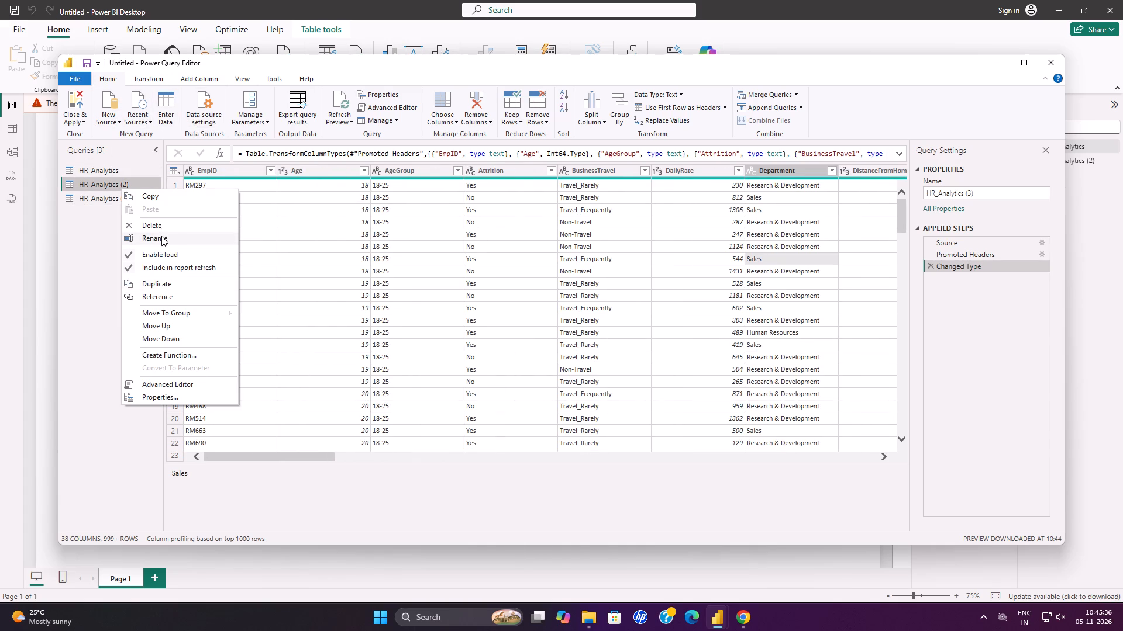
click(161, 227)
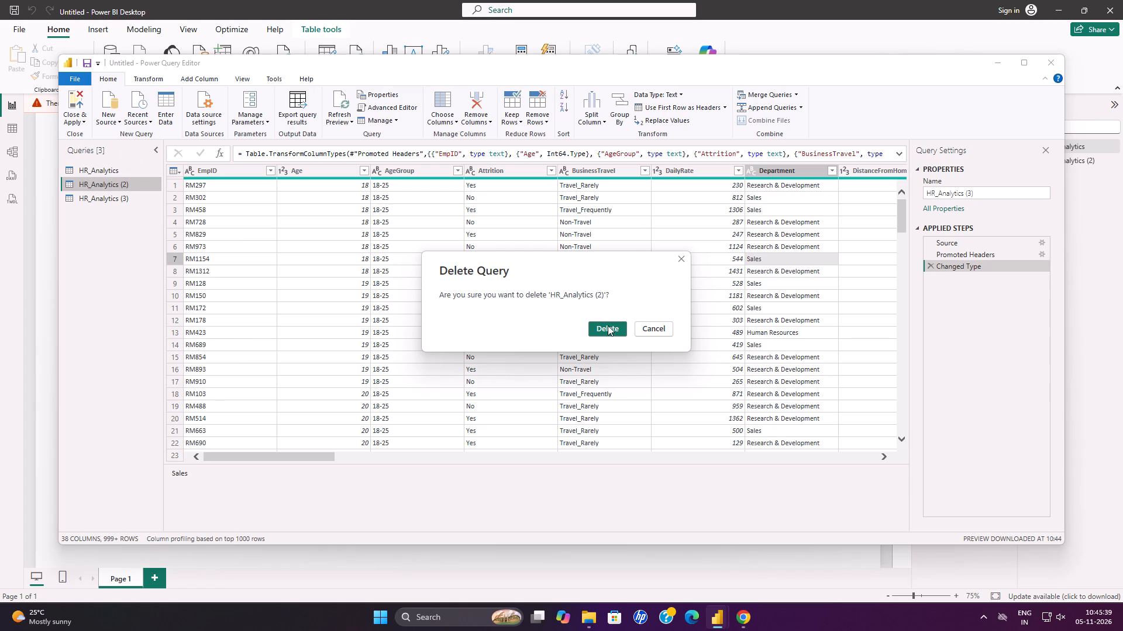
click(609, 325)
right_click(101, 174)
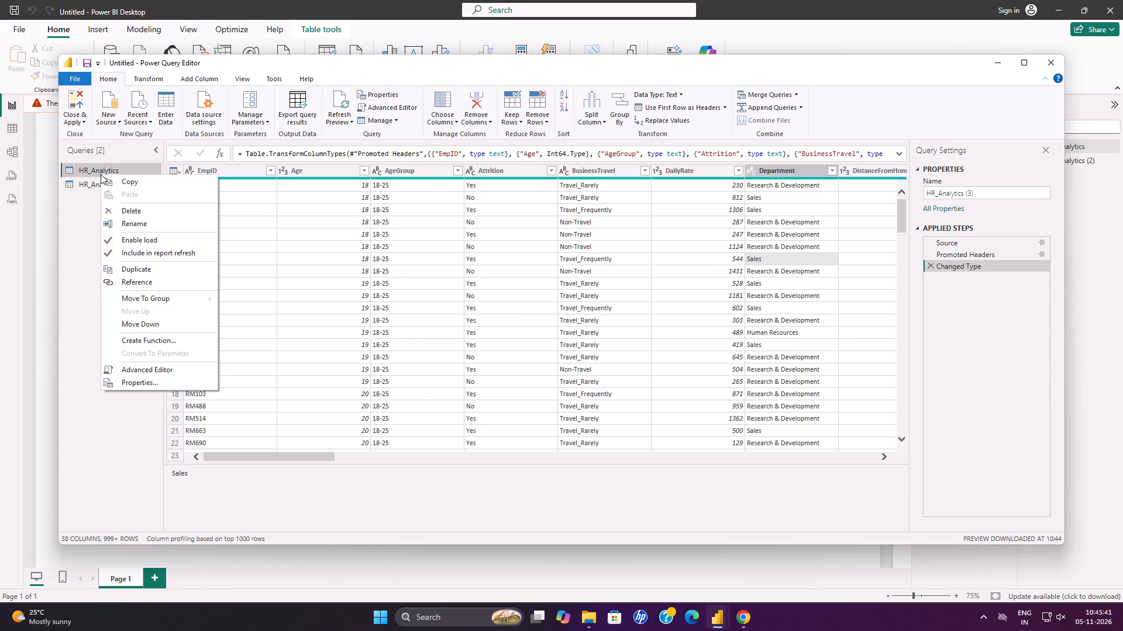
click(98, 192)
right_click(98, 185)
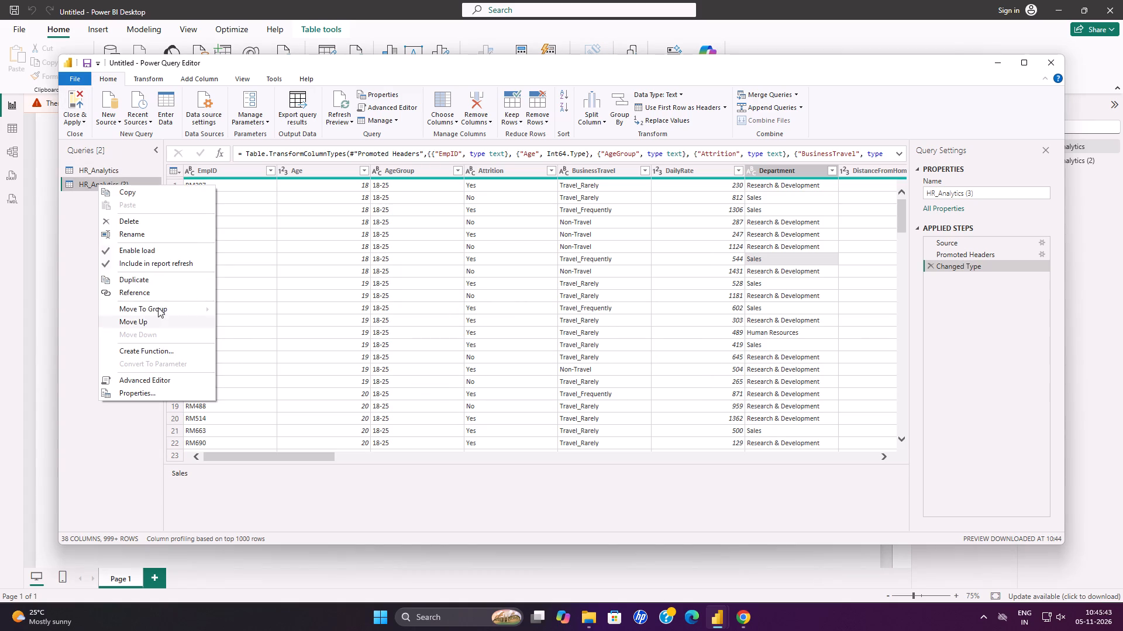
click(140, 217)
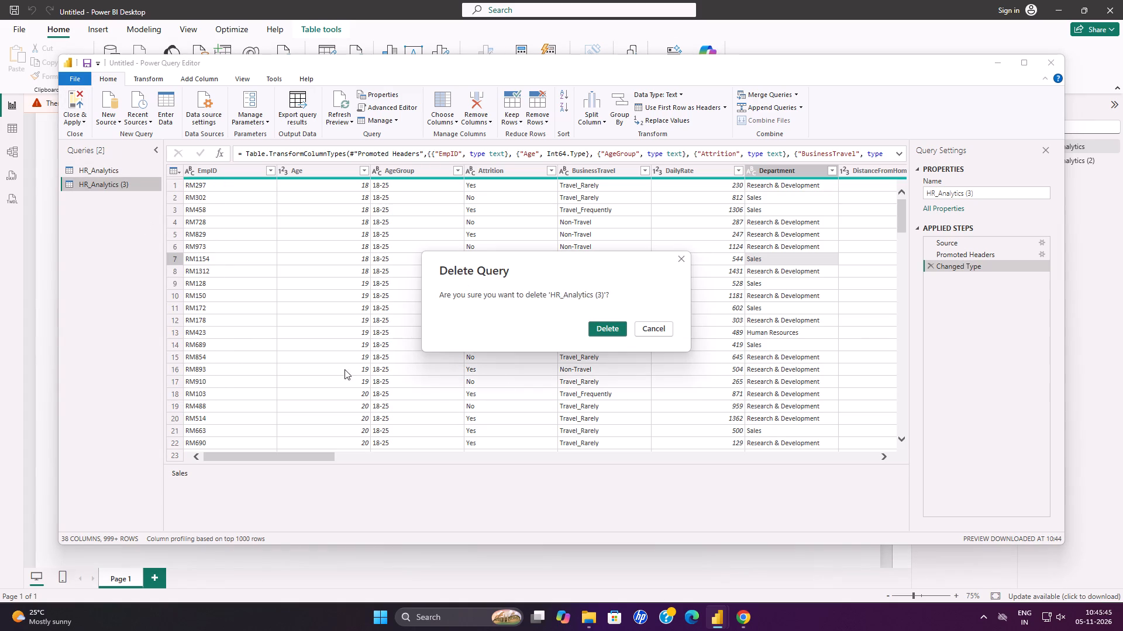
click(609, 325)
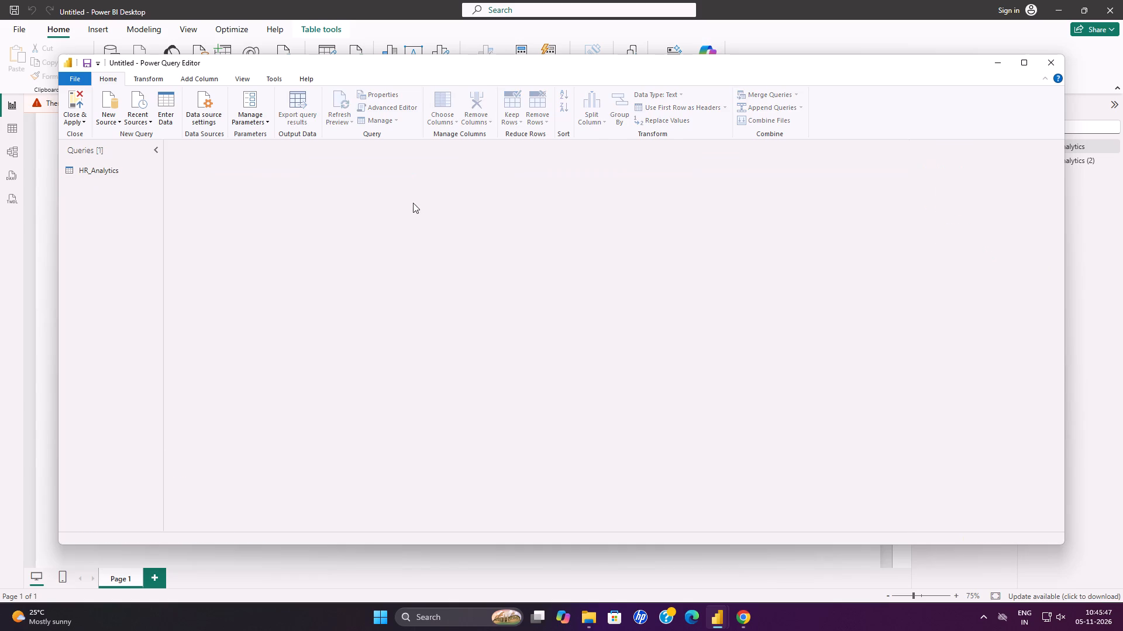
Add a conditional column to the HR_Analytics query that outputs 1 if Attrition equals "yes" and 0 otherwise, keeping the default column name.
click(86, 178)
click(85, 174)
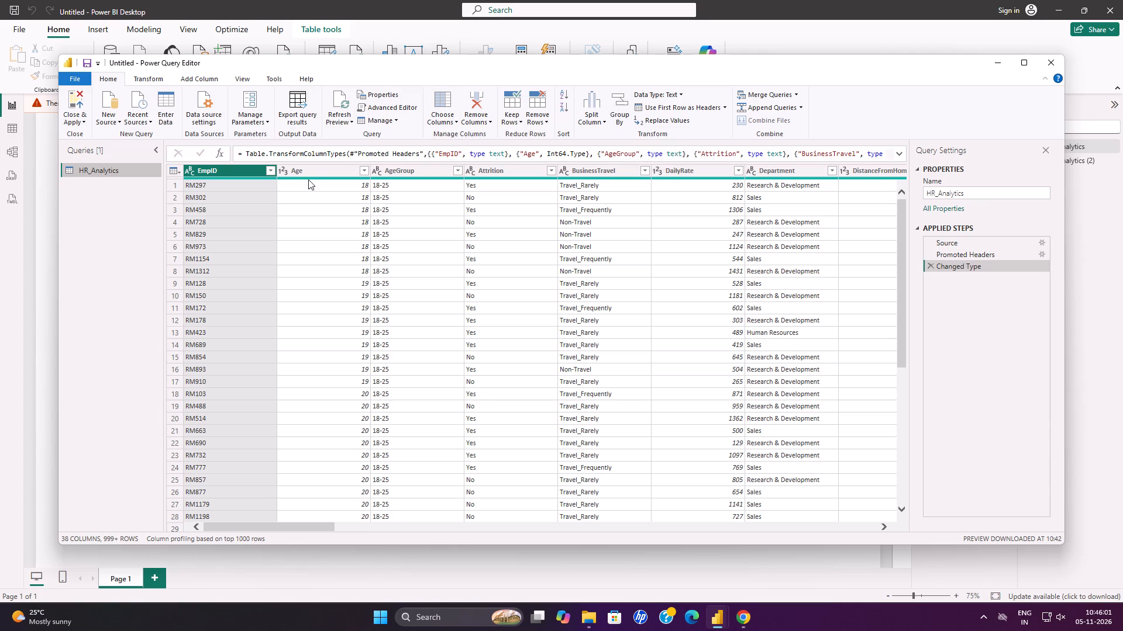
click(517, 169)
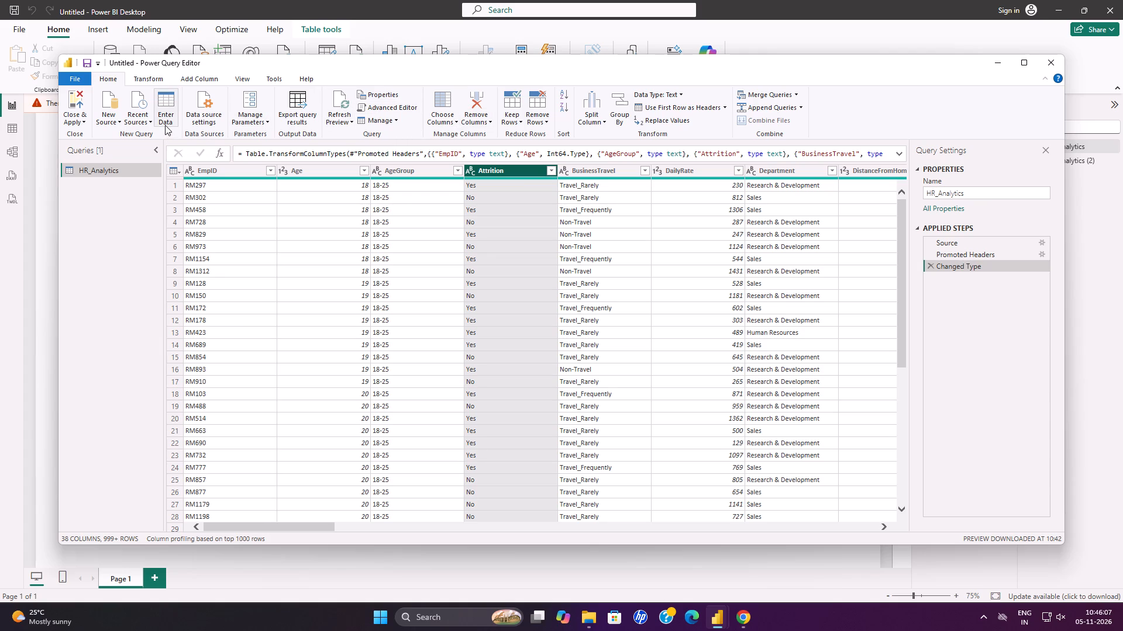
click(201, 75)
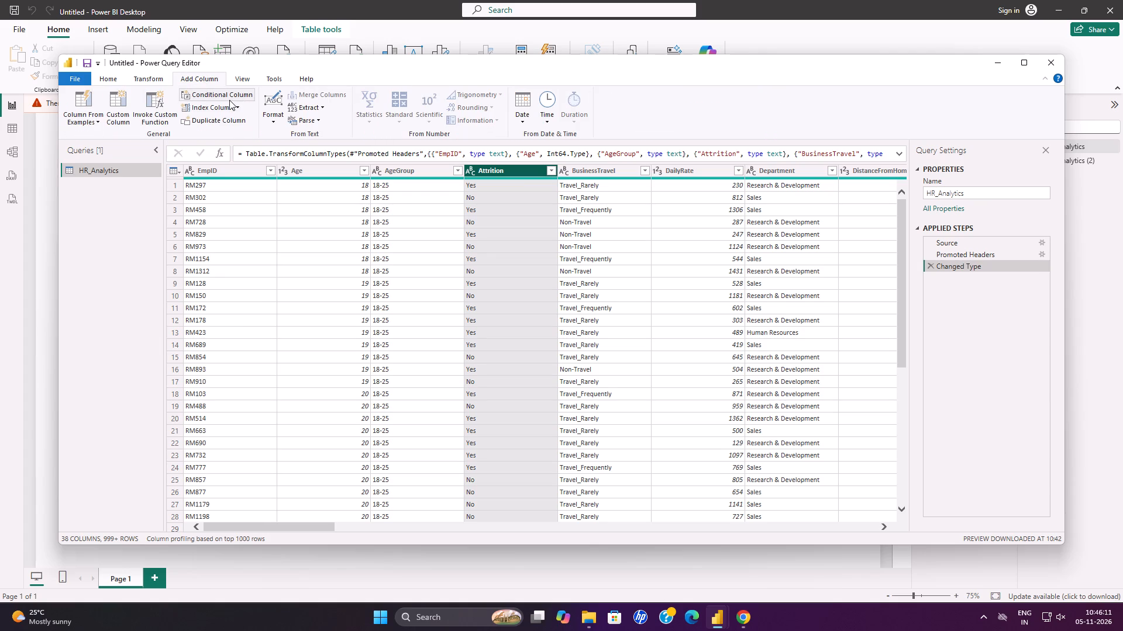
click(232, 99)
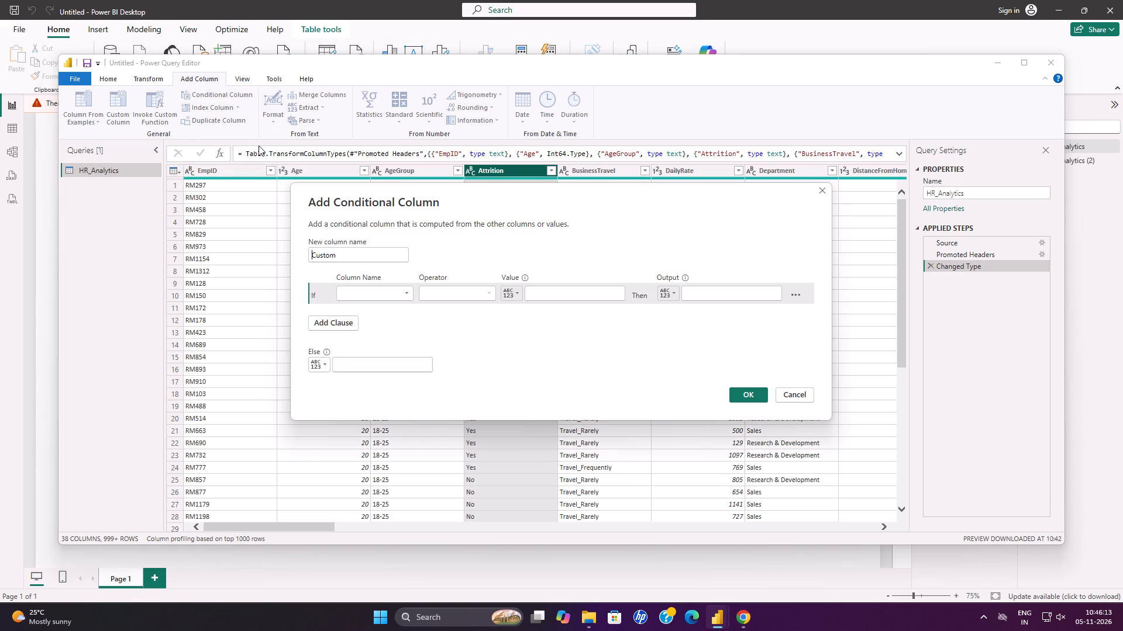
click(371, 296)
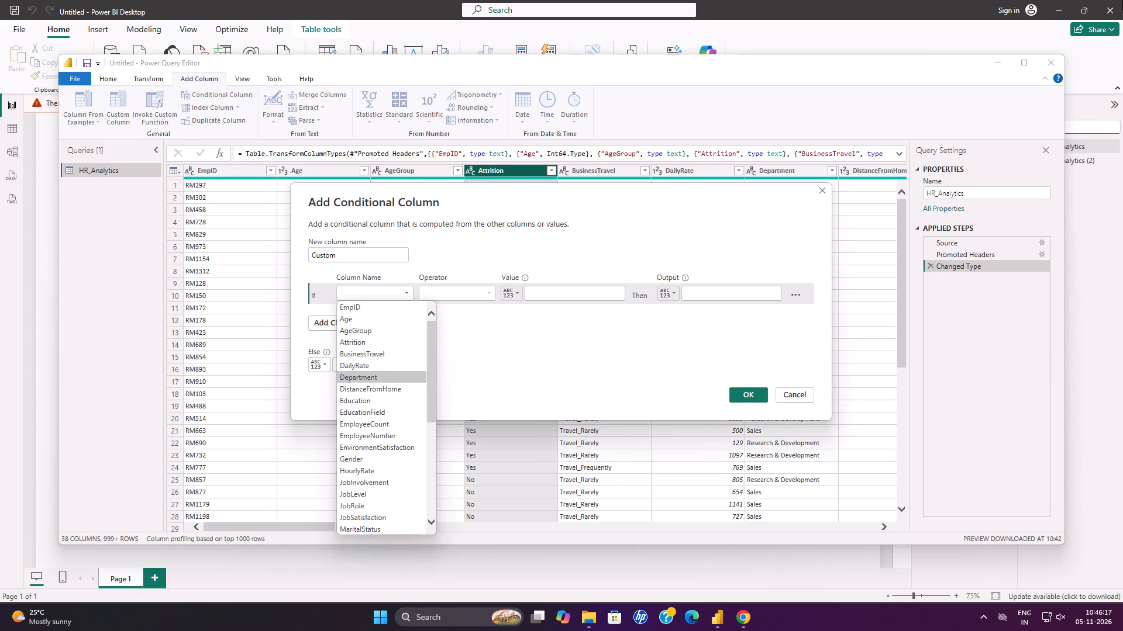
click(398, 344)
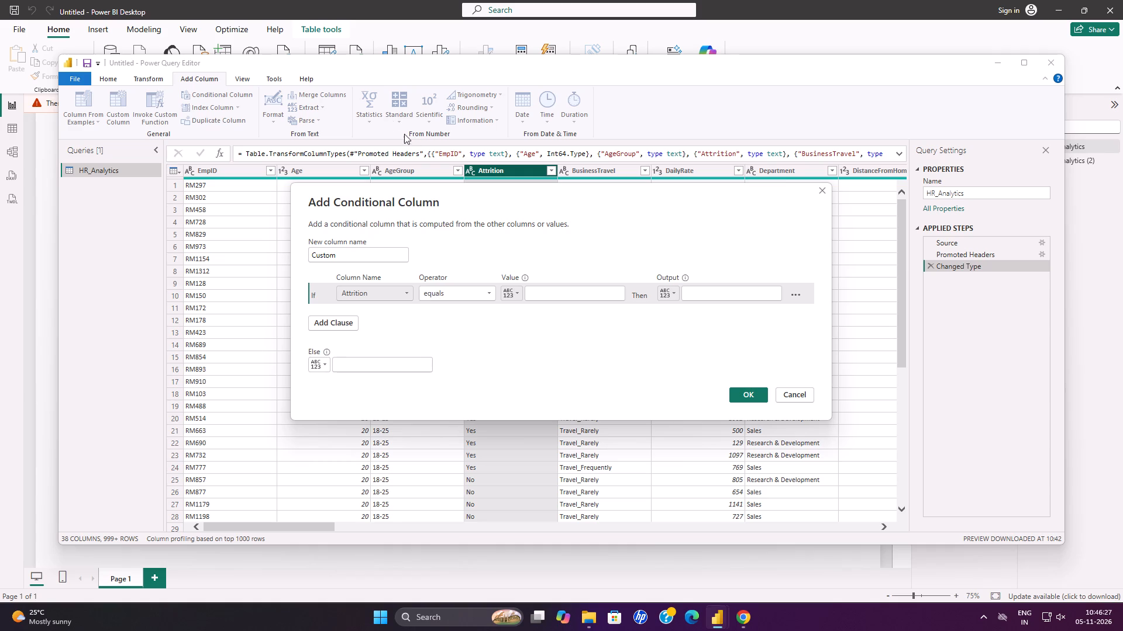
click(553, 290)
text(yes)
click(707, 299)
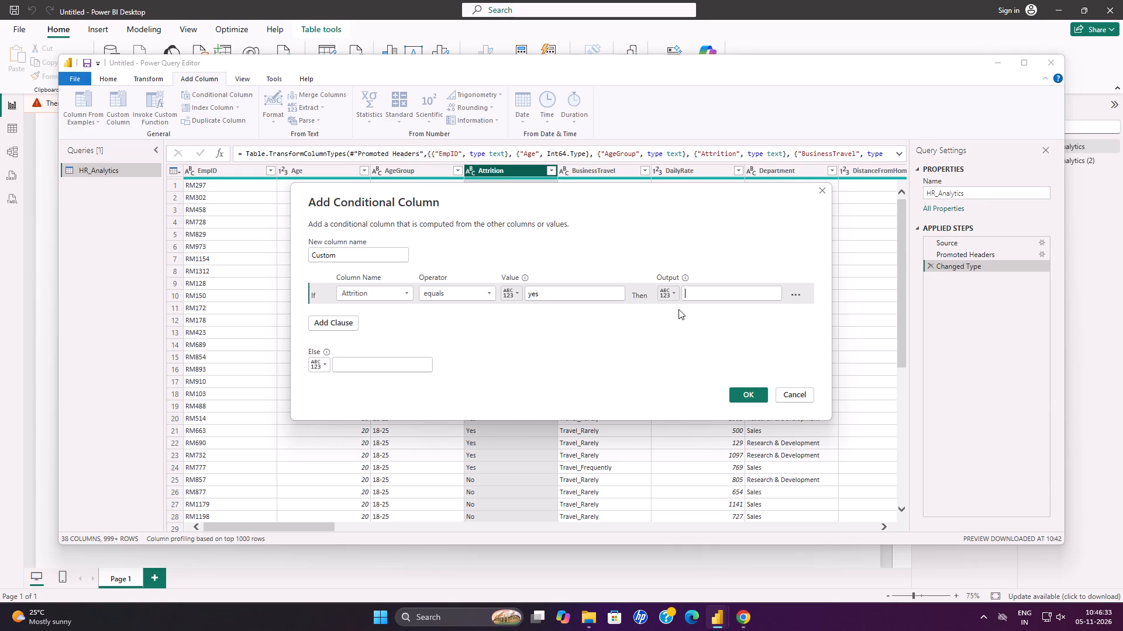
key(1)
click(383, 359)
key(0)
click(763, 390)
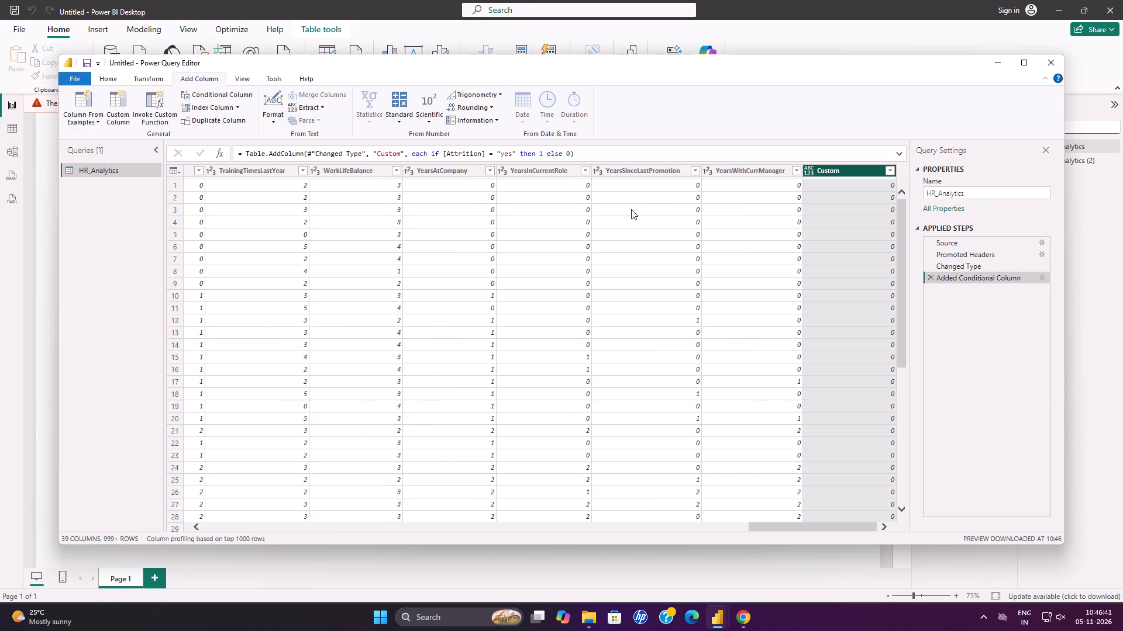
Examine the values of the new Custom column down through the rows of HR_Analytics.
scroll(612, 269, up, 5)
scroll(715, 300, down, 12)
scroll(707, 303, down, 18)
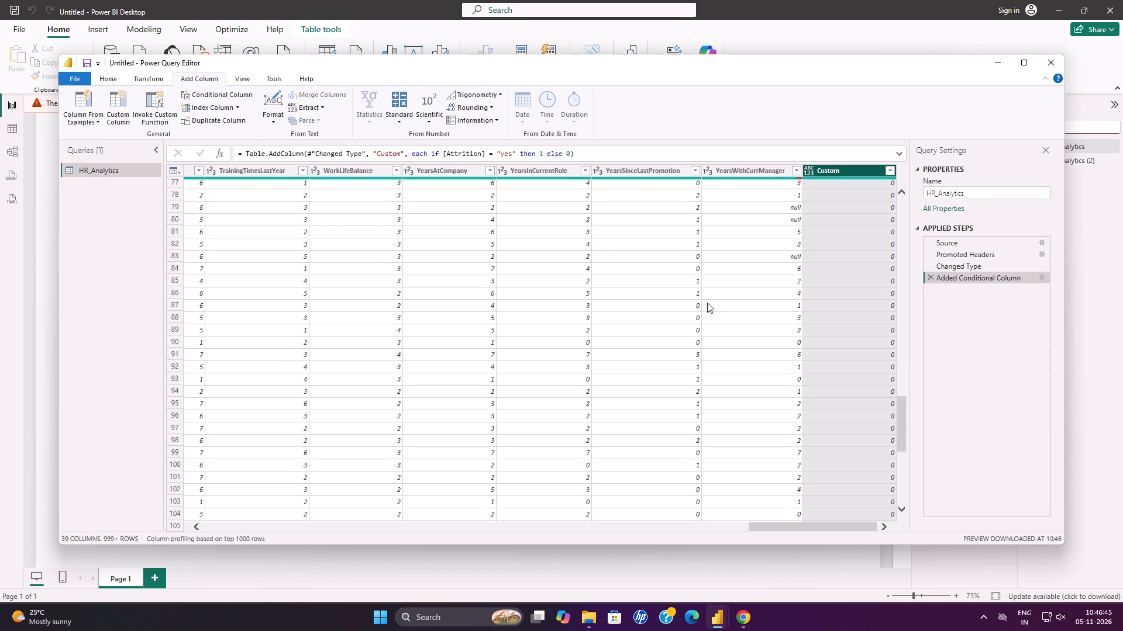
scroll(707, 303, down, 20)
scroll(707, 303, down, 16)
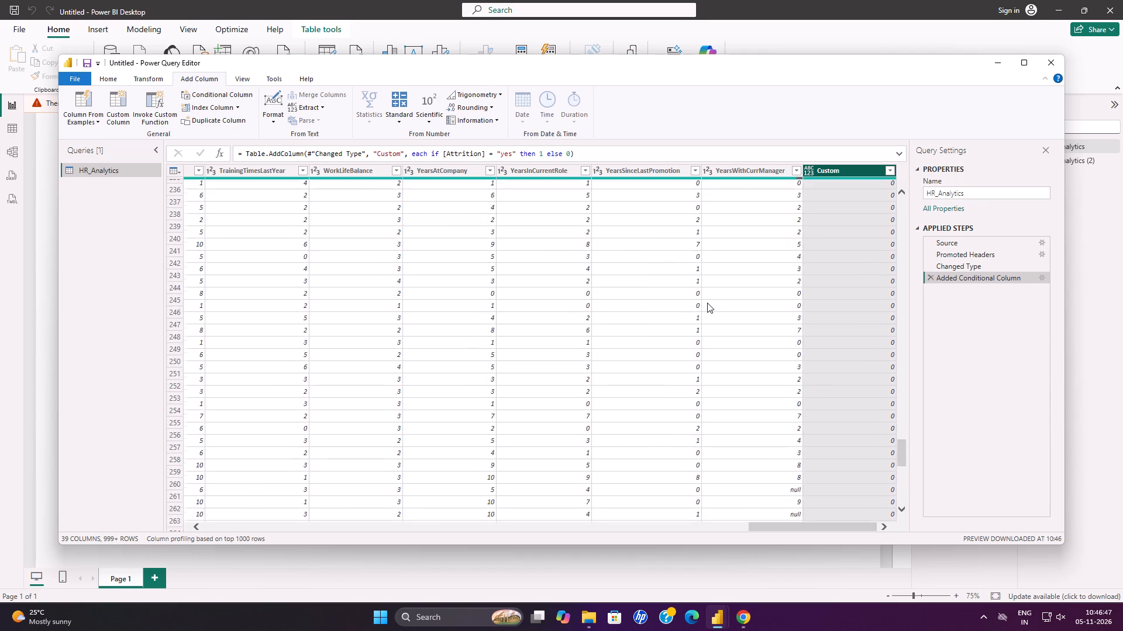
scroll(707, 303, down, 20)
scroll(707, 303, down, 8)
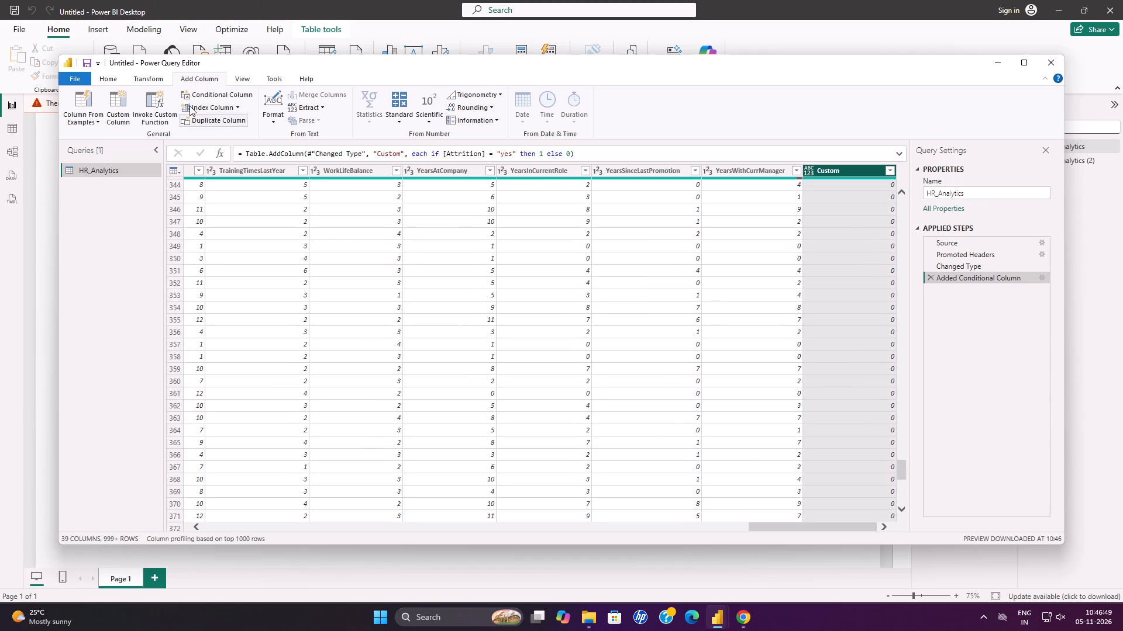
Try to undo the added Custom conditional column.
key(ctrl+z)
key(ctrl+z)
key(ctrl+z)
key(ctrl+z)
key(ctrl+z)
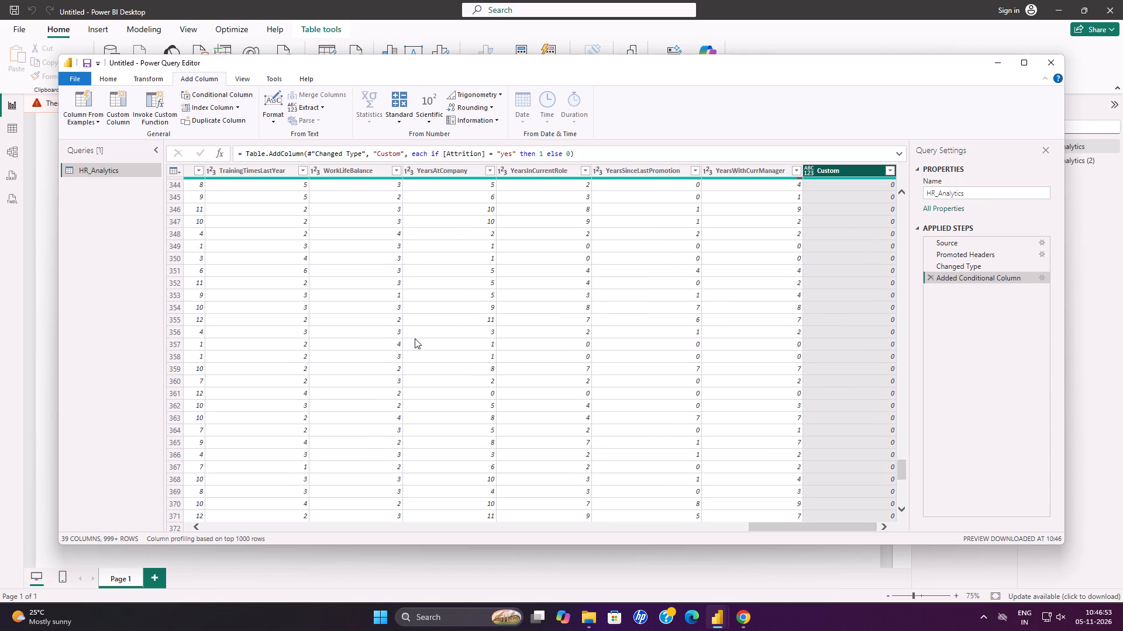
Start another conditional column in HR_Analytics and name it "attrition count".
click(415, 338)
scroll(350, 242, up, 20)
scroll(350, 242, up, 5)
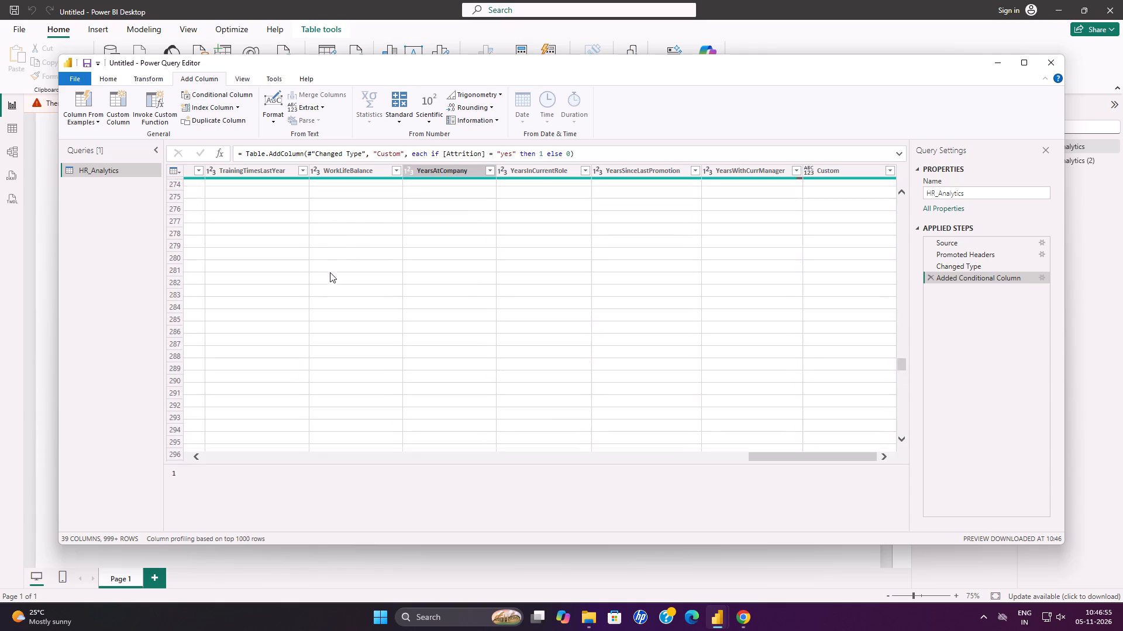
scroll(330, 272, up, 9)
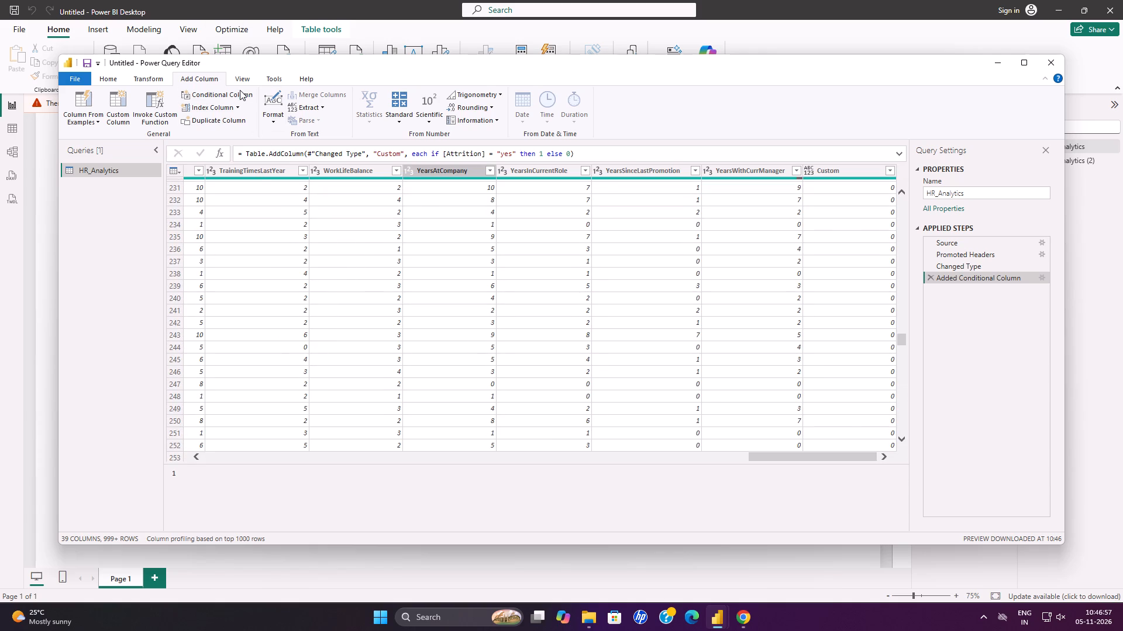
click(240, 91)
click(348, 251)
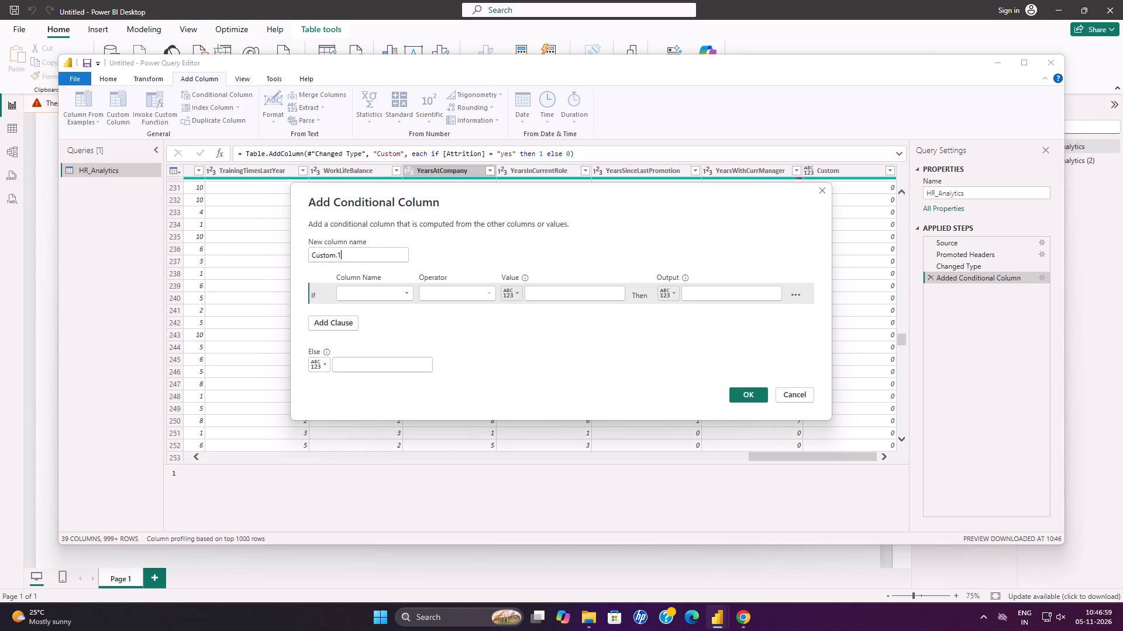
key(BackSpace)
key(BackSpace)
key(BackSpace)
key(BackSpace)
key(BackSpace)
key(BackSpace)
key(BackSpace)
key(BackSpace)
key(BackSpace)
key(BackSpace)
key(BackSpace)
key(BackSpace)
key(BackSpace)
key(BackSpace)
key(BackSpace)
key(BackSpace)
key(BackSpace)
key(BackSpace)
key(BackSpace)
key(BackSpace)
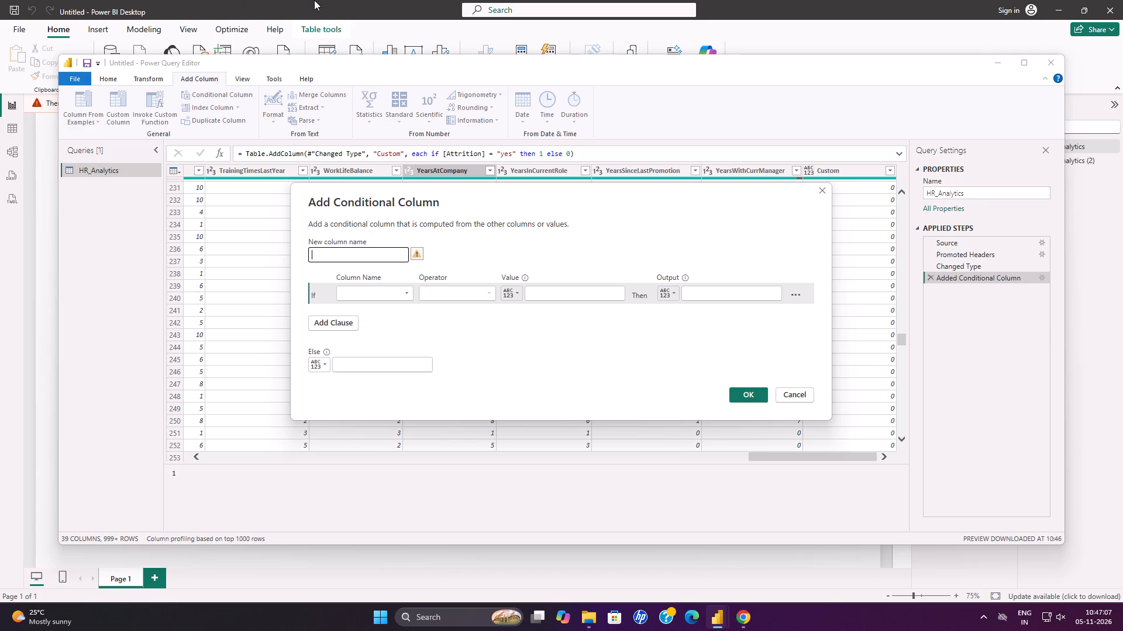
text(att)
key(r)
key(i)
text(ti)
key(o)
text(mn)
key(space)
key(BackSpace)
key(BackSpace)
key(BackSpace)
text(n c)
text(ount)
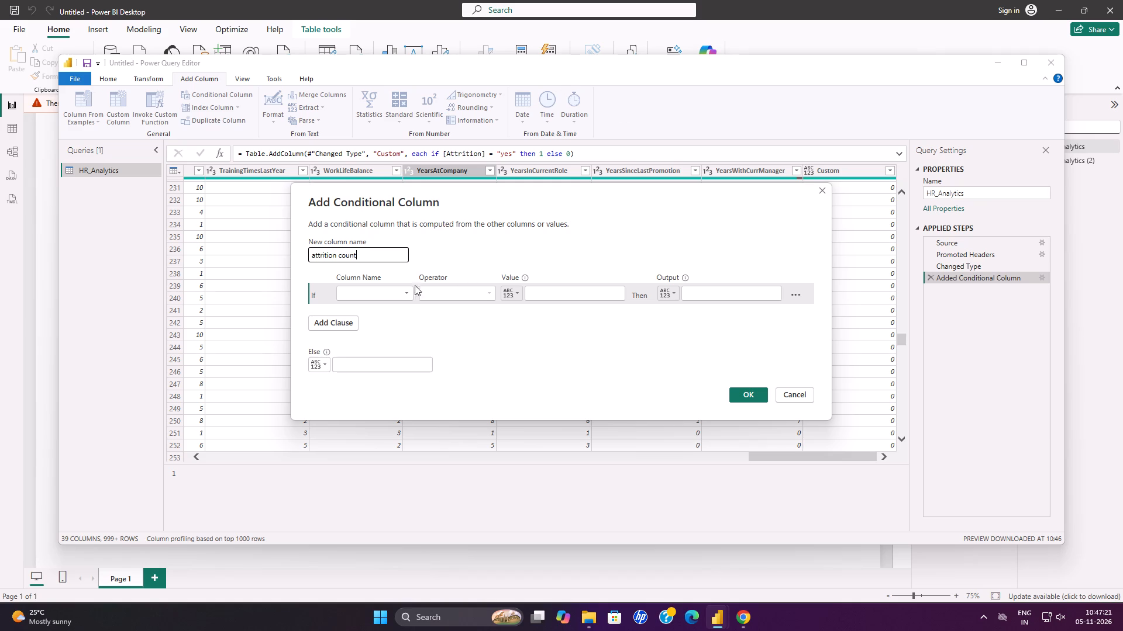
Define the attrition count rule as 1 when Attrition equals "Yes" and 0 otherwise, and create the column.
click(390, 294)
click(414, 347)
click(576, 297)
text(Yes)
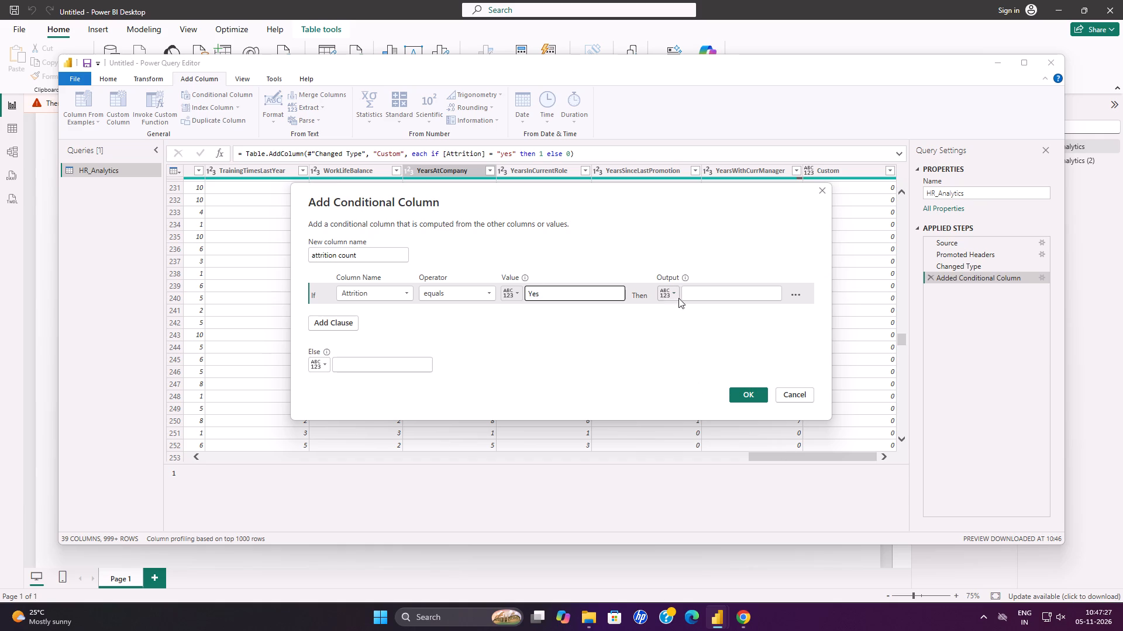
click(712, 299)
key(1)
click(419, 354)
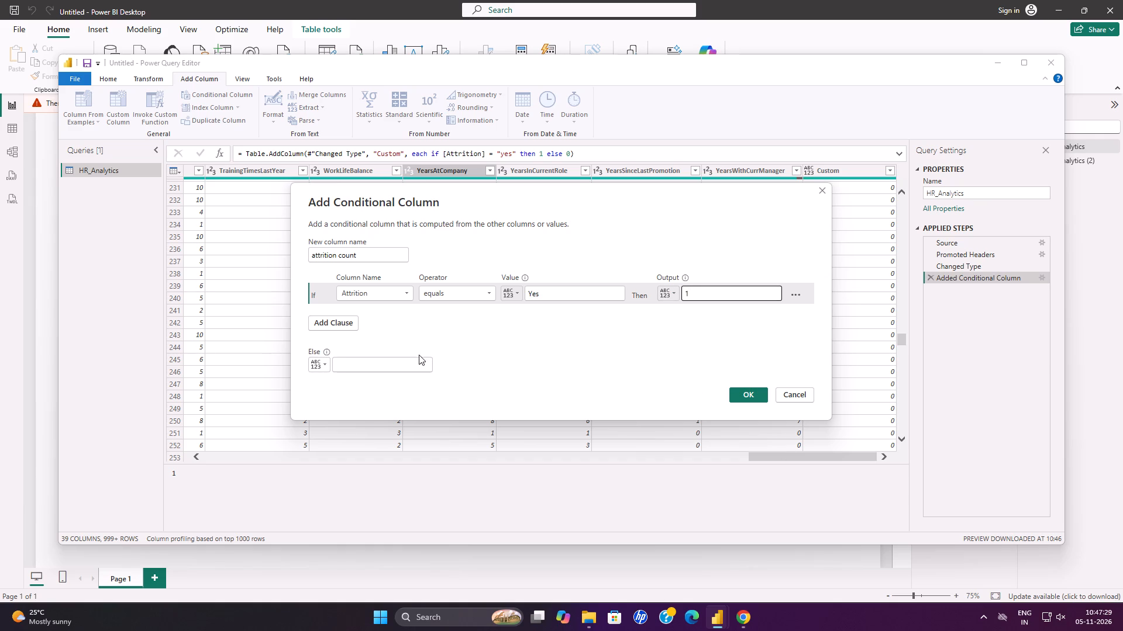
click(421, 360)
key(0)
click(738, 396)
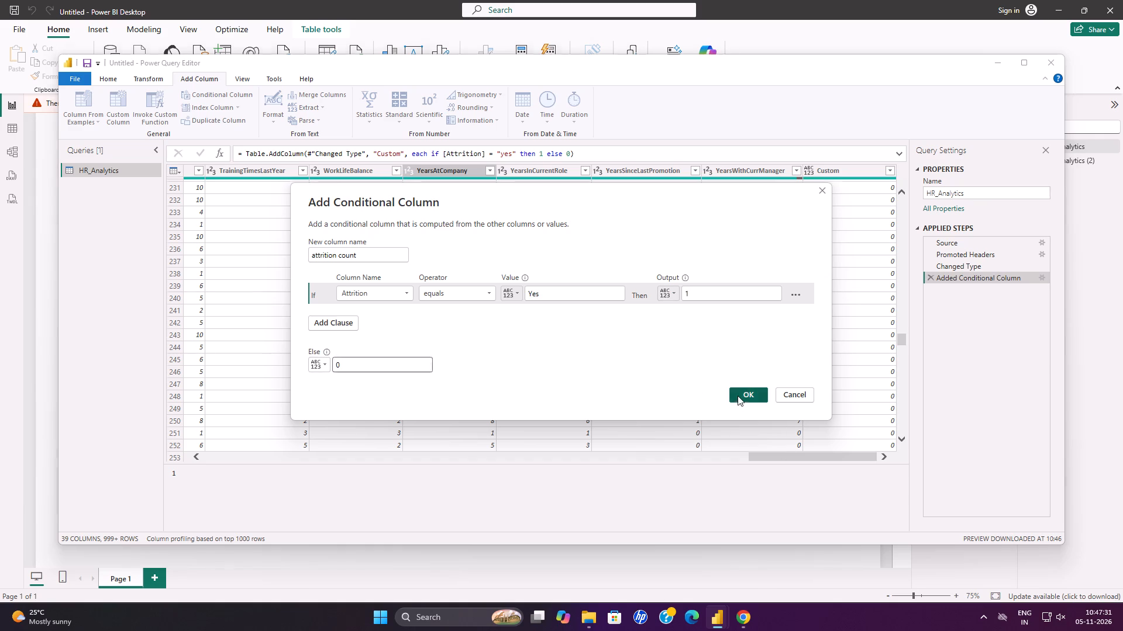
scroll(792, 355, up, 10)
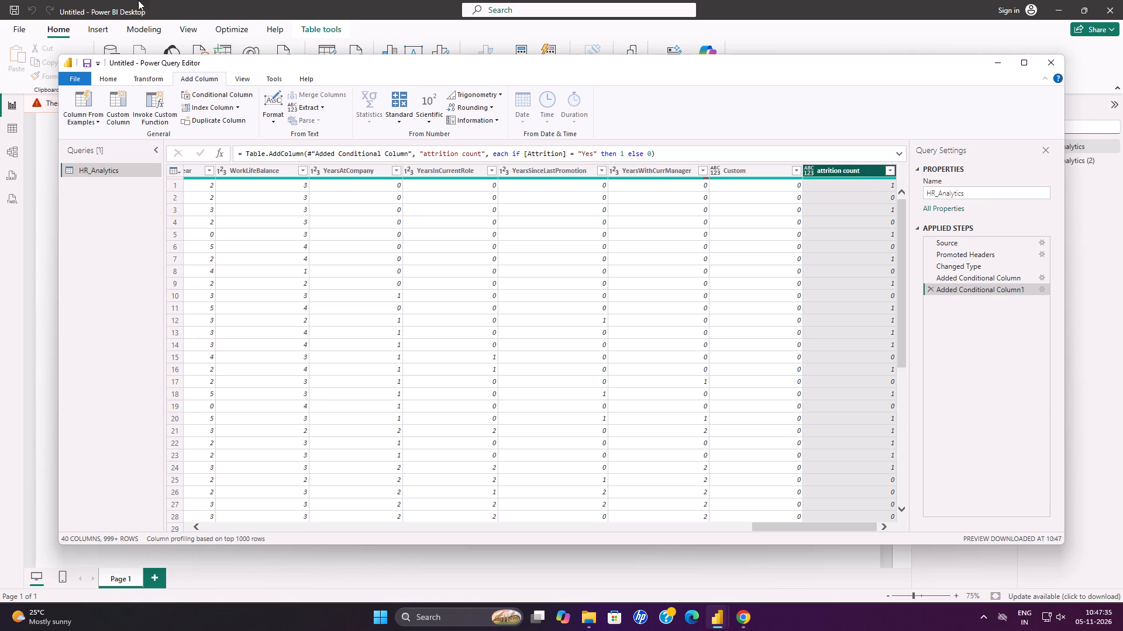
click(112, 80)
click(83, 117)
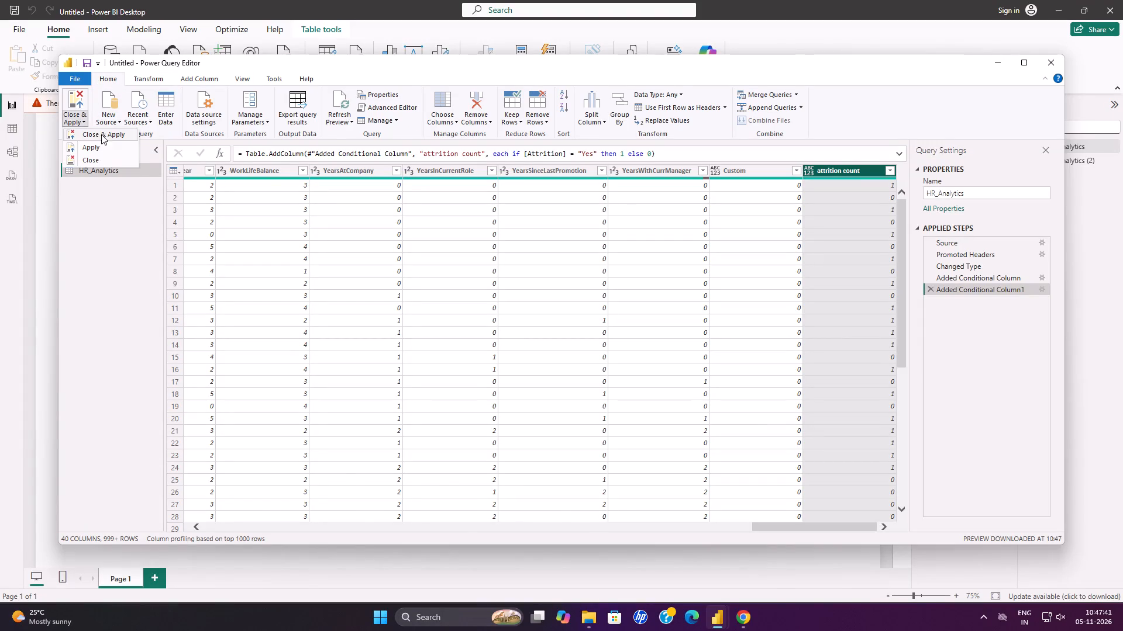
click(101, 134)
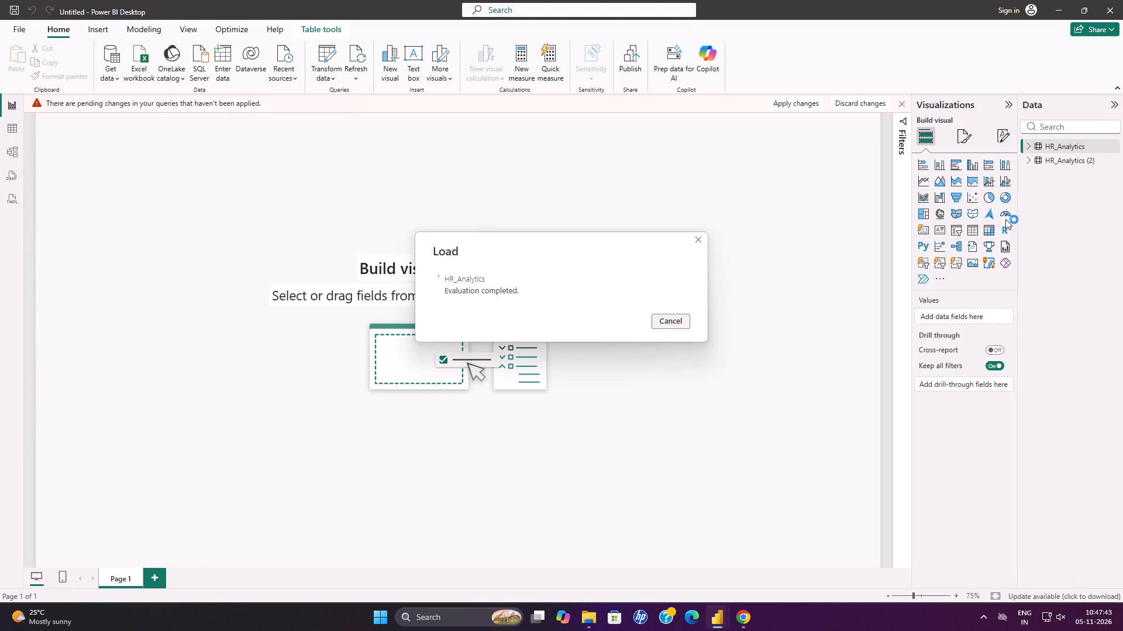
Expand the HR_Analytics table to list its fields.
click(1053, 149)
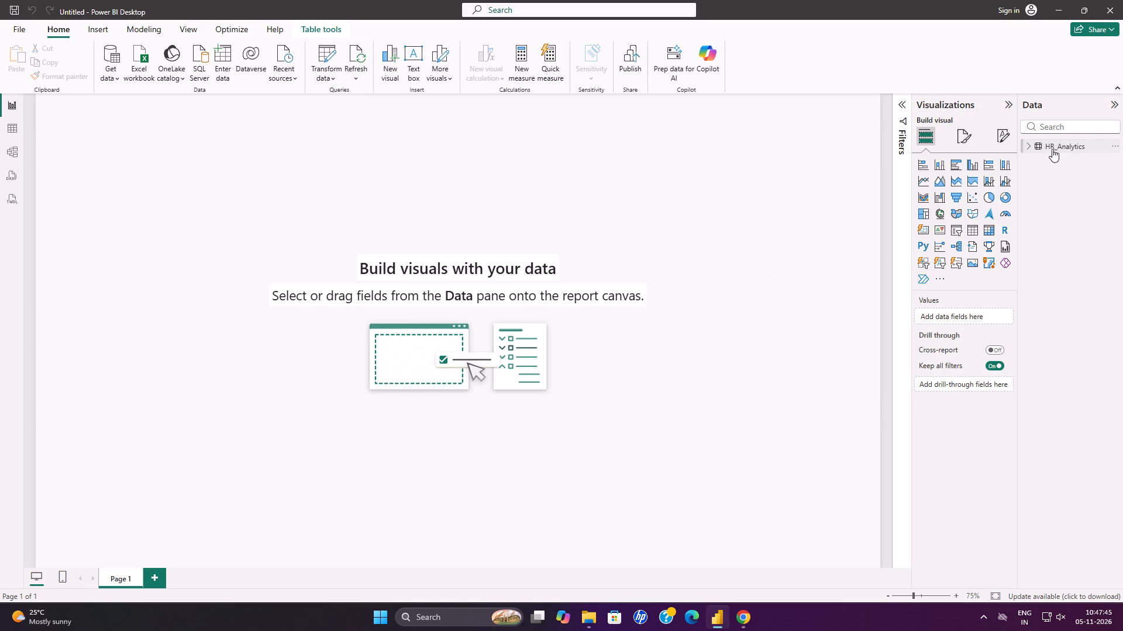
click(1110, 147)
click(1114, 144)
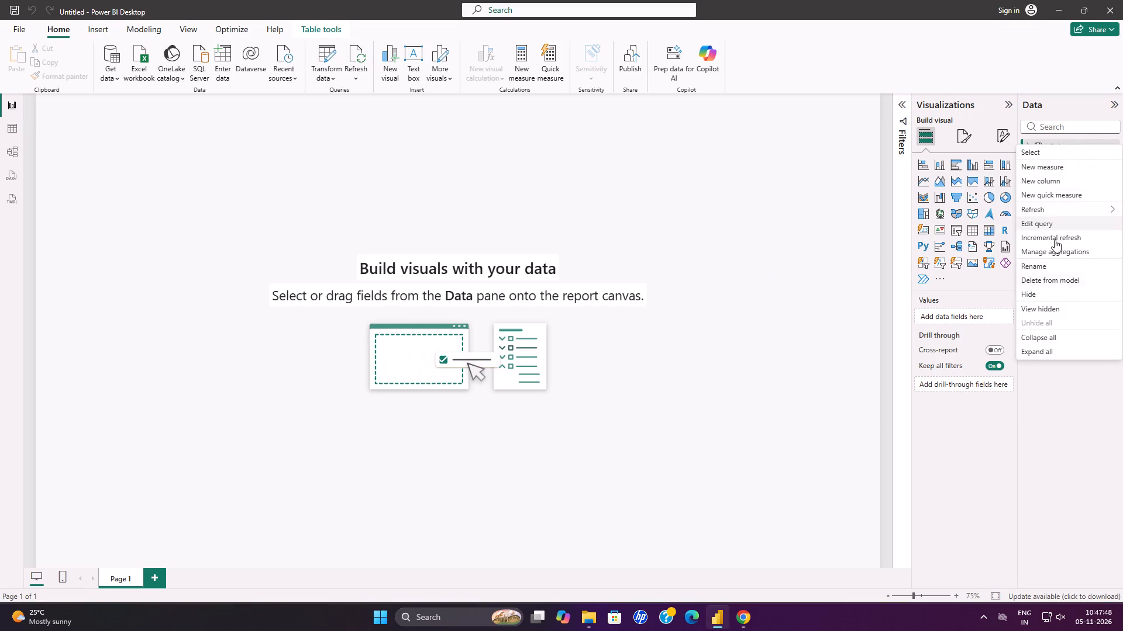
click(1037, 380)
click(1024, 147)
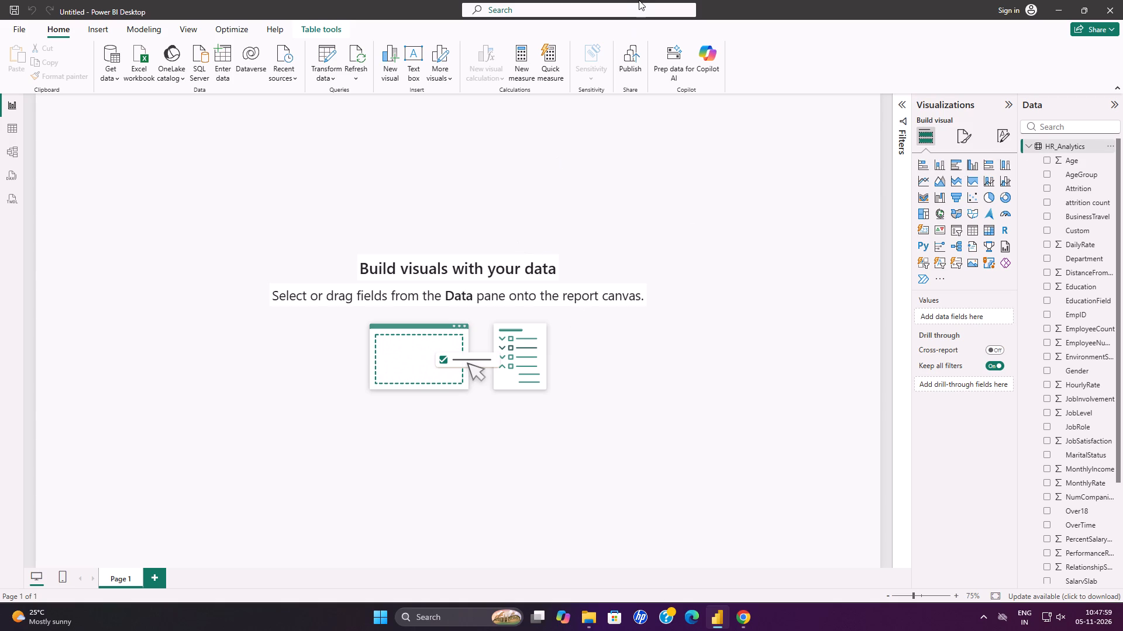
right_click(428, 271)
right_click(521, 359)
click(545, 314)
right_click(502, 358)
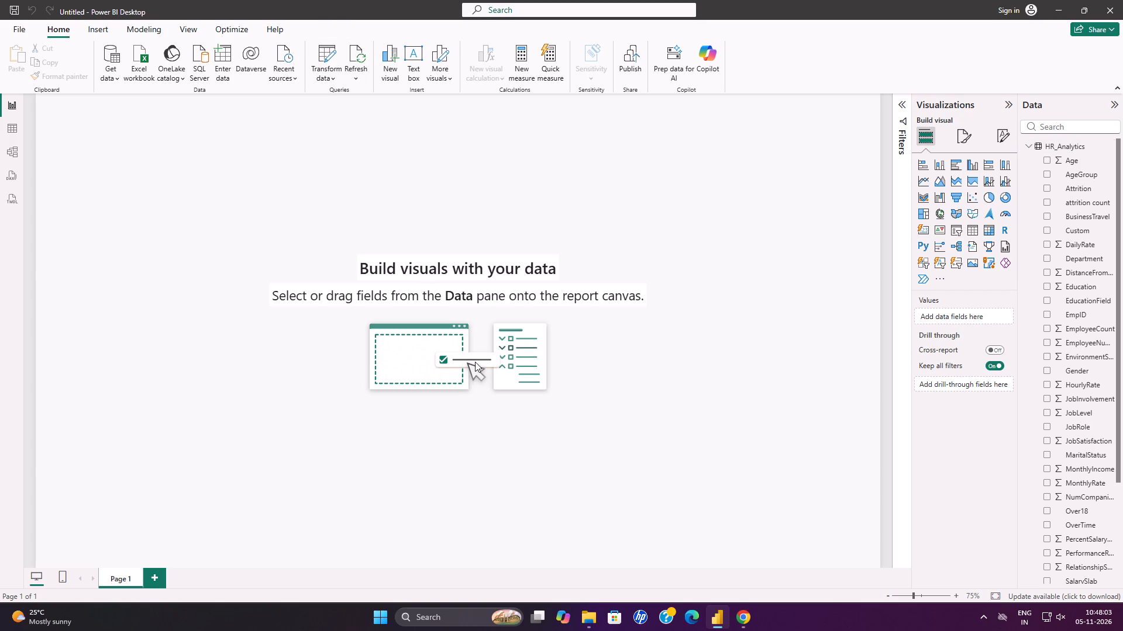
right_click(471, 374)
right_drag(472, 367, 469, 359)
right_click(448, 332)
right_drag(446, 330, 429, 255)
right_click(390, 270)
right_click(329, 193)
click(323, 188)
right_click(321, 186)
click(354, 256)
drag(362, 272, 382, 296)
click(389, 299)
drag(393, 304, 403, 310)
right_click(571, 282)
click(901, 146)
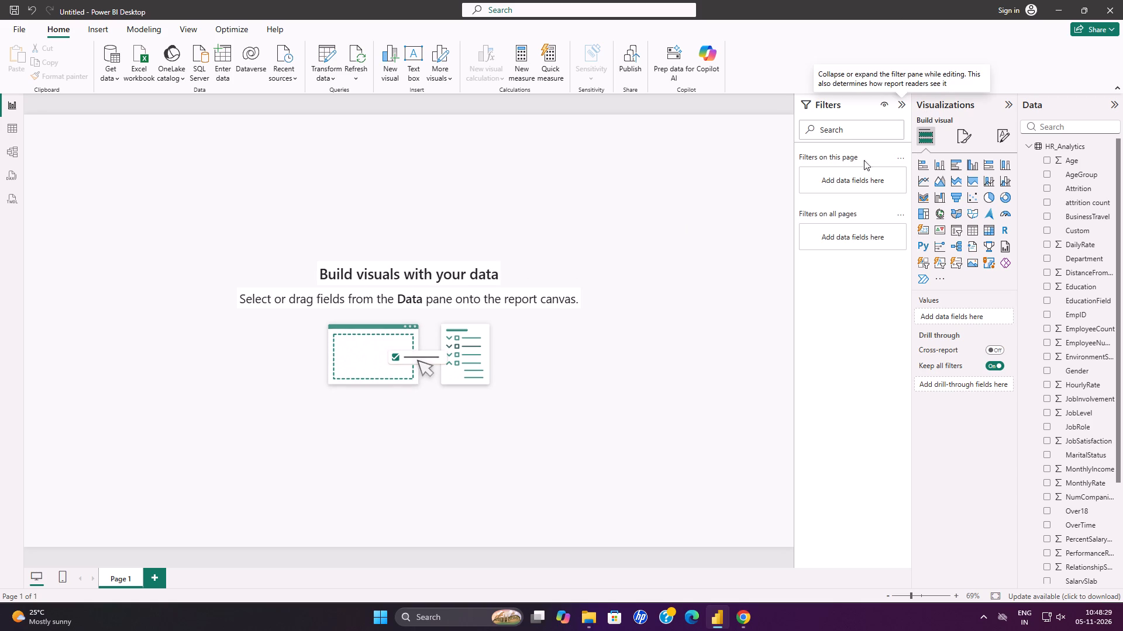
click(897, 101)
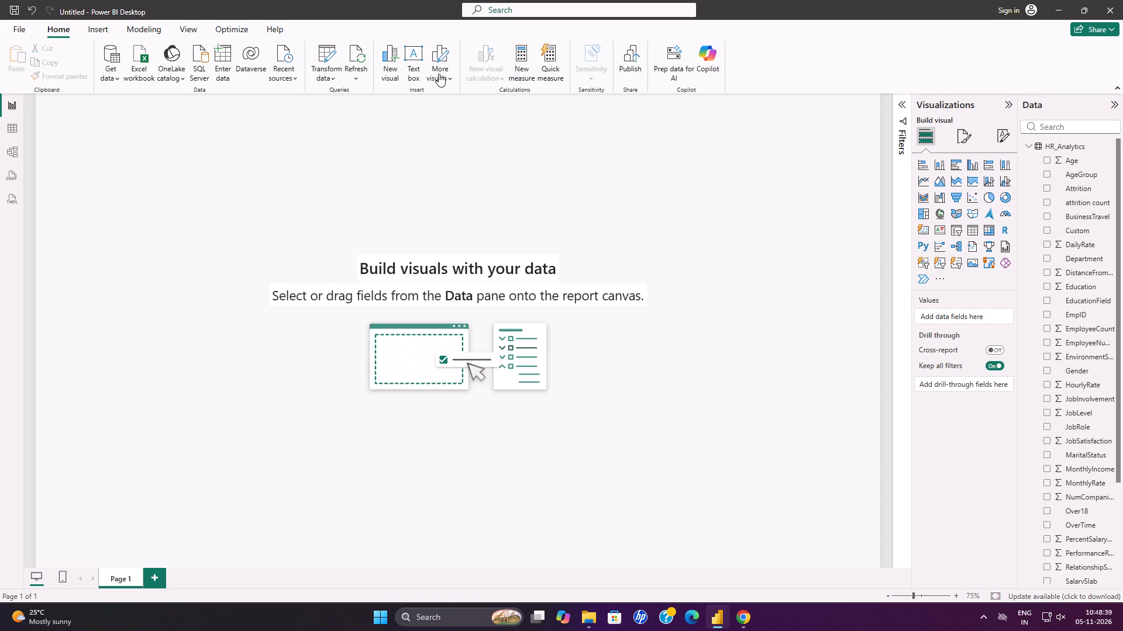
Insert two empty stacked column chart visuals on Page 1.
click(386, 78)
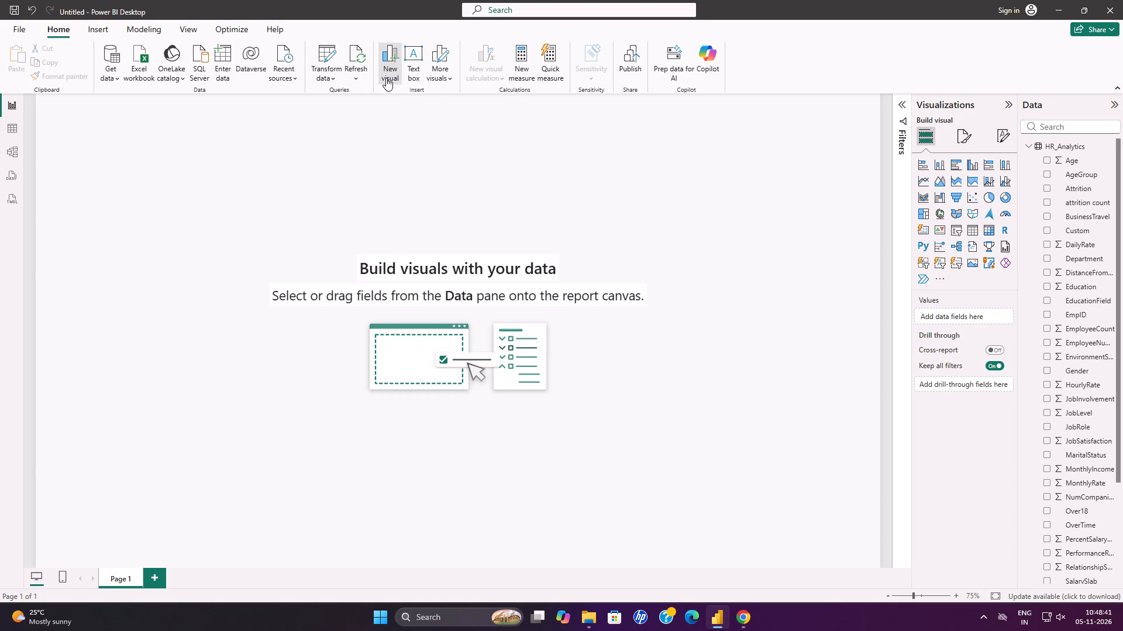
click(386, 78)
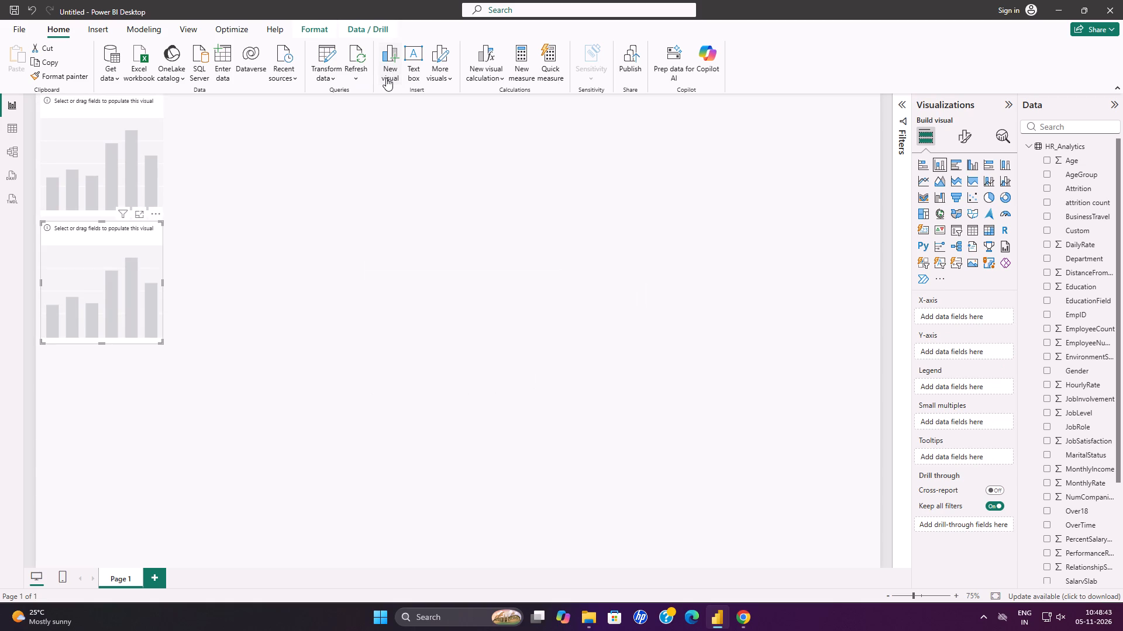
Undo the insertion of the two empty stacked column chart visuals on Page 1.
key(ctrl+z)
key(ctrl+z)
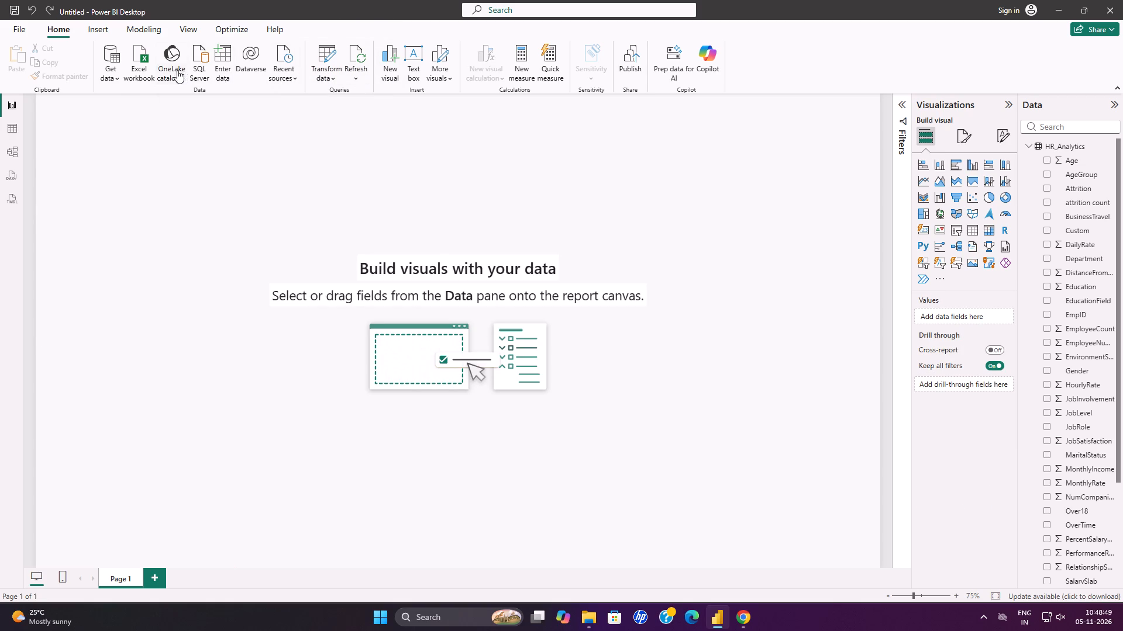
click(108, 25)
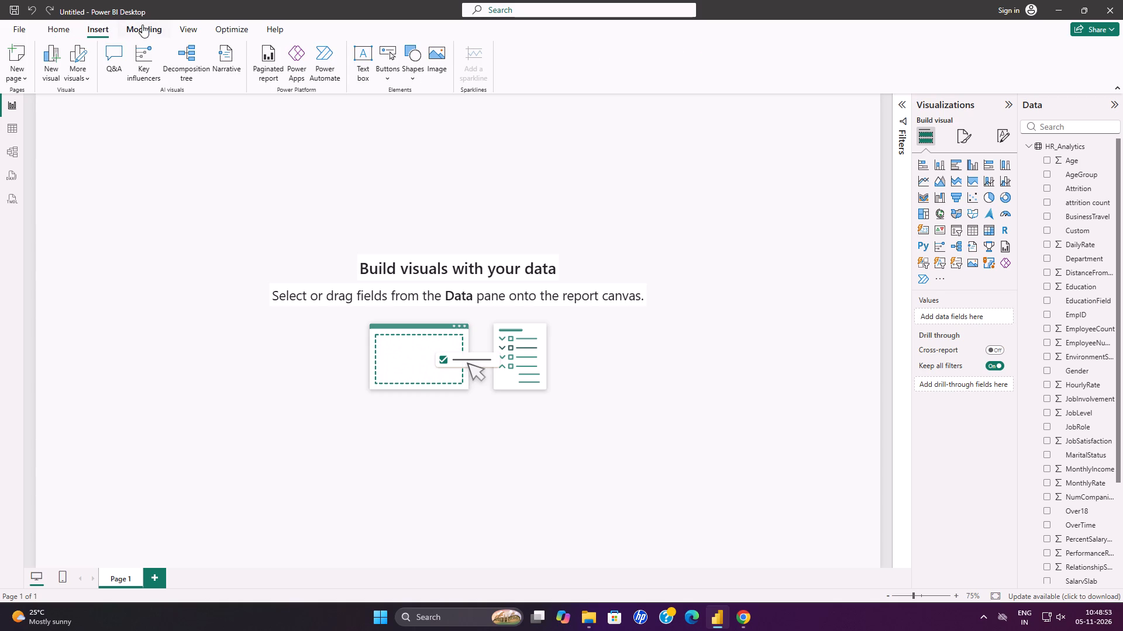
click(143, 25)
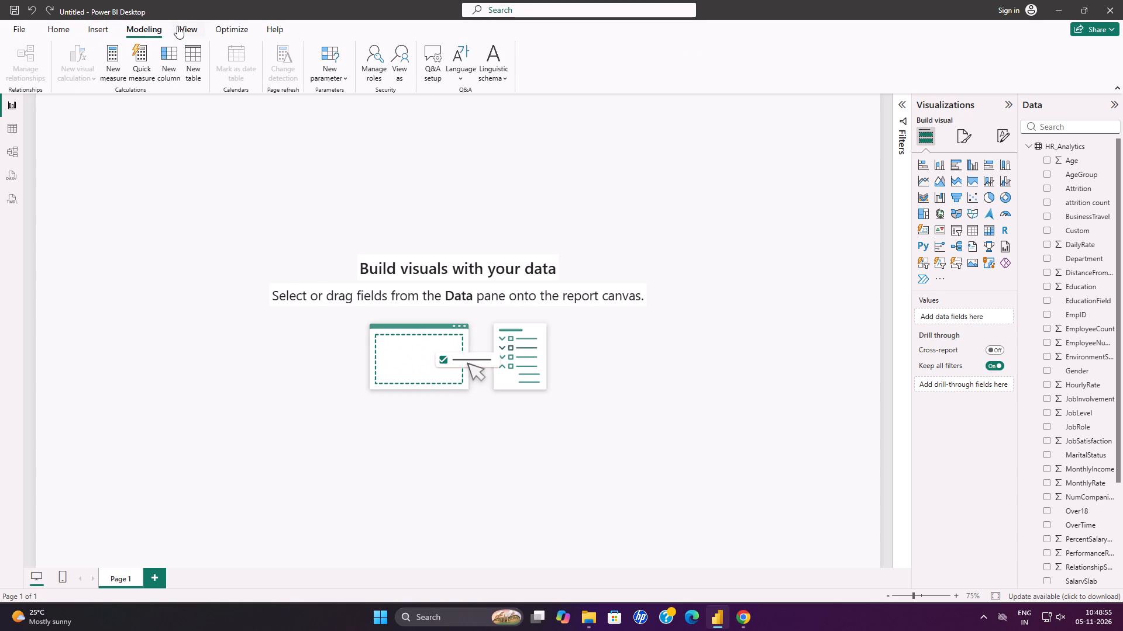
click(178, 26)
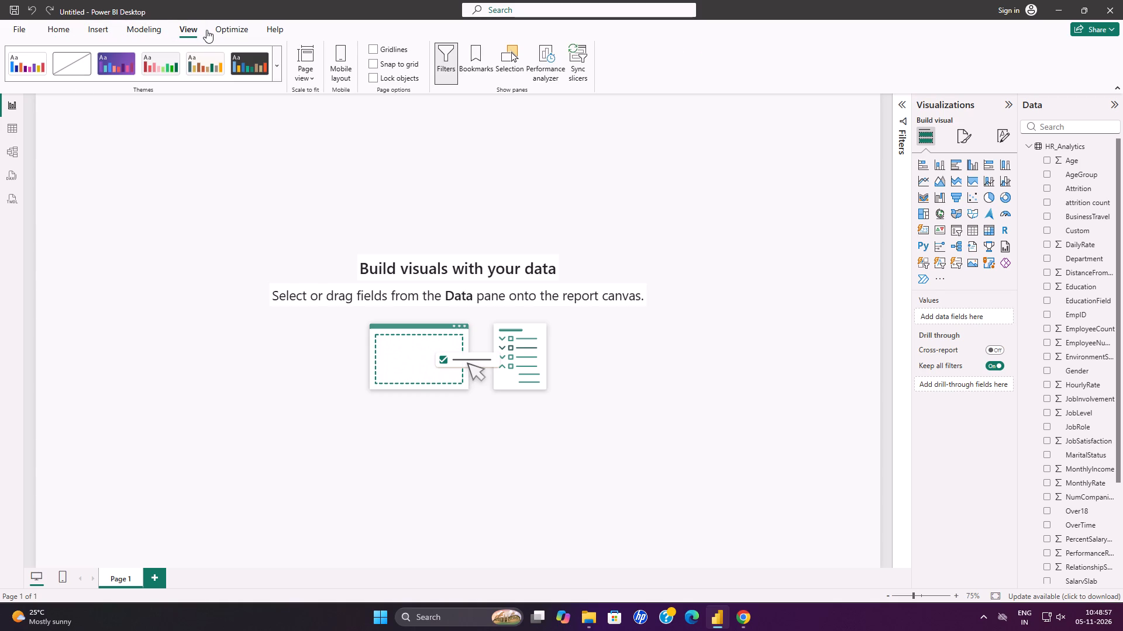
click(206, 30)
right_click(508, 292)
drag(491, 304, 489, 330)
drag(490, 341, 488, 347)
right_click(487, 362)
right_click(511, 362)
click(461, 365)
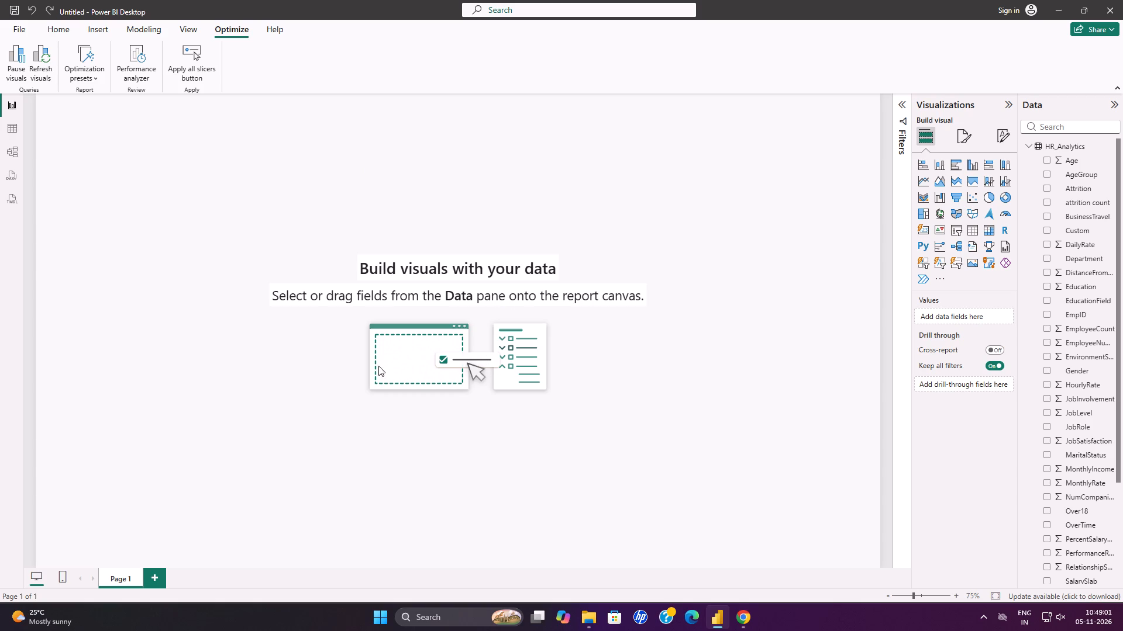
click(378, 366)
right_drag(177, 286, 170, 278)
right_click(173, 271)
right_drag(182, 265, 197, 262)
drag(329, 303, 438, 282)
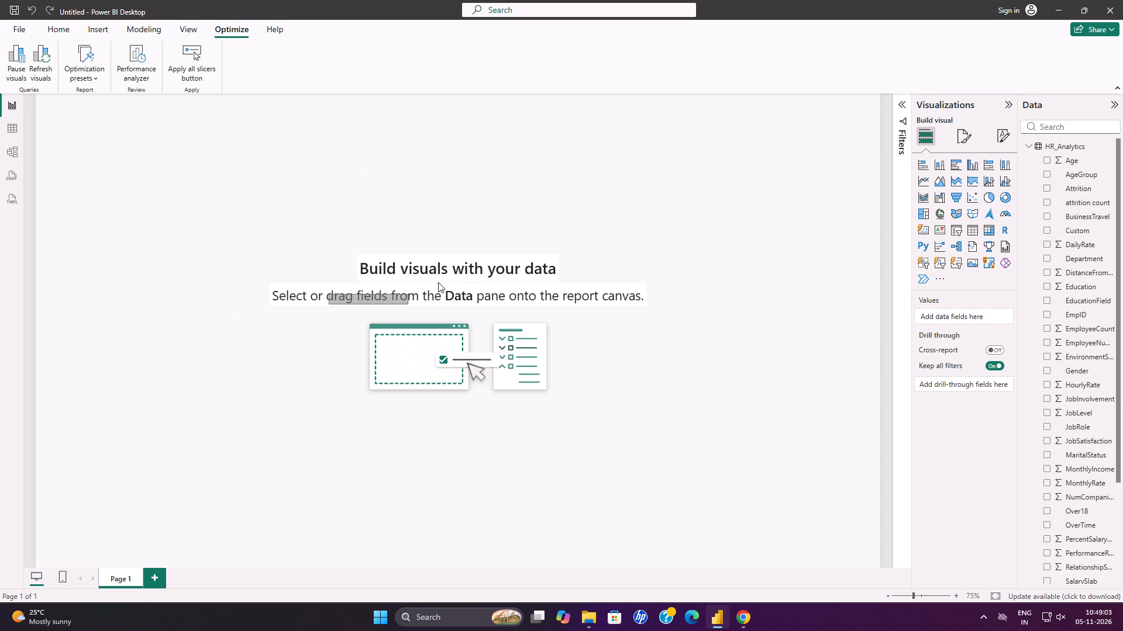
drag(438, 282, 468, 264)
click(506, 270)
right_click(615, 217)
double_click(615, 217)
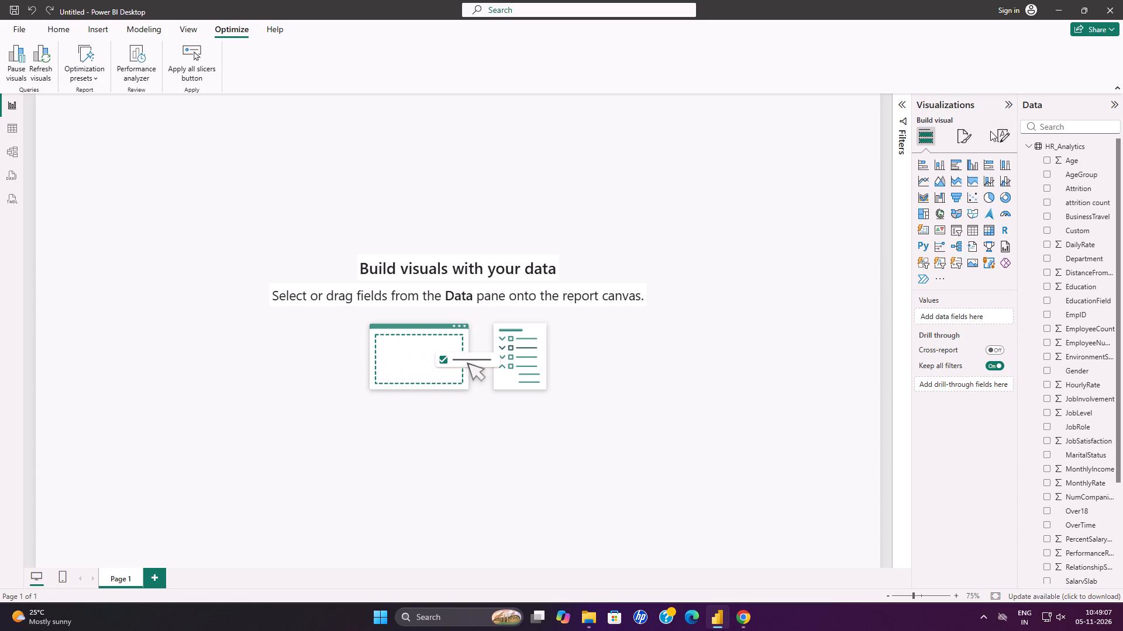
Set the report page's wallpaper color to orange in the page formatting settings.
click(964, 138)
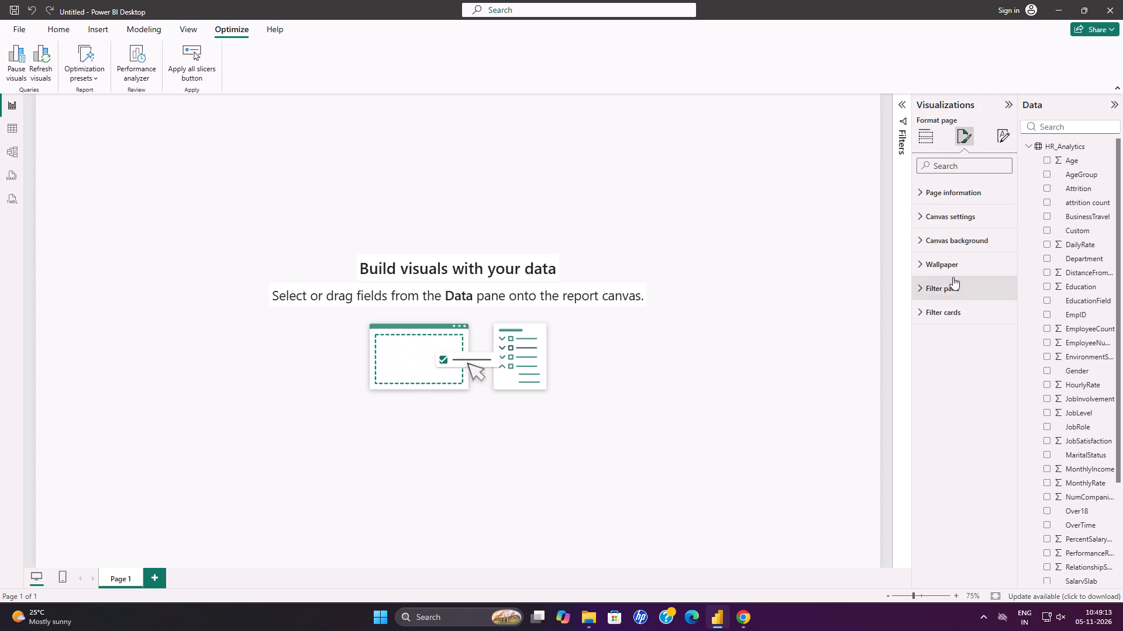
click(954, 269)
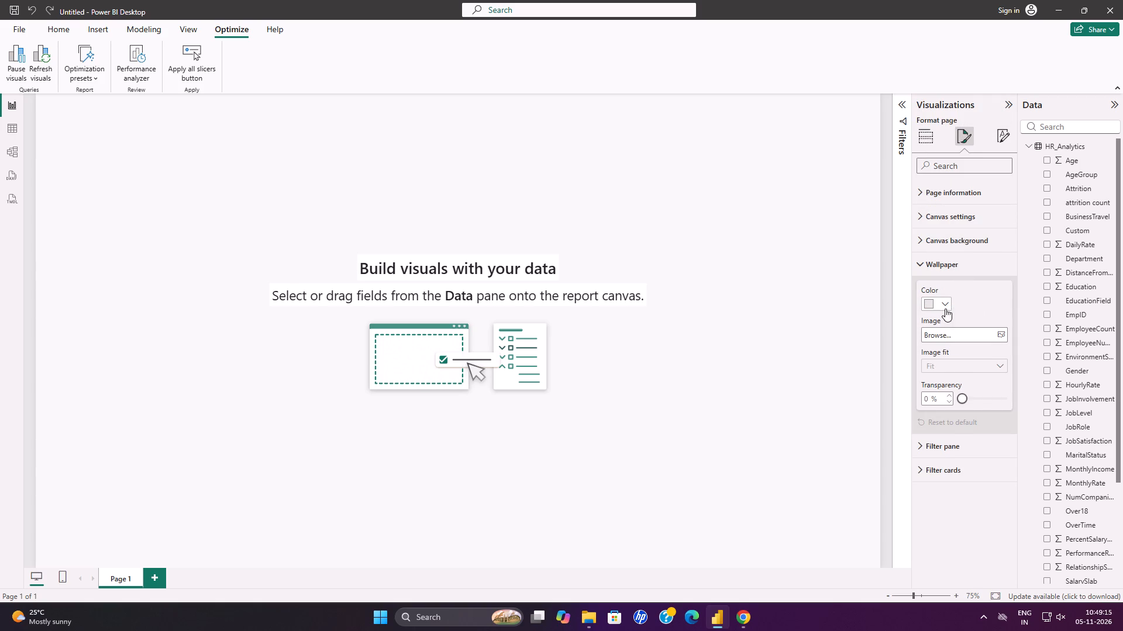
click(944, 302)
click(1003, 340)
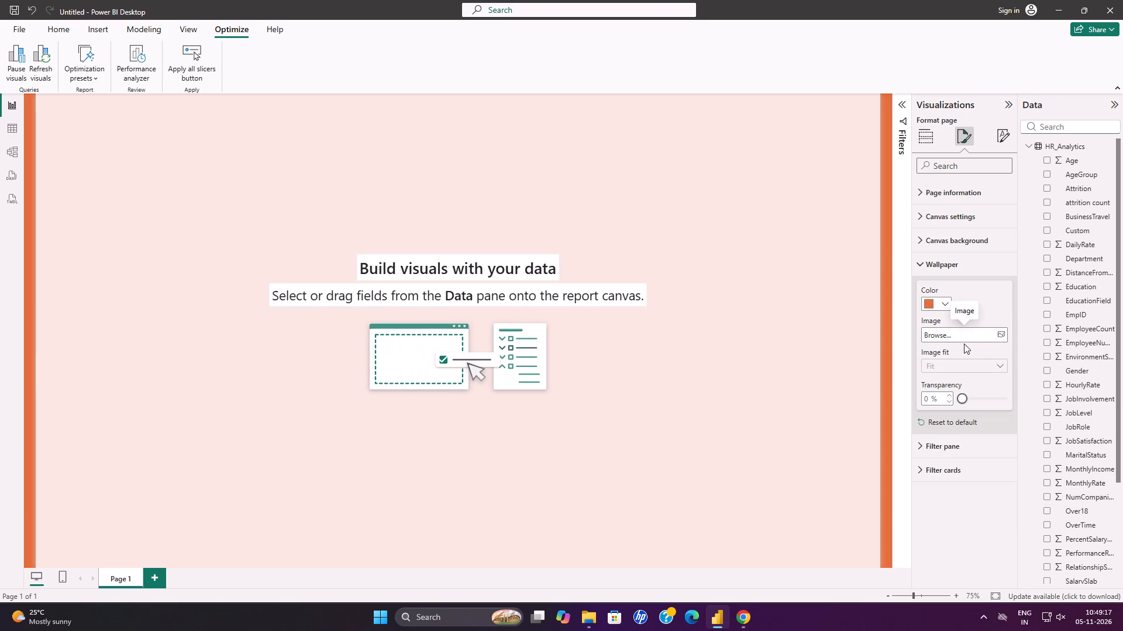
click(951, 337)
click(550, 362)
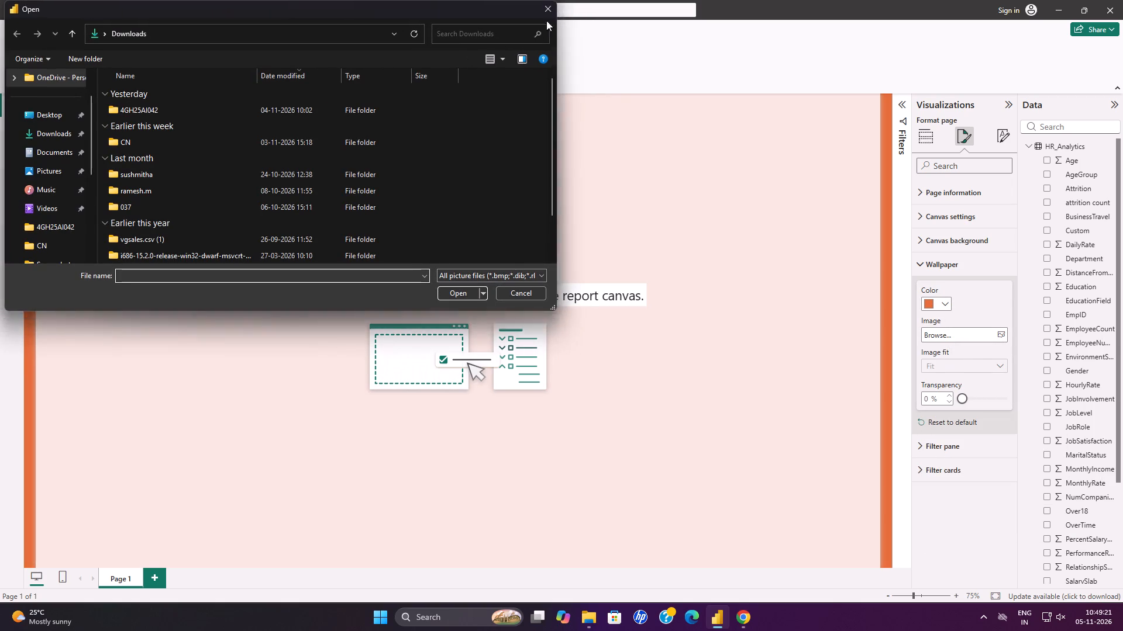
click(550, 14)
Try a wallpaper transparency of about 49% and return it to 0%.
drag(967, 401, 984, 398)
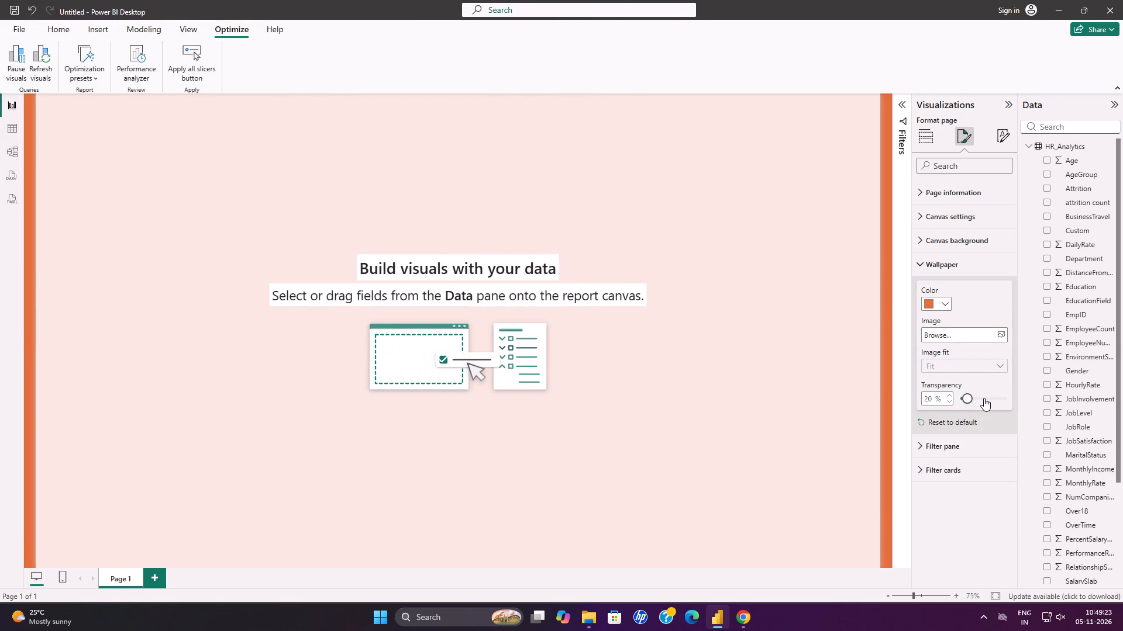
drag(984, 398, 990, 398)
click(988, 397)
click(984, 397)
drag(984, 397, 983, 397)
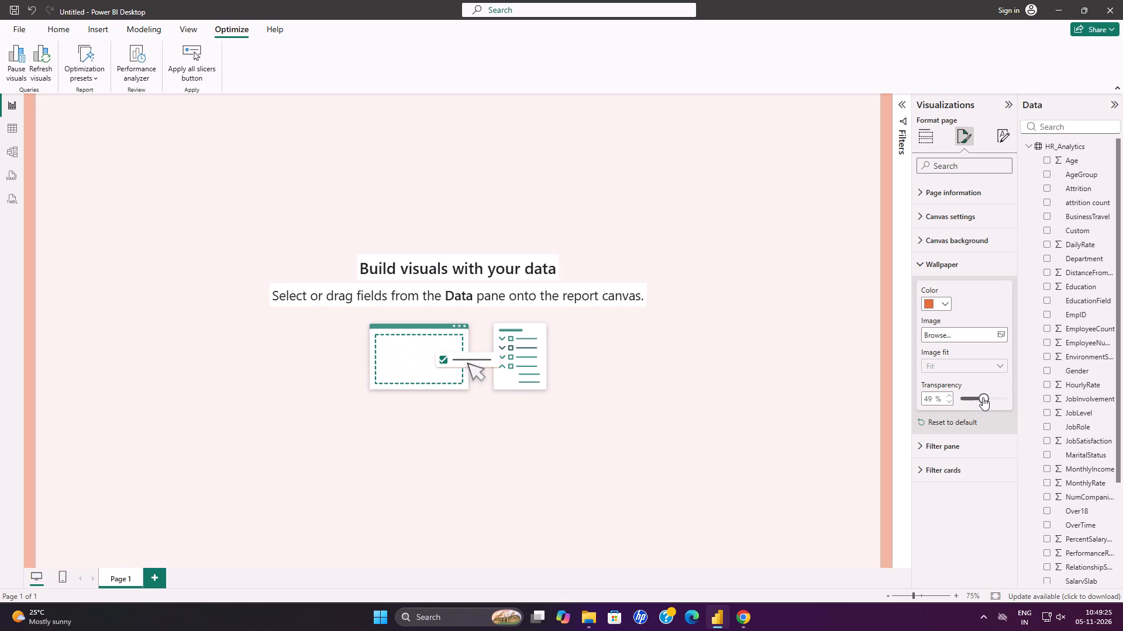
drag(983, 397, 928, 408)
Turn off the border in the page's filter pane formatting.
click(942, 445)
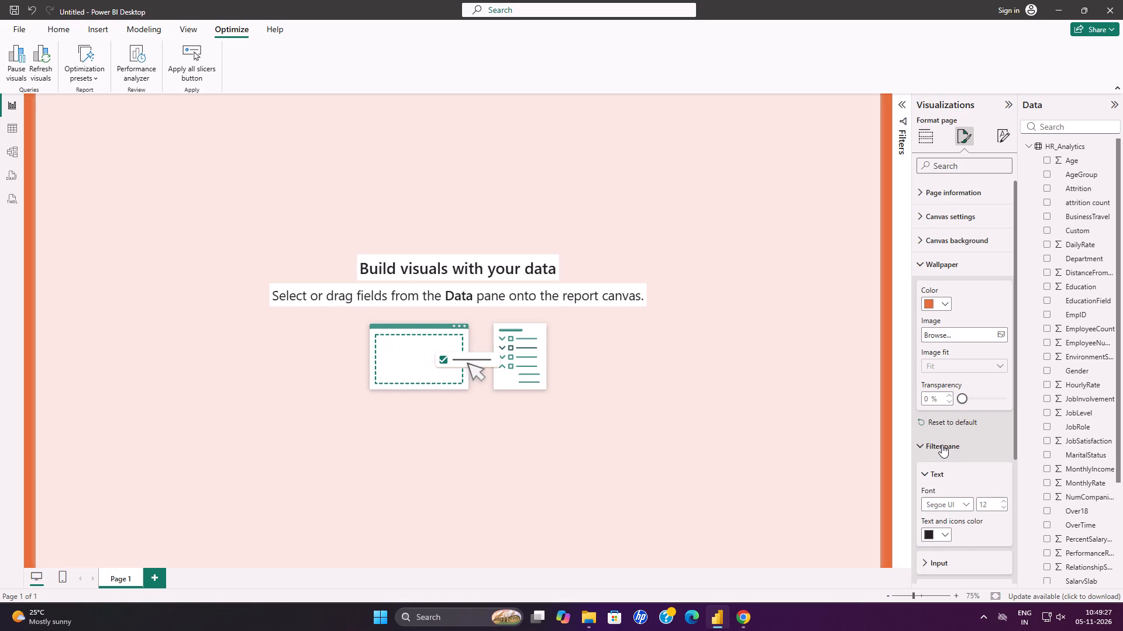
click(941, 532)
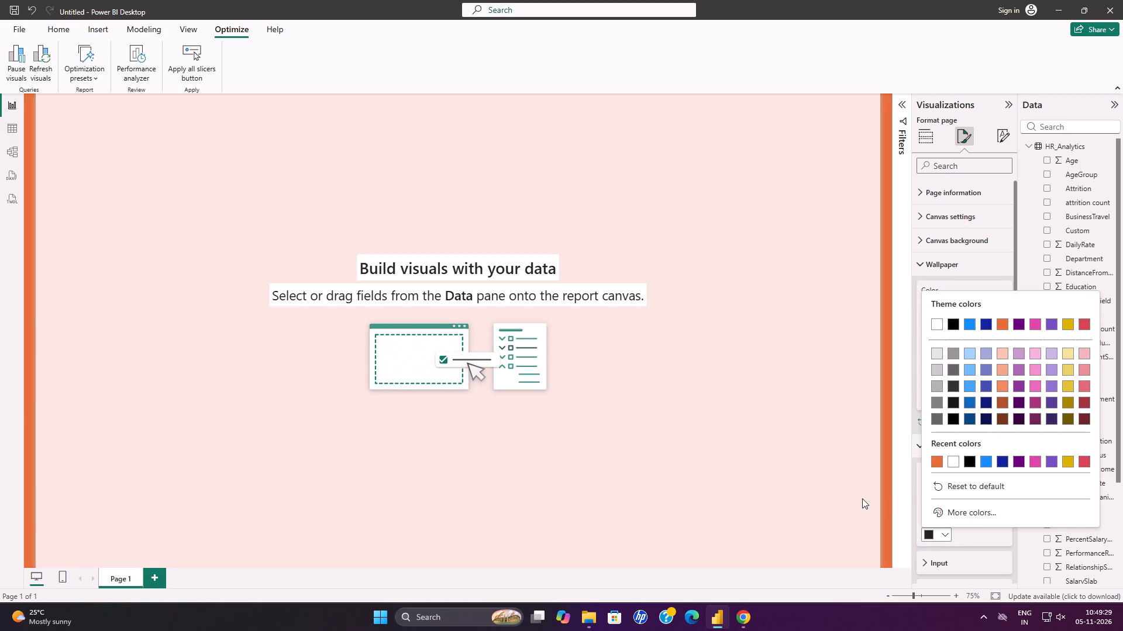
click(862, 498)
scroll(965, 462, down, 5)
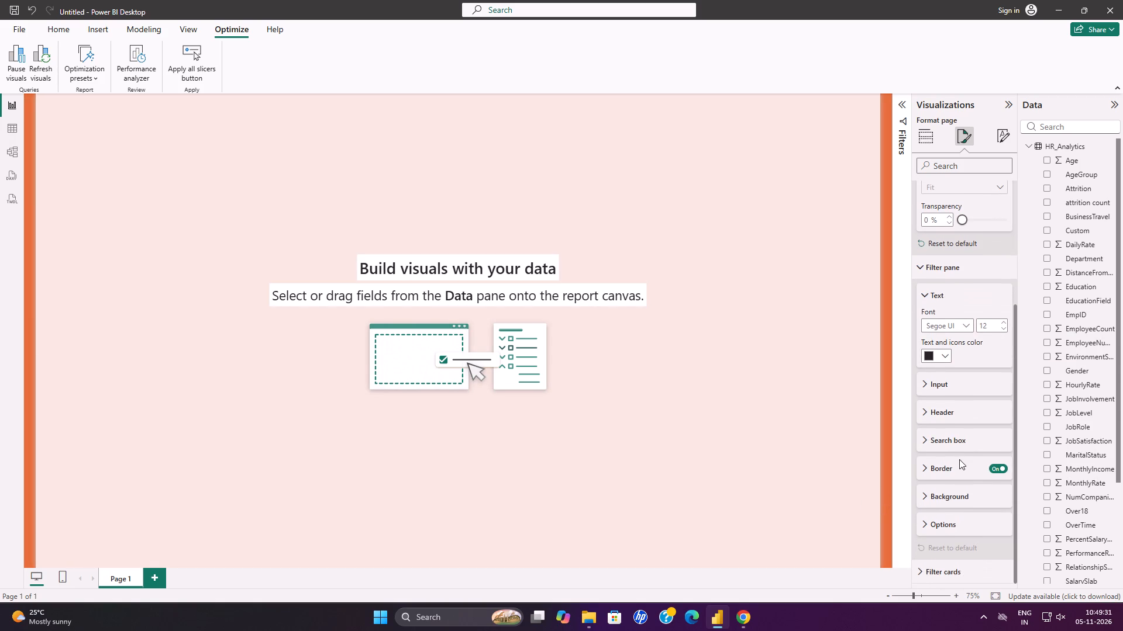
scroll(959, 459, down, 1)
click(1005, 470)
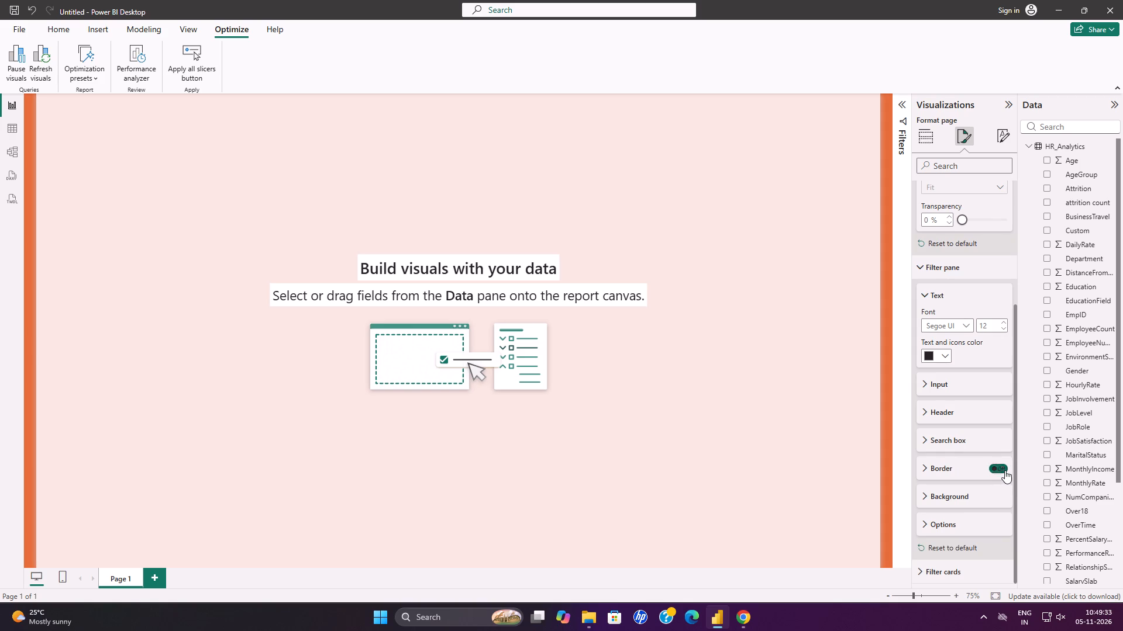
Set the filter pane's background color to orange with a transparency of 100%.
click(965, 490)
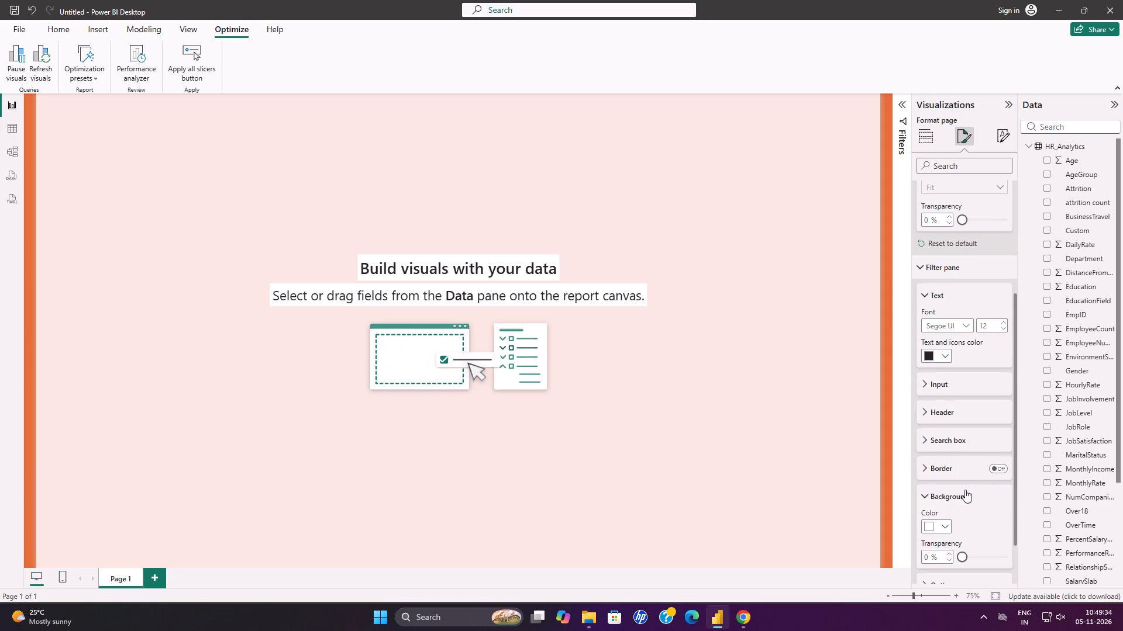
scroll(940, 522, down, 2)
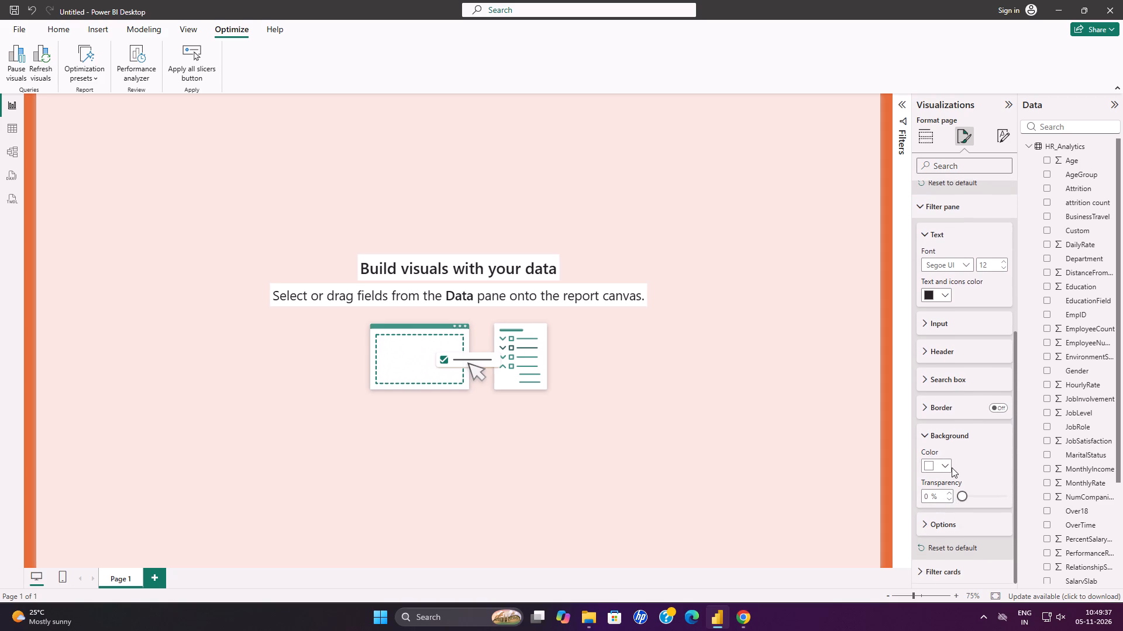
click(948, 466)
click(952, 390)
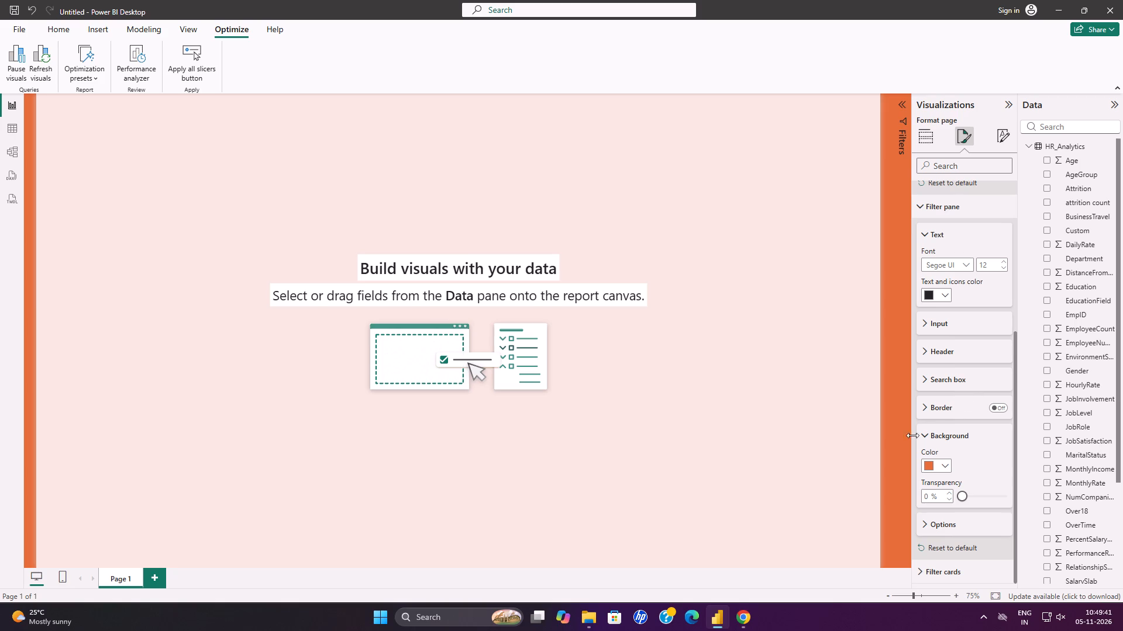
drag(964, 496, 1022, 484)
scroll(968, 498, down, 3)
Set the page's canvas background color to the same orange as the wallpaper.
scroll(965, 490, up, 10)
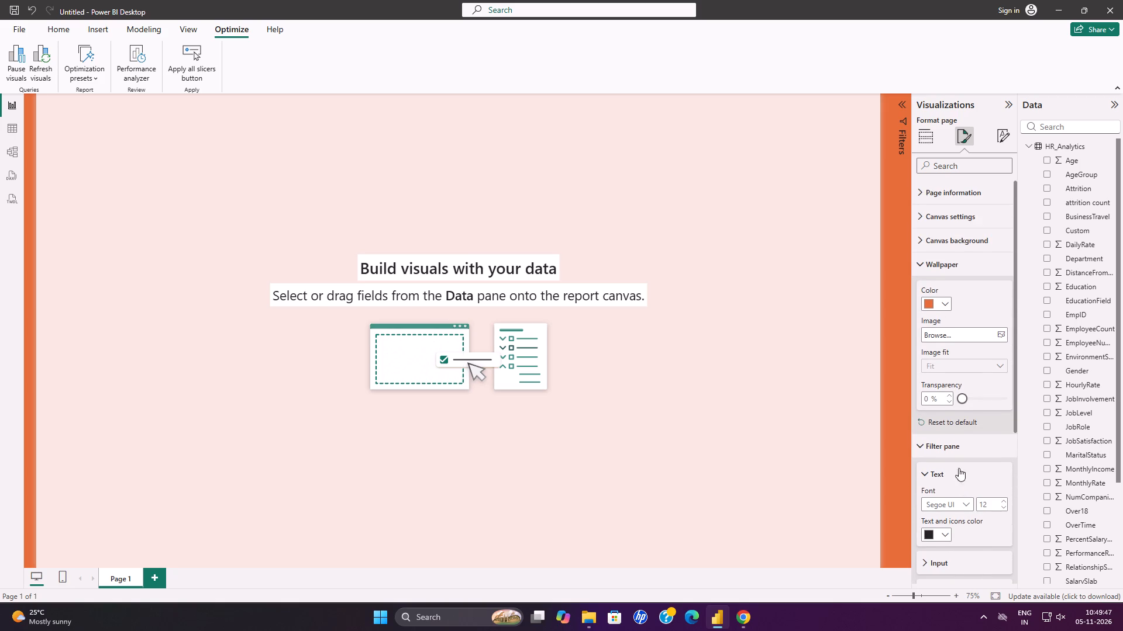
click(936, 248)
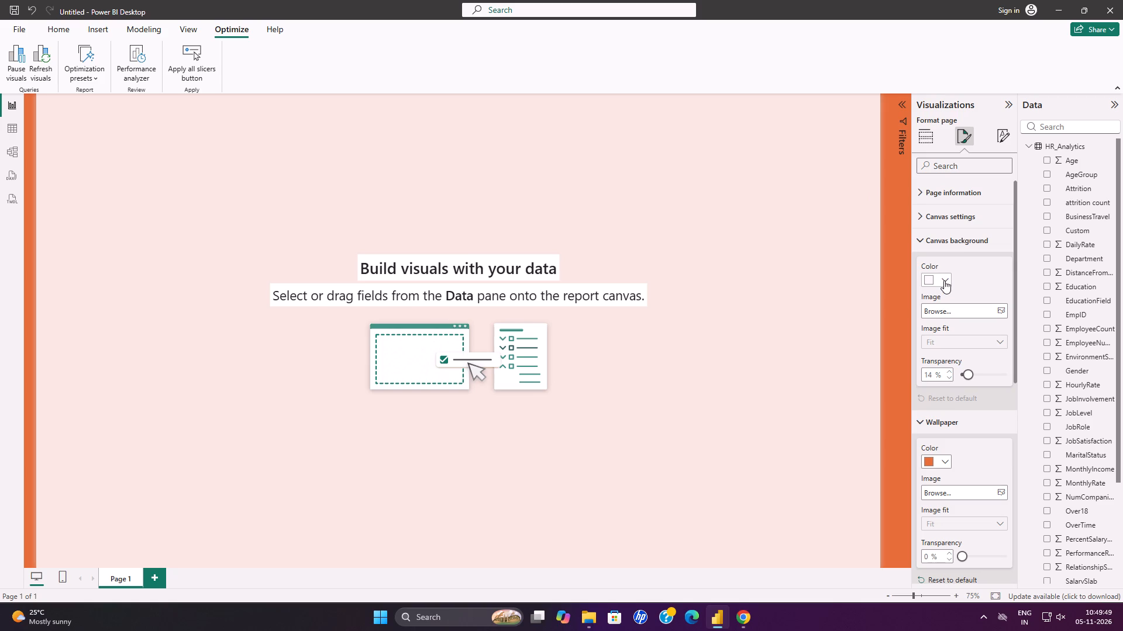
click(941, 287)
click(944, 281)
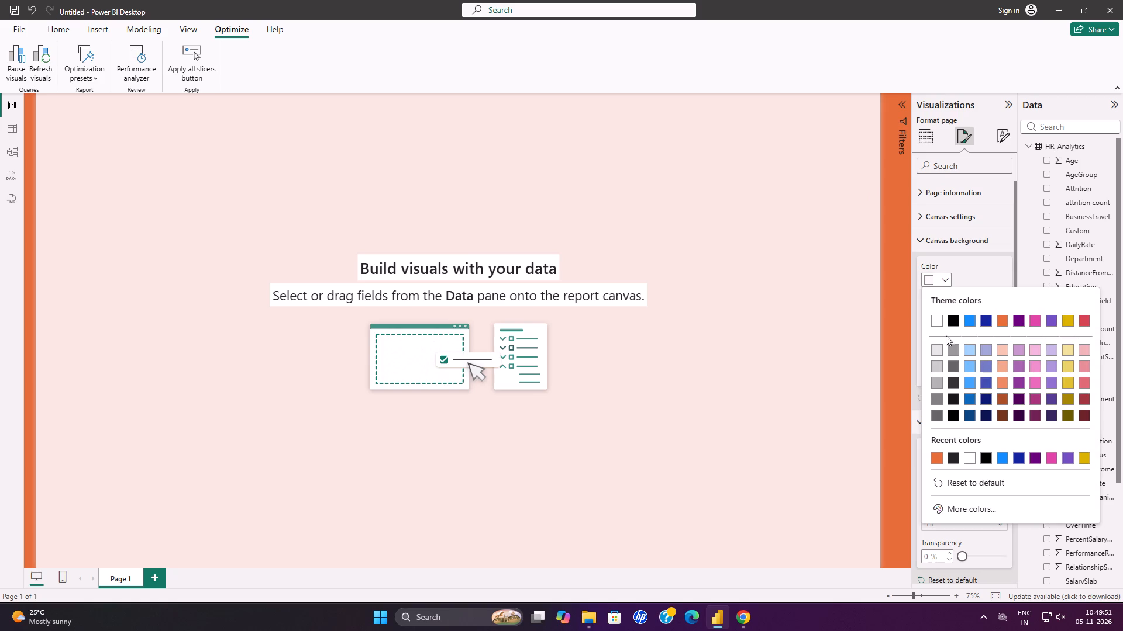
drag(936, 396, 931, 422)
click(936, 458)
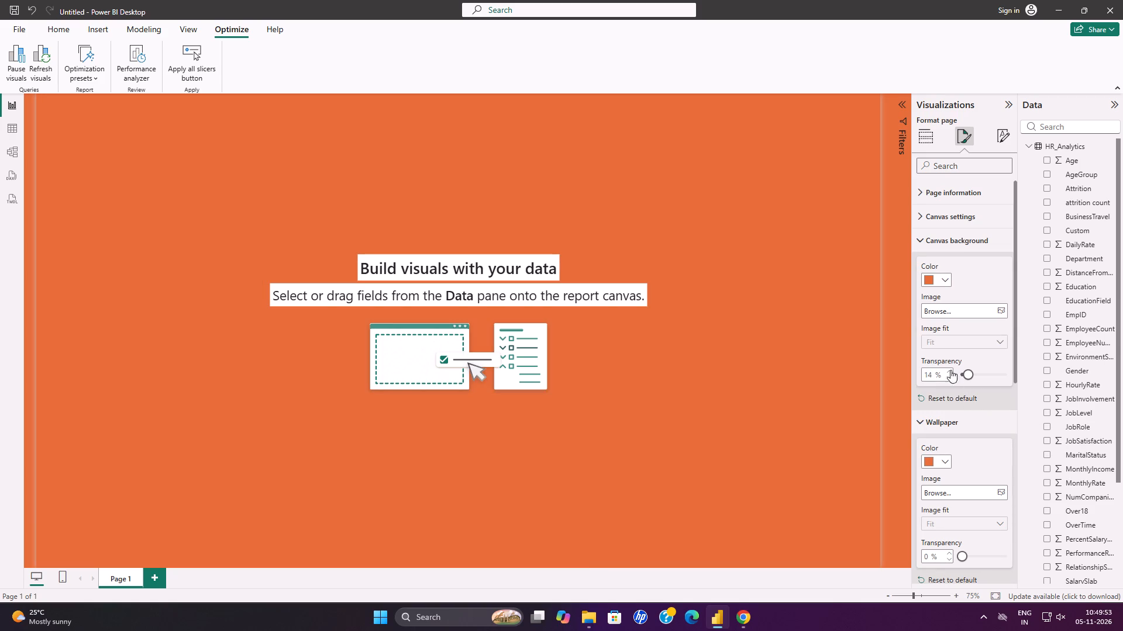
click(854, 366)
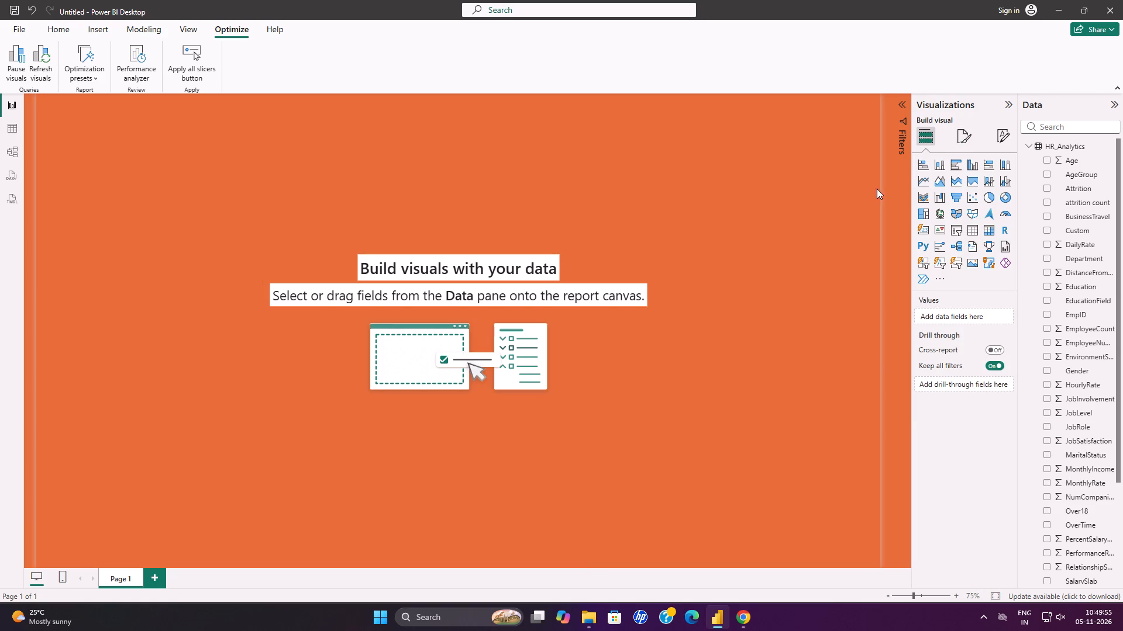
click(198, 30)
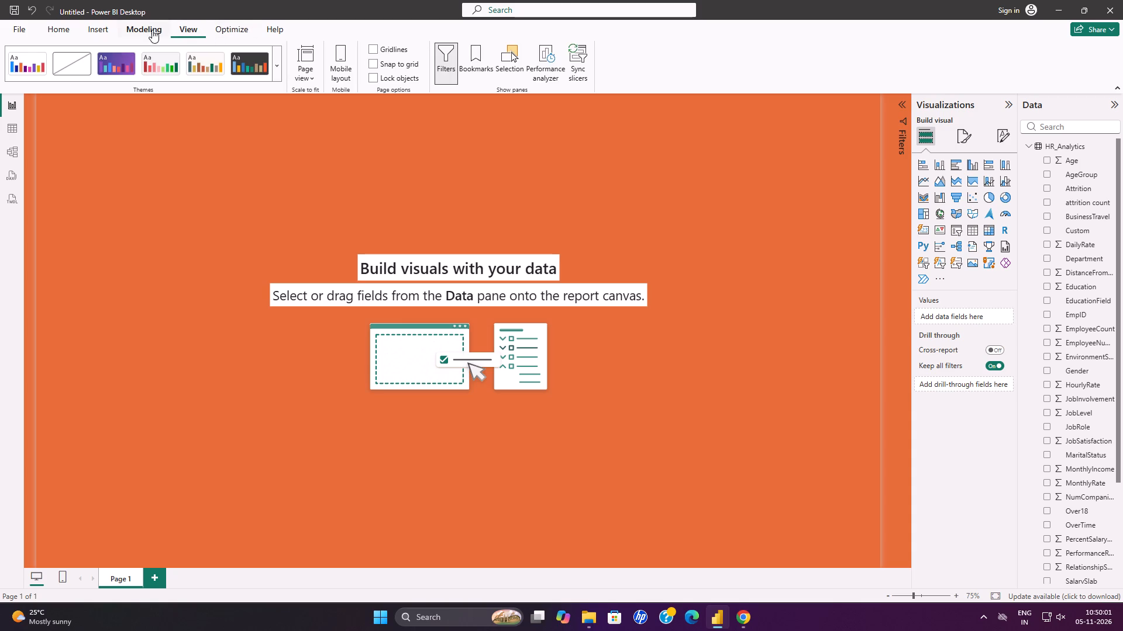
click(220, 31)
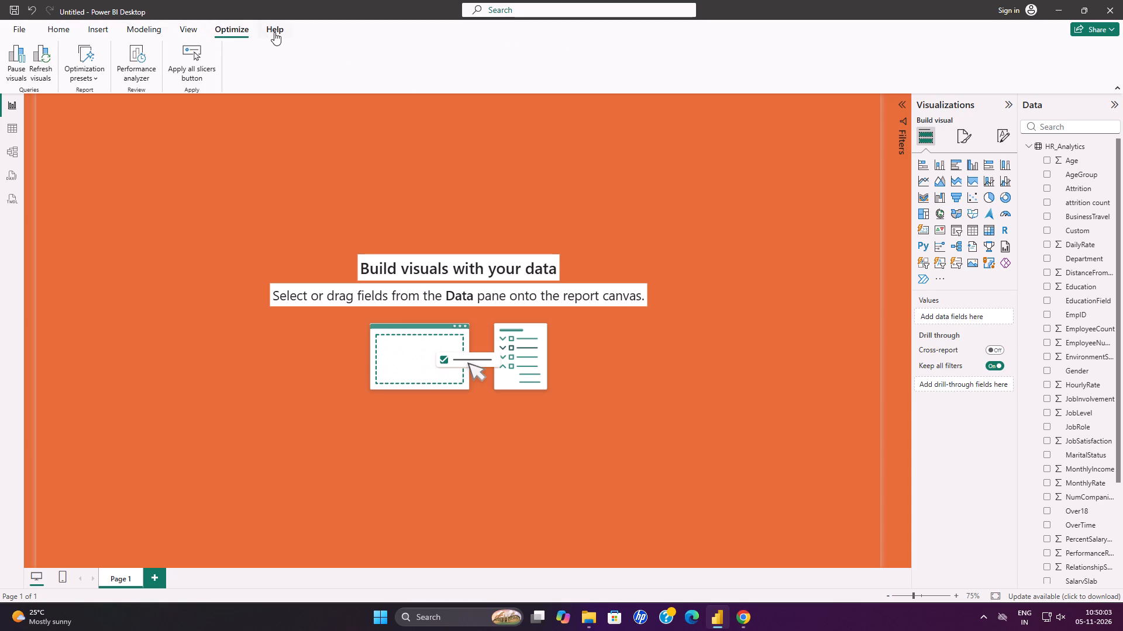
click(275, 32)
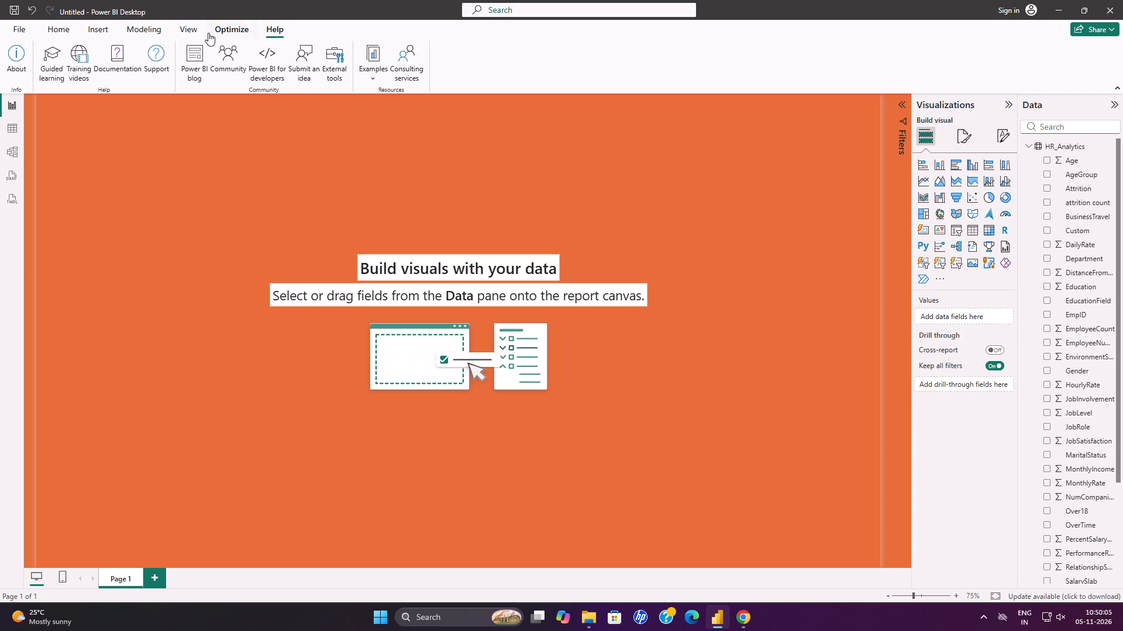
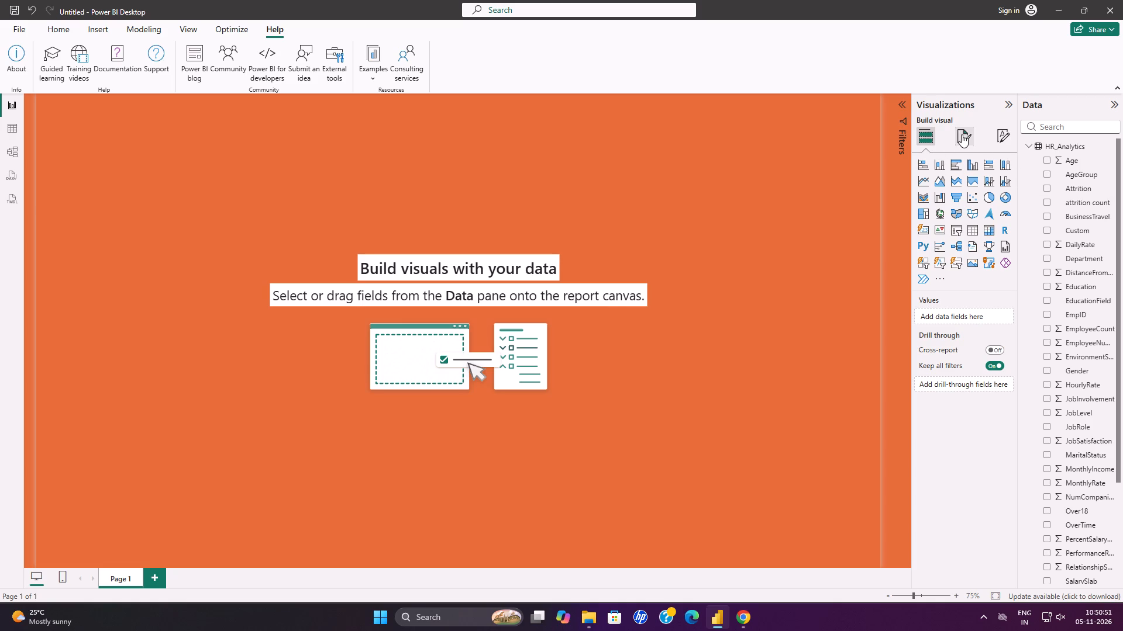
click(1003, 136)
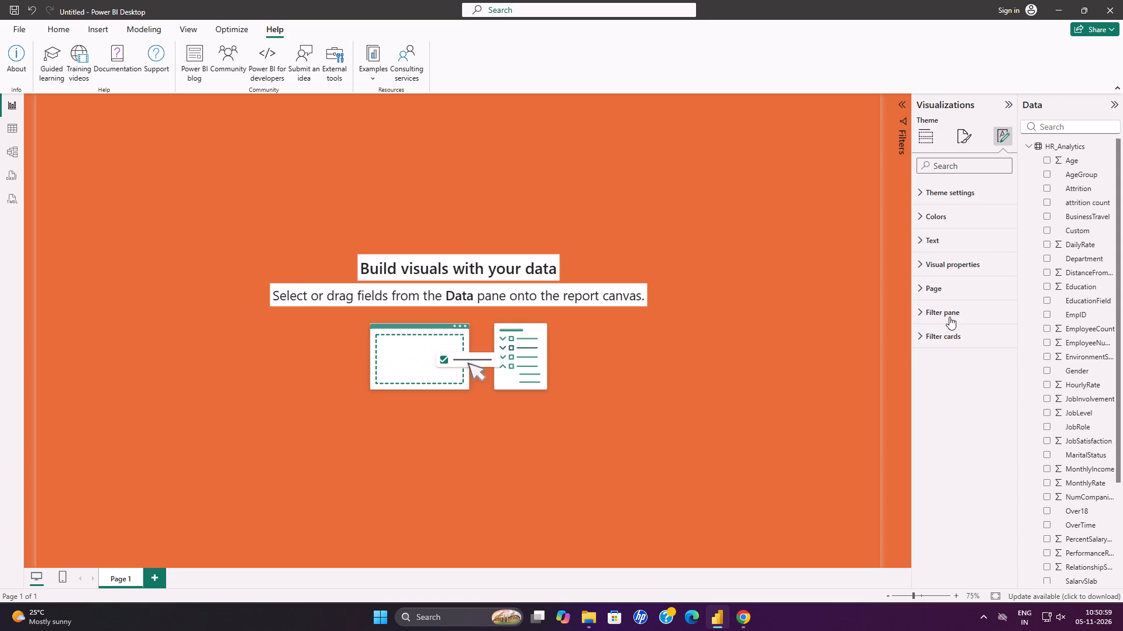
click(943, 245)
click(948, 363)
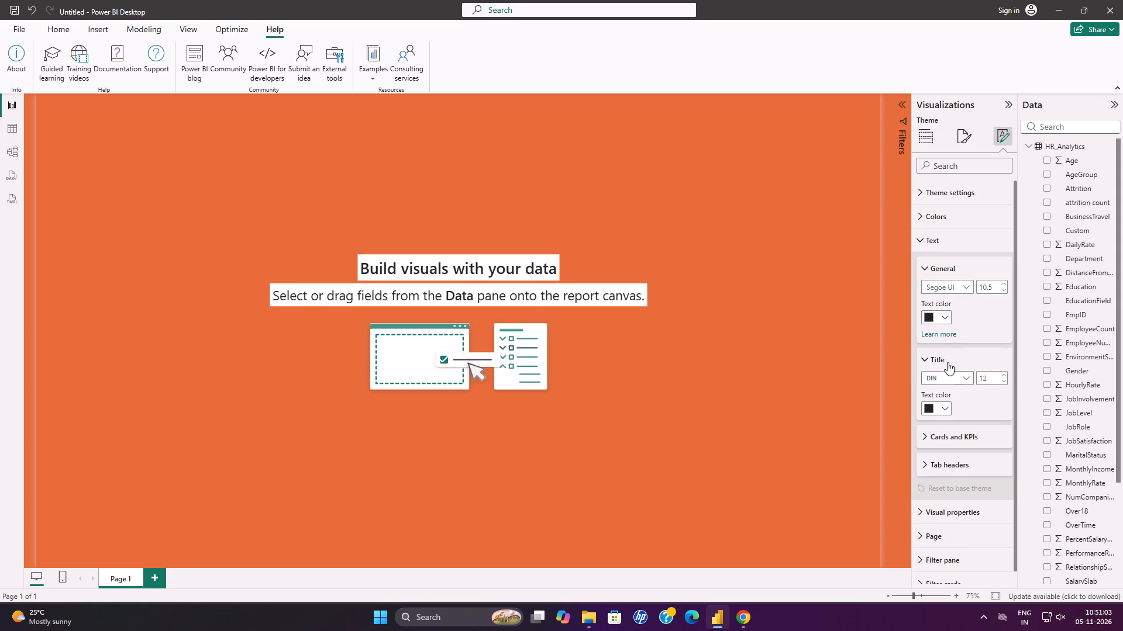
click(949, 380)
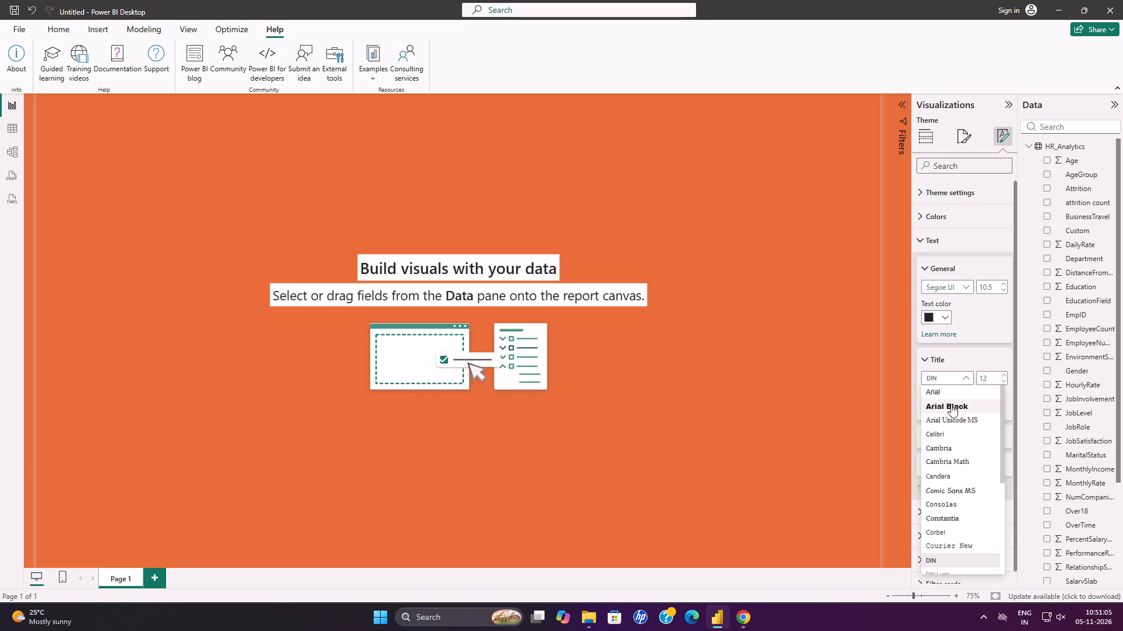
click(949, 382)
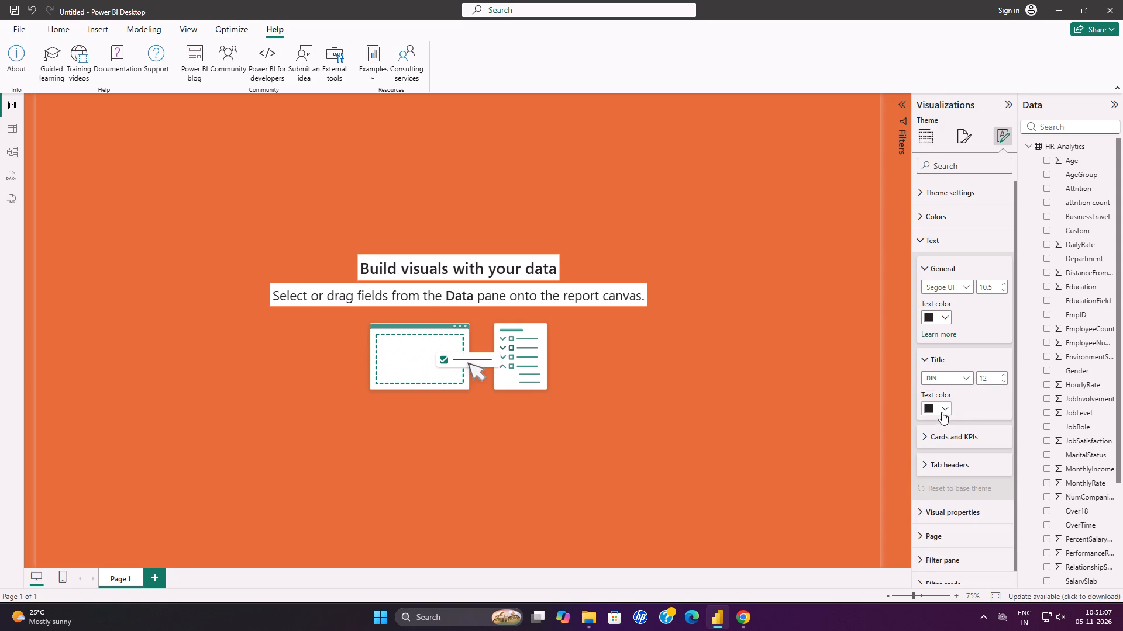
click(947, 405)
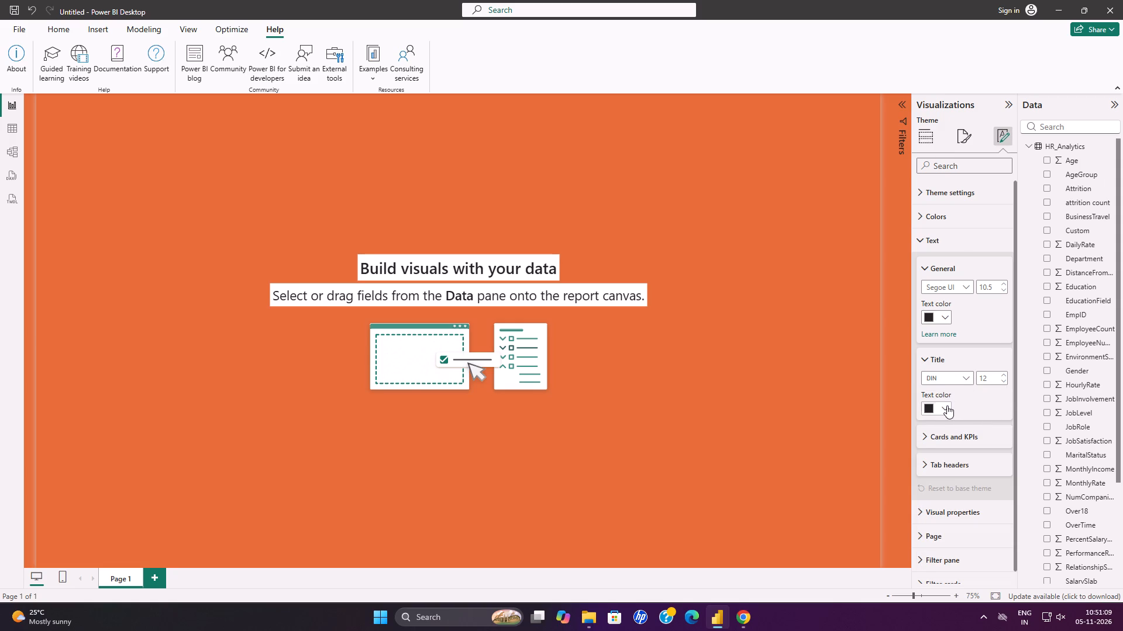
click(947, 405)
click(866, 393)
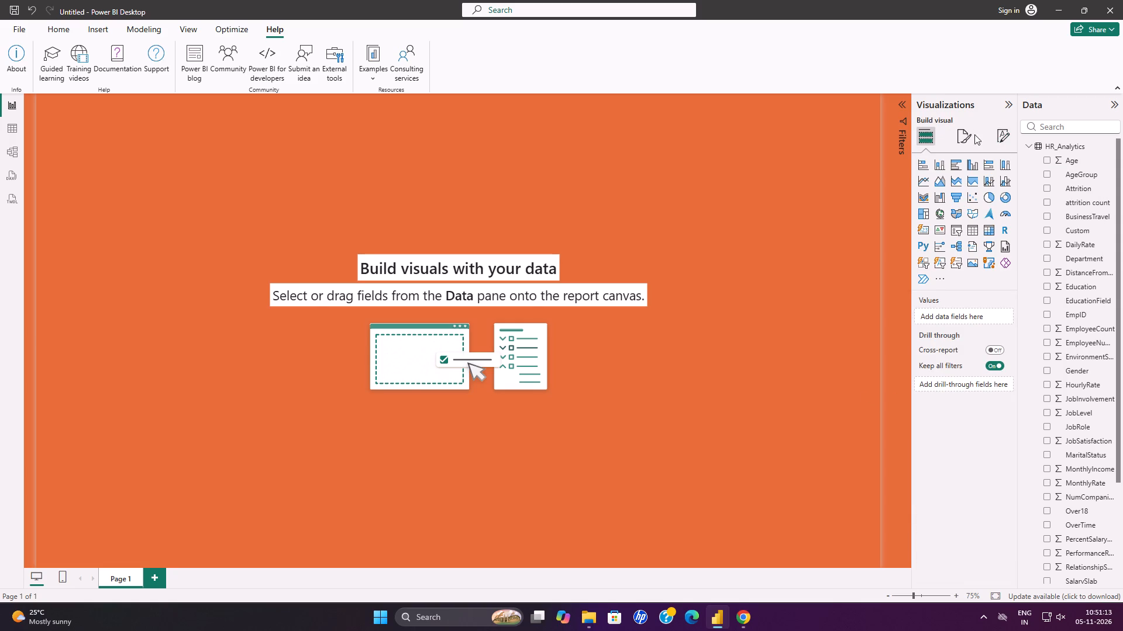
Set the report theme's title text font to Arial Black.
click(998, 136)
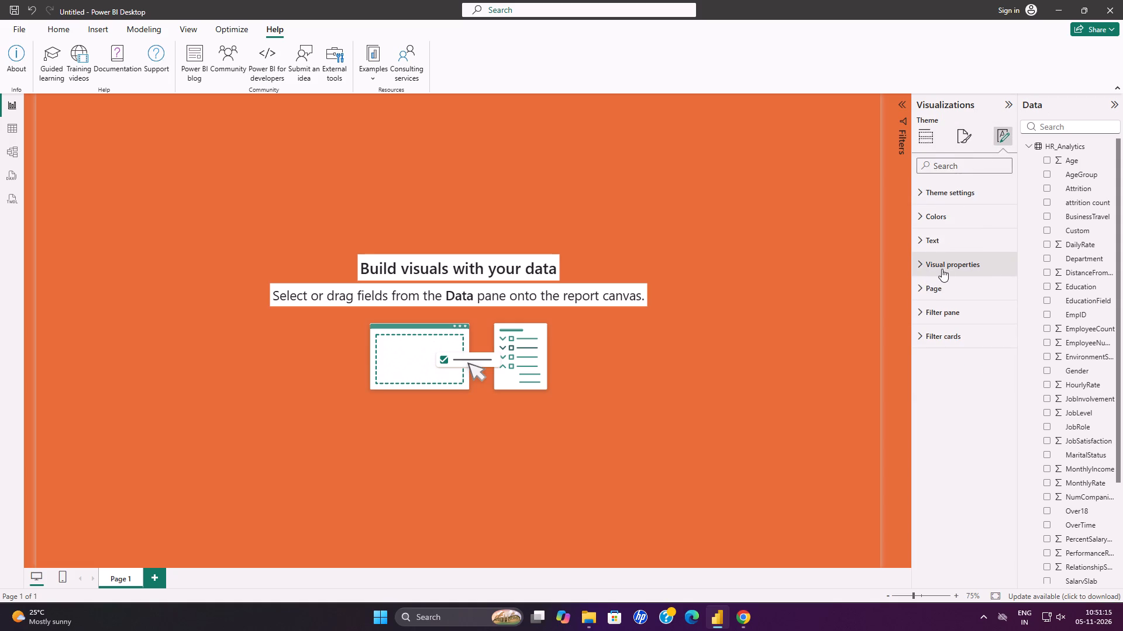
click(941, 272)
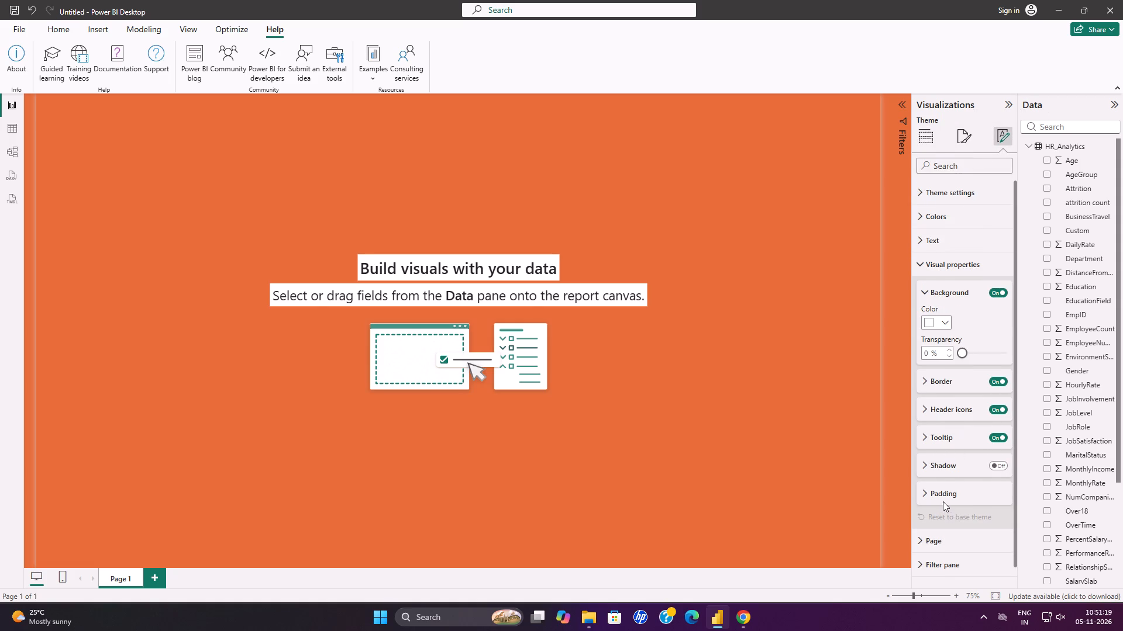
scroll(942, 500, down, 1)
click(945, 225)
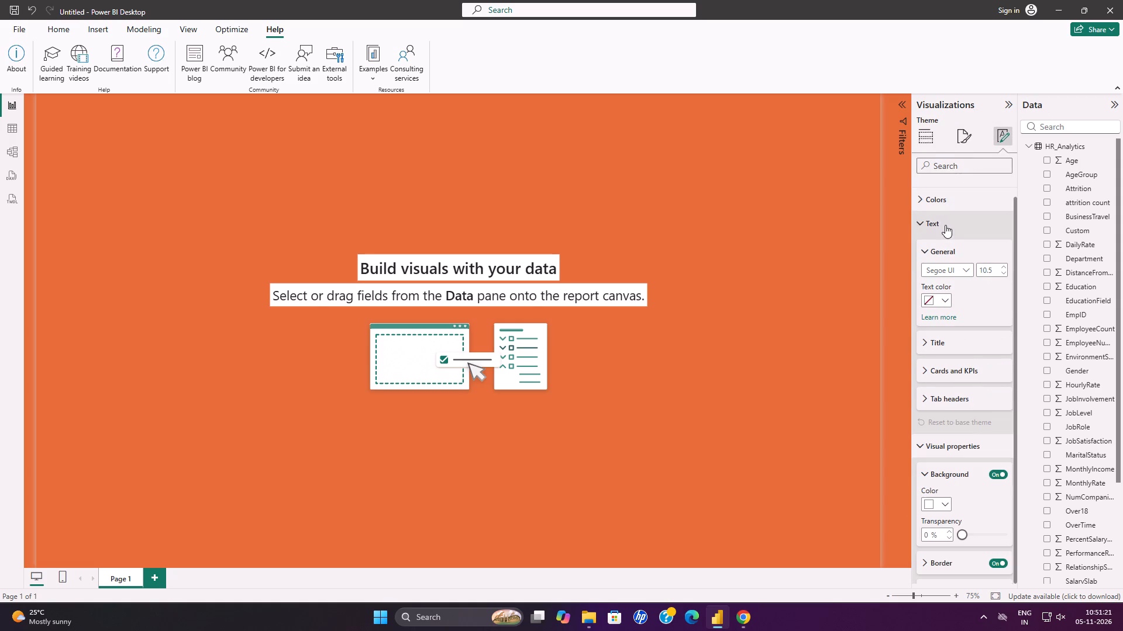
click(924, 348)
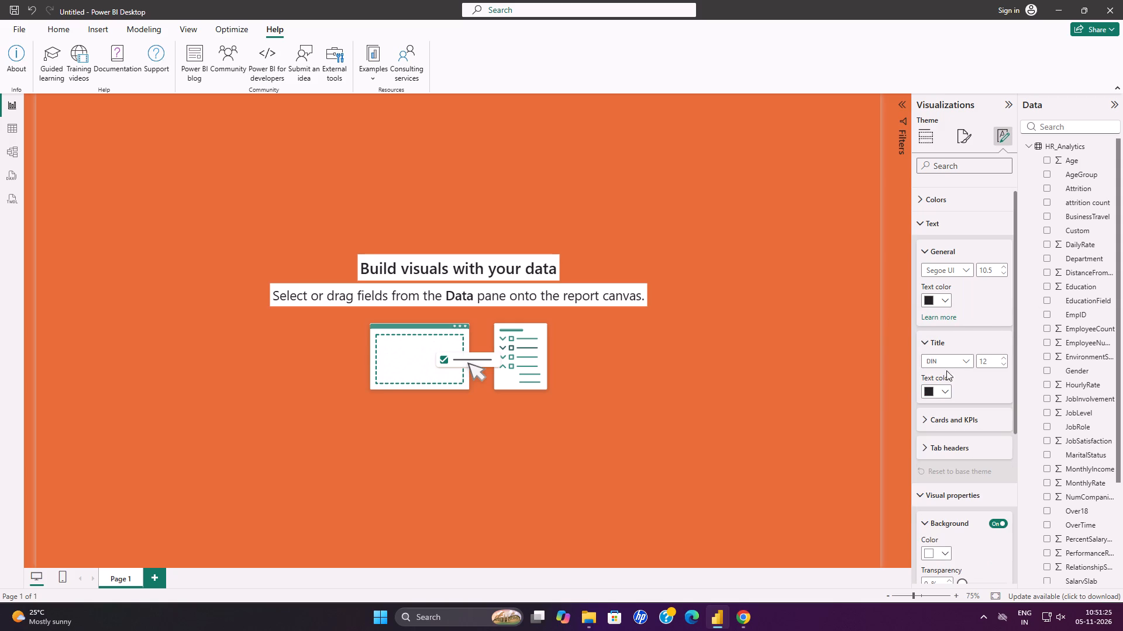
click(943, 391)
click(943, 391)
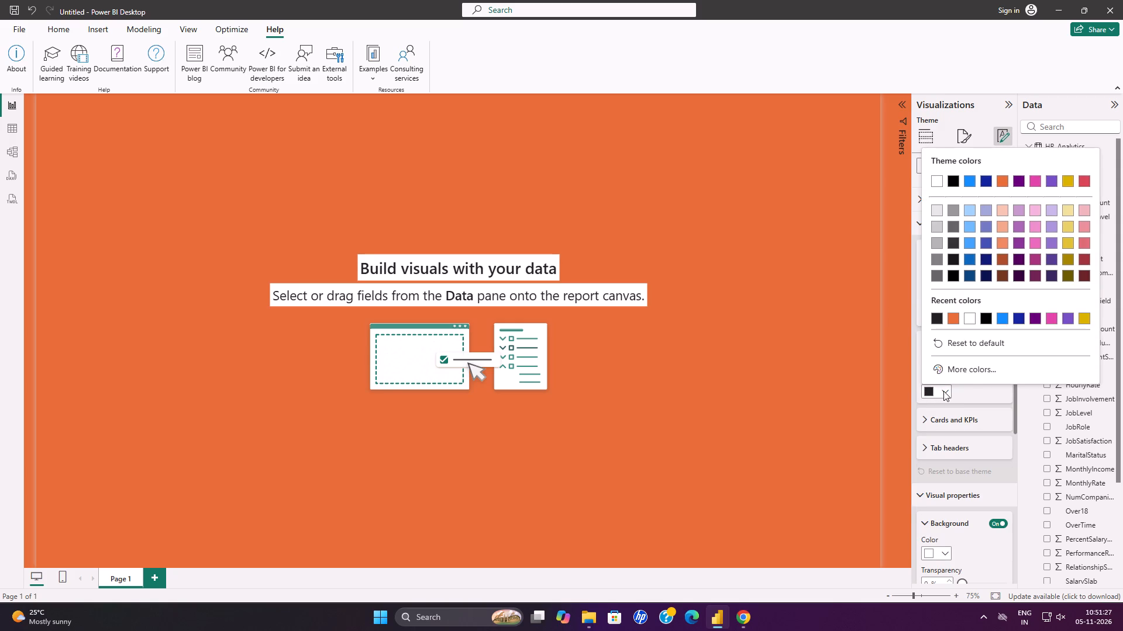
triple_click(956, 380)
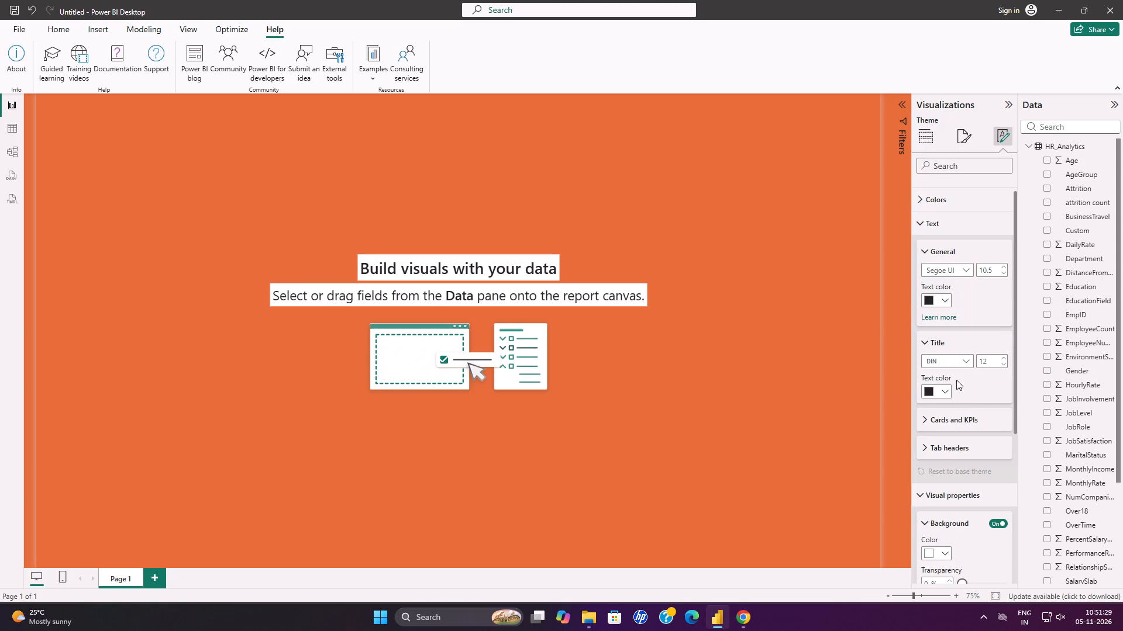
click(958, 375)
click(942, 367)
click(945, 394)
drag(938, 342, 822, 338)
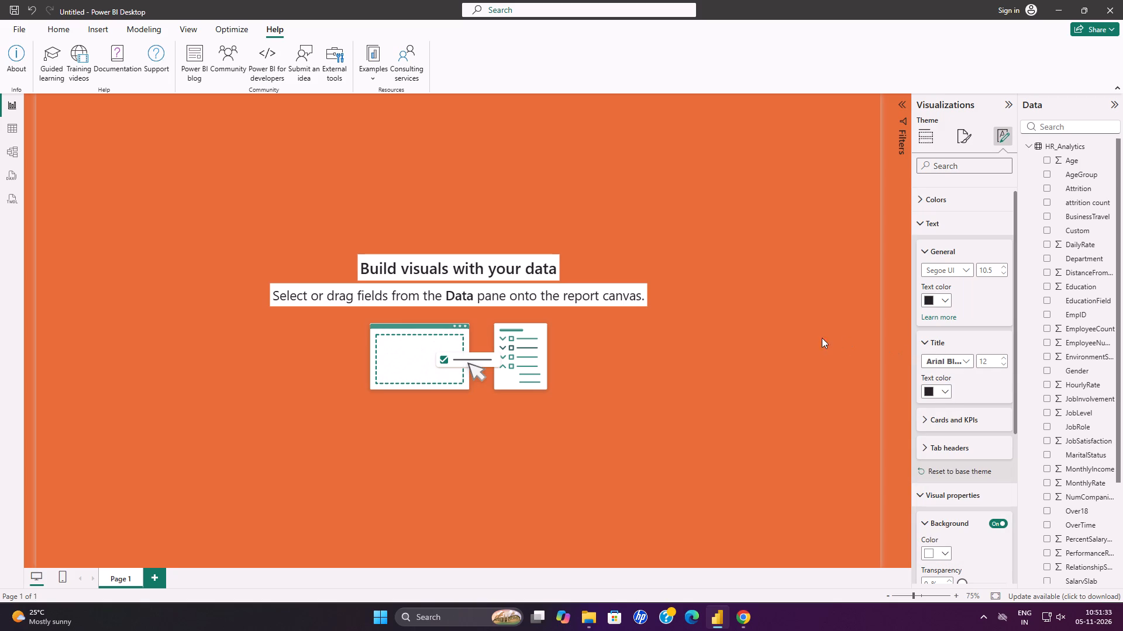
drag(822, 338, 769, 325)
click(769, 317)
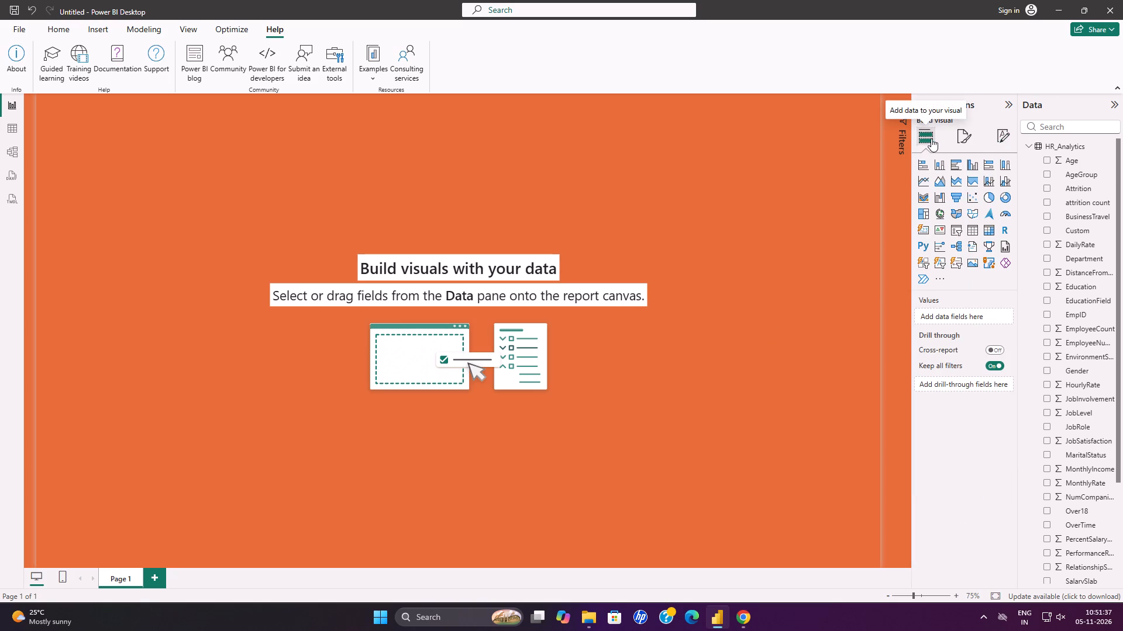
Examine the report theme's visual properties, base theme settings and title text settings.
click(931, 138)
click(1000, 136)
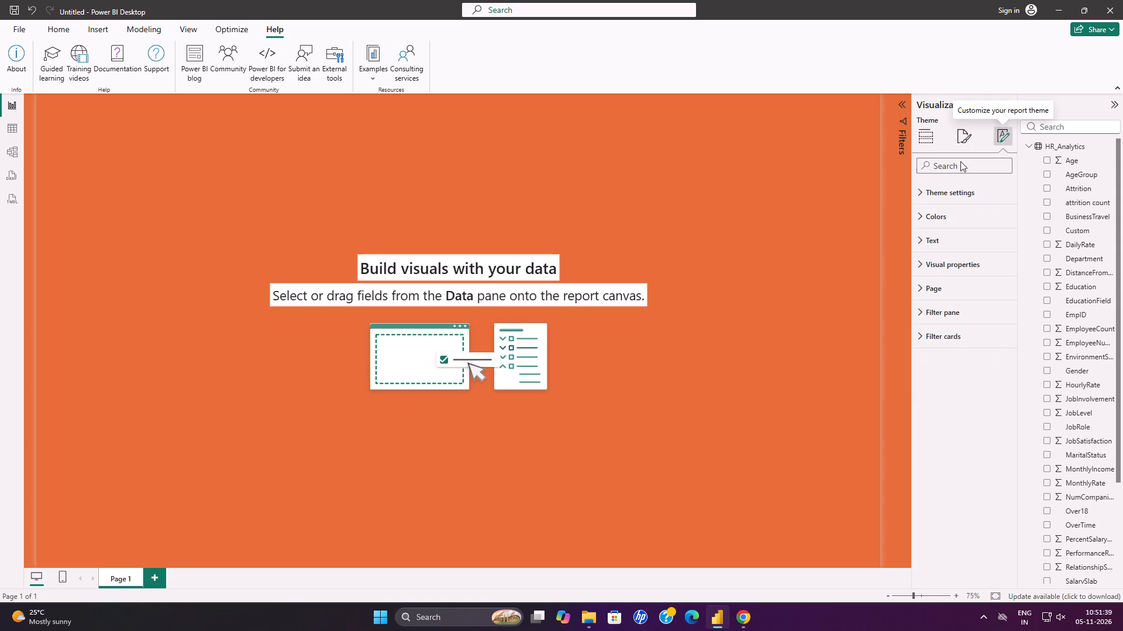
click(952, 268)
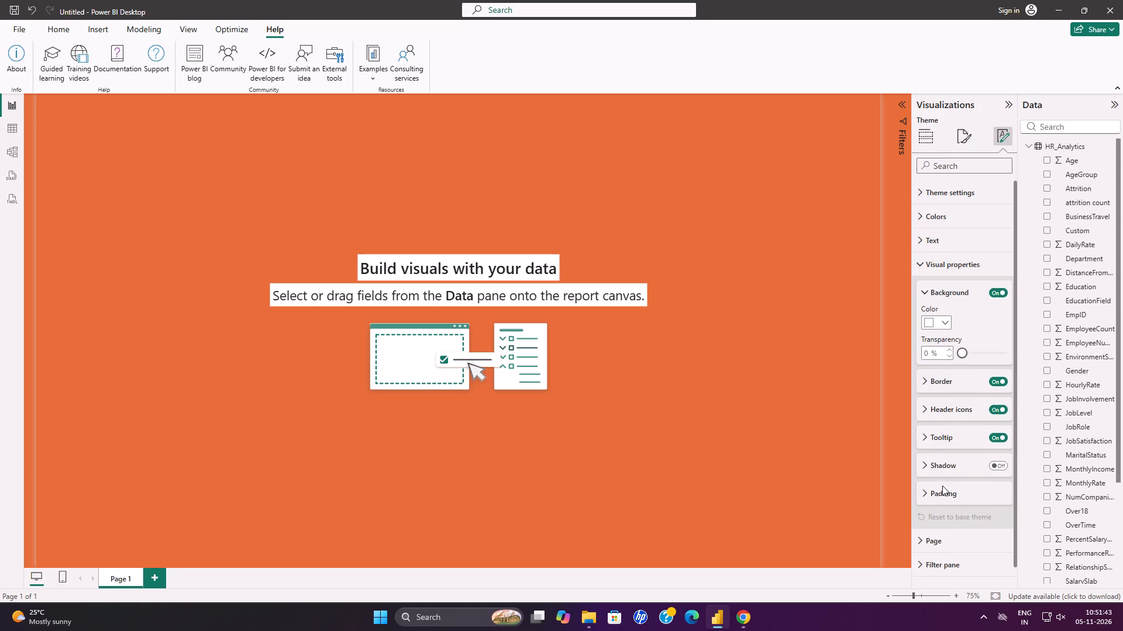
scroll(942, 483, down, 2)
scroll(941, 465, up, 2)
click(960, 199)
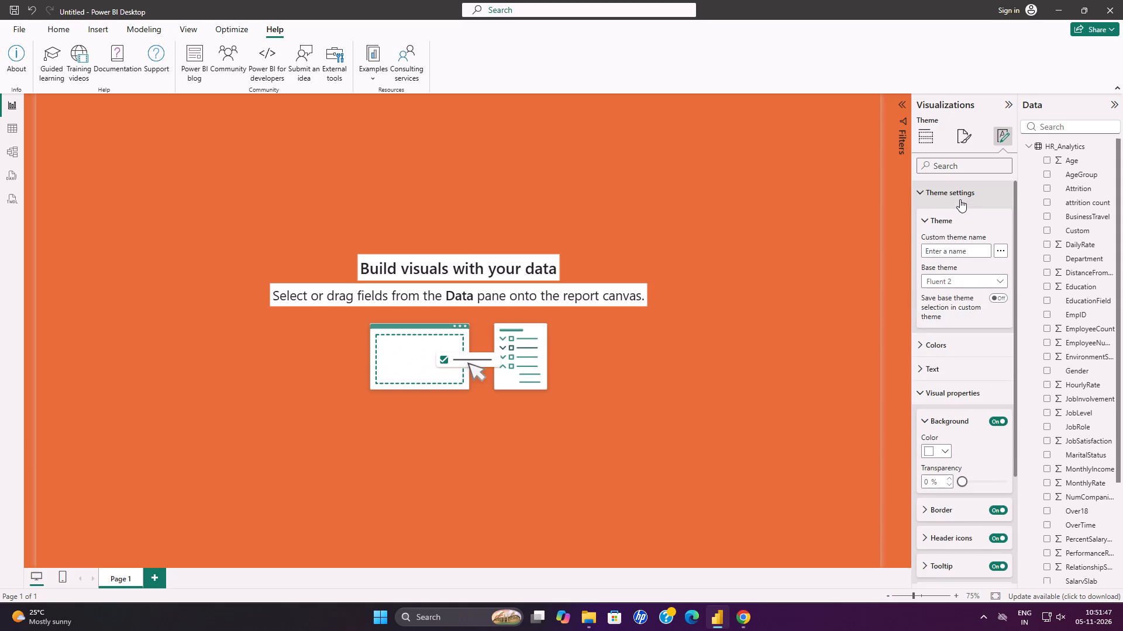
click(955, 223)
click(952, 269)
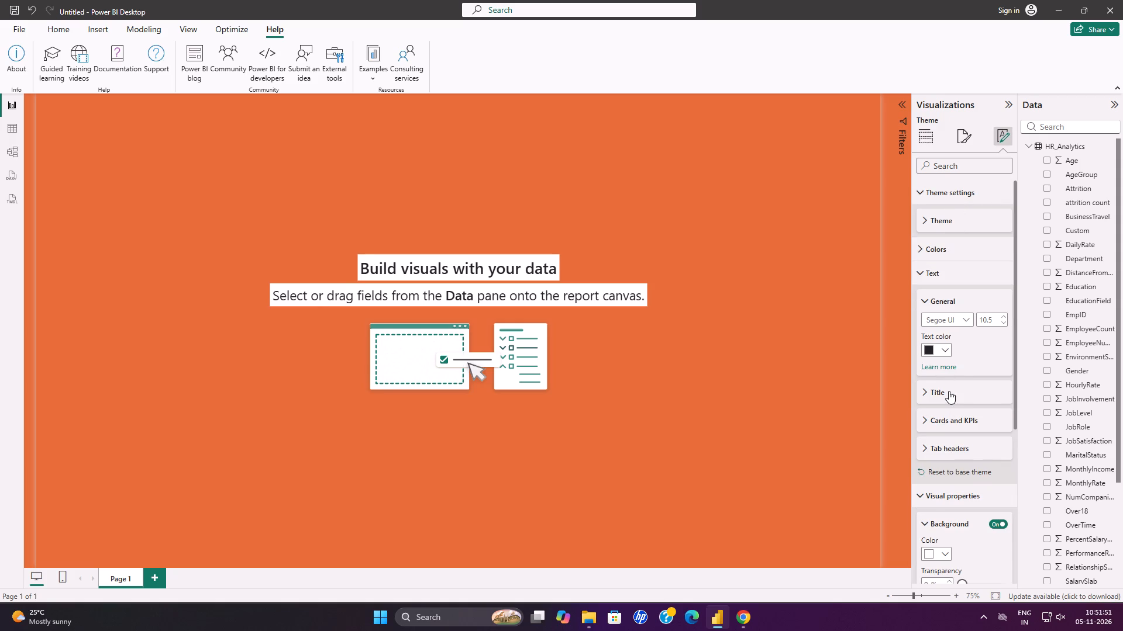
click(949, 391)
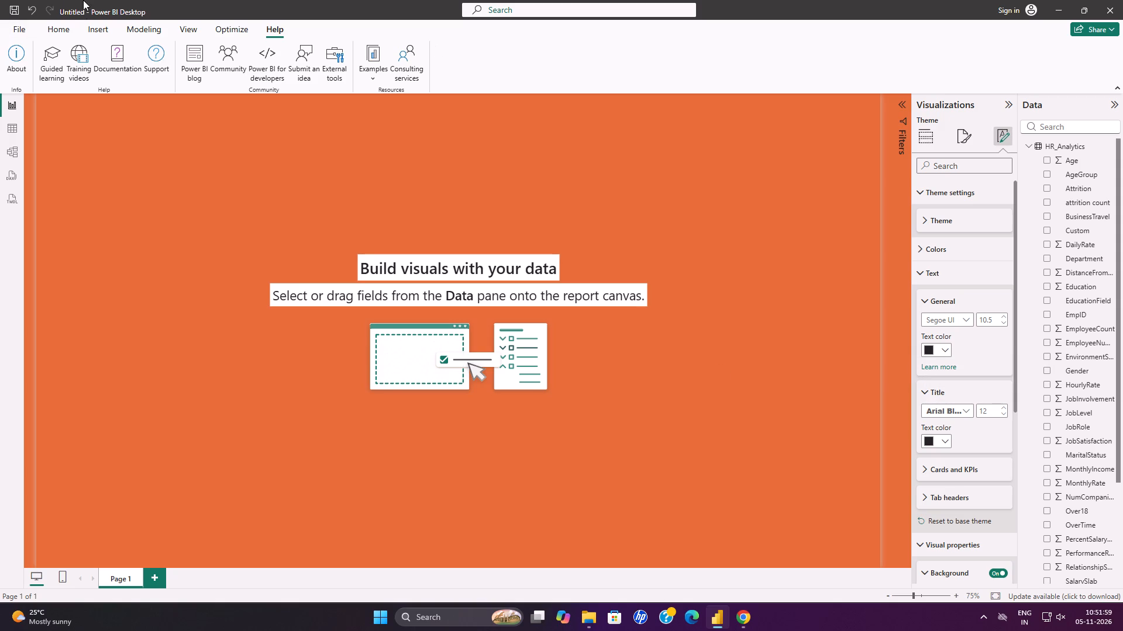
Insert a text box on the report page and set its font to Arial Black.
click(73, 25)
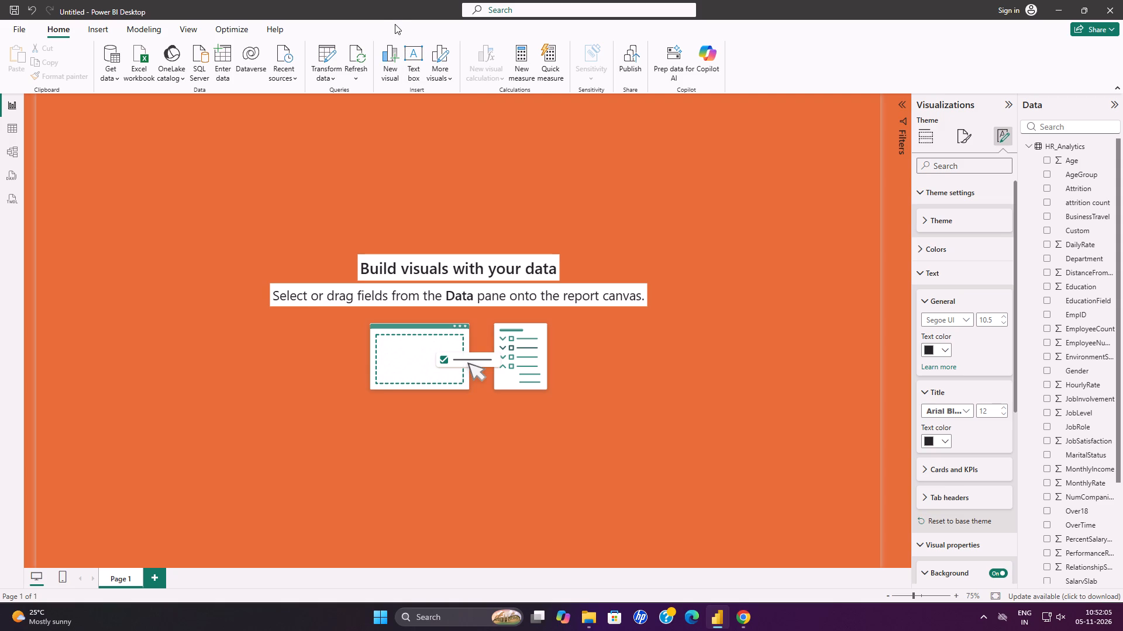
click(418, 74)
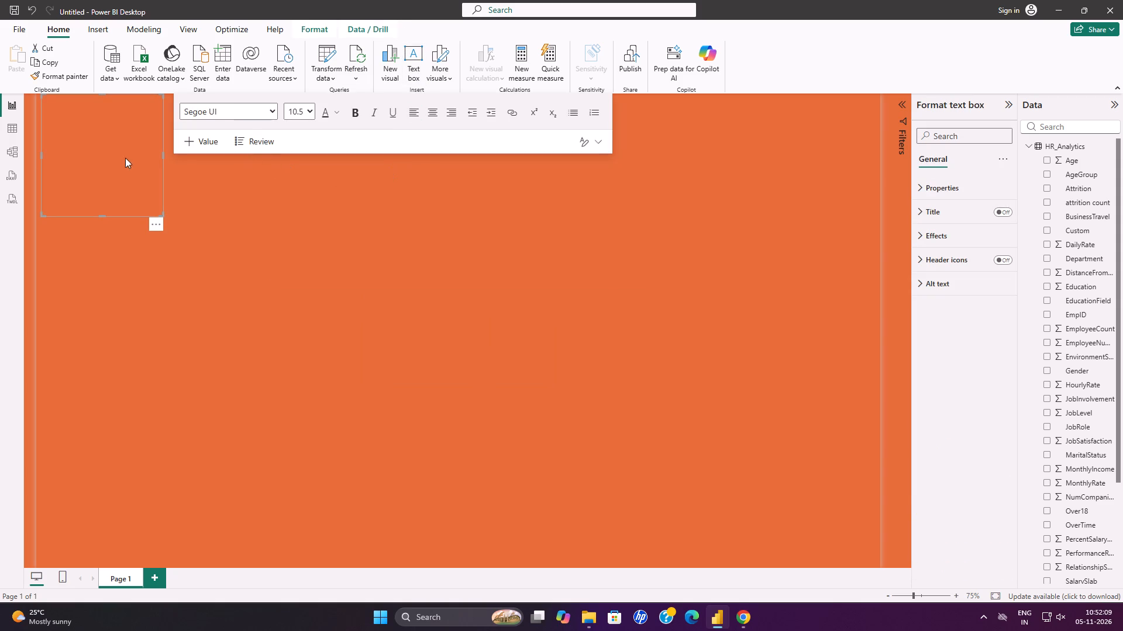
scroll(133, 151, up, 2)
click(232, 103)
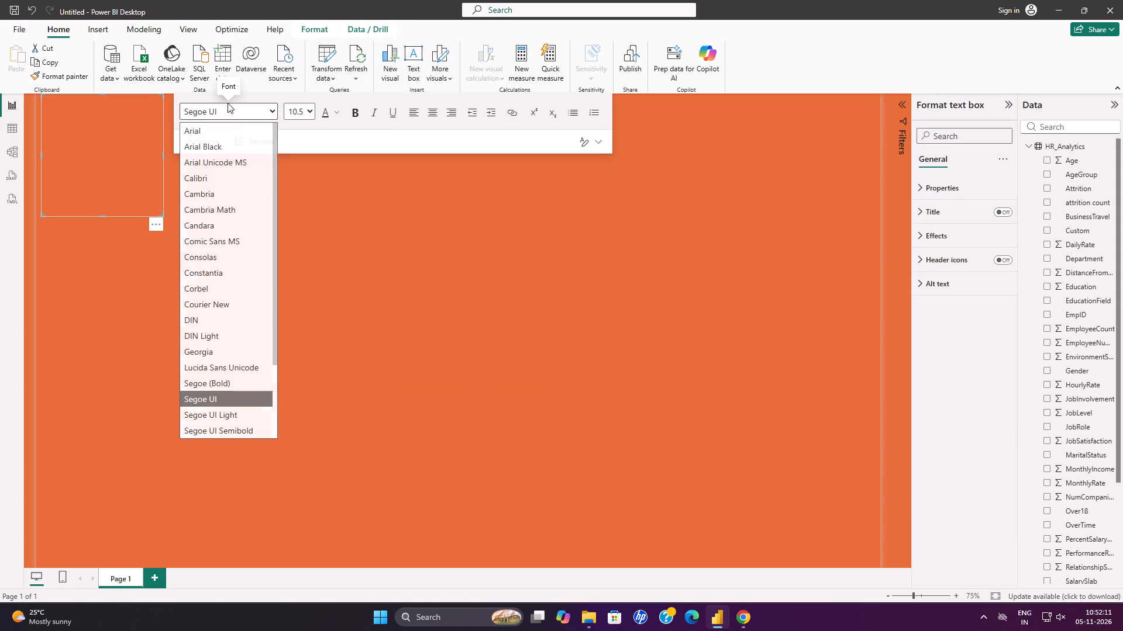
click(206, 147)
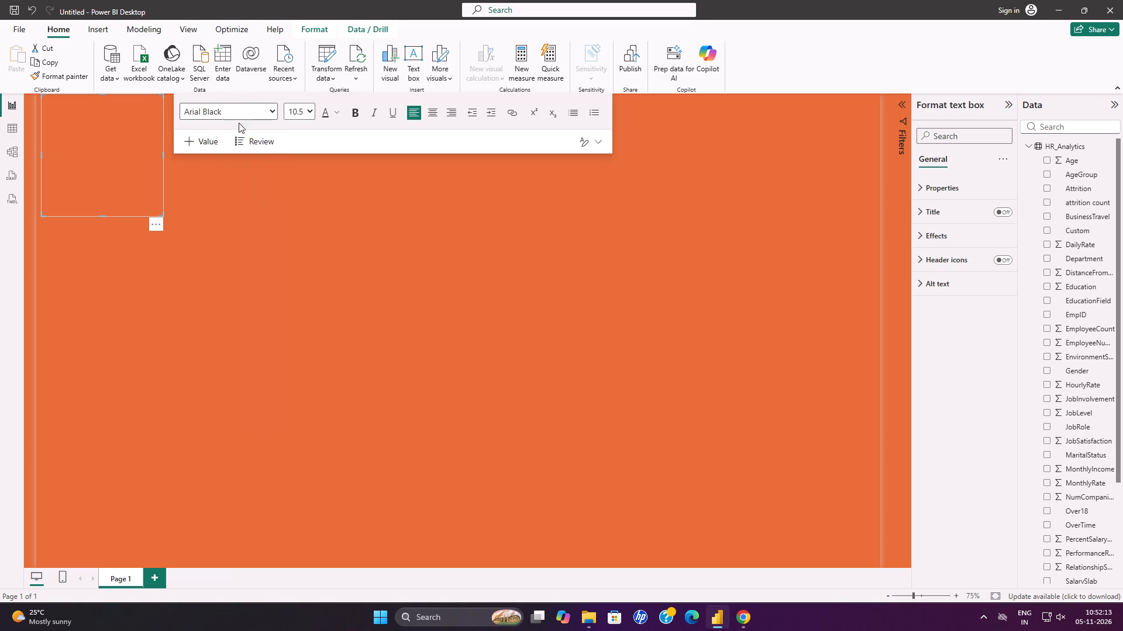
Enter the text "formate canvas" in the new text box.
click(134, 163)
scroll(148, 123, up, 3)
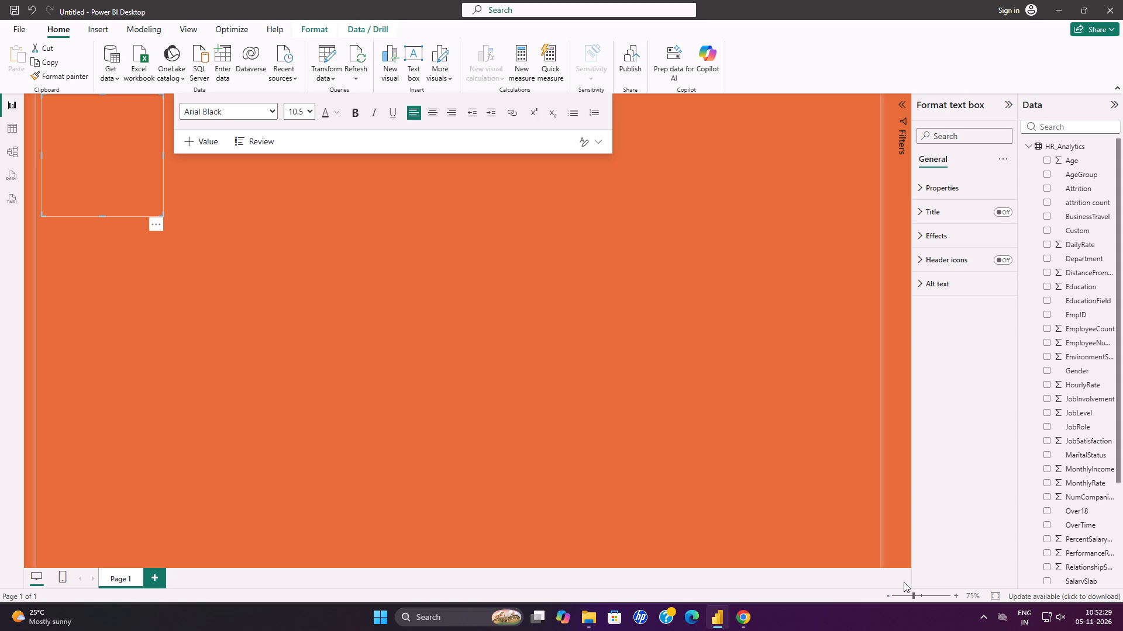
key(f)
key(o)
text(rm)
key(s)
key(BackSpace)
text(ate c)
text(an)
key(v)
text(as)
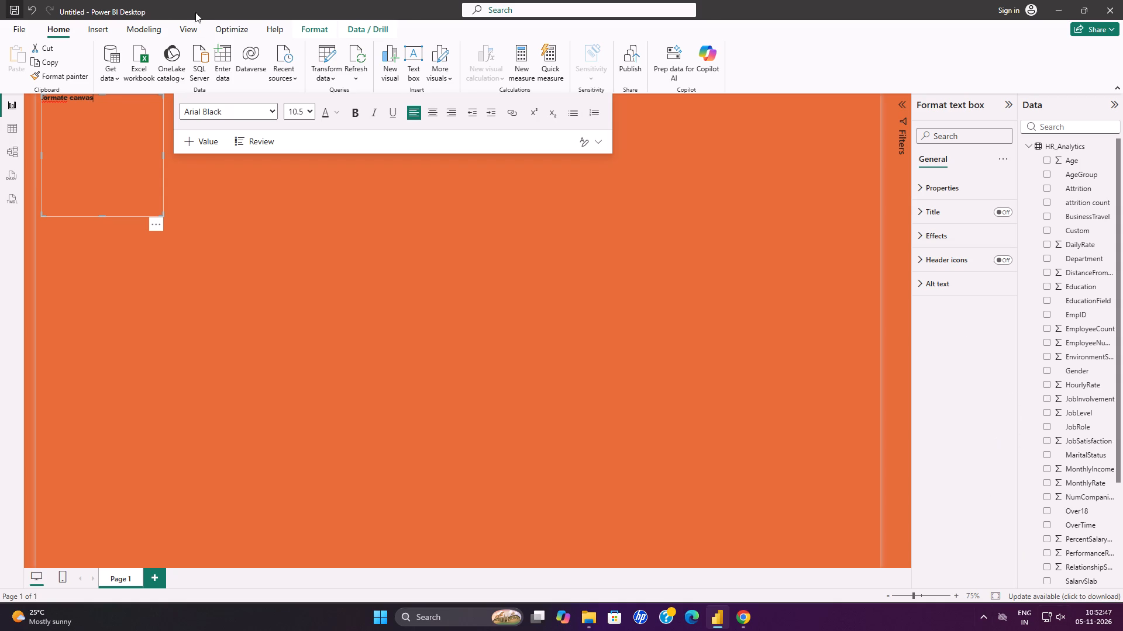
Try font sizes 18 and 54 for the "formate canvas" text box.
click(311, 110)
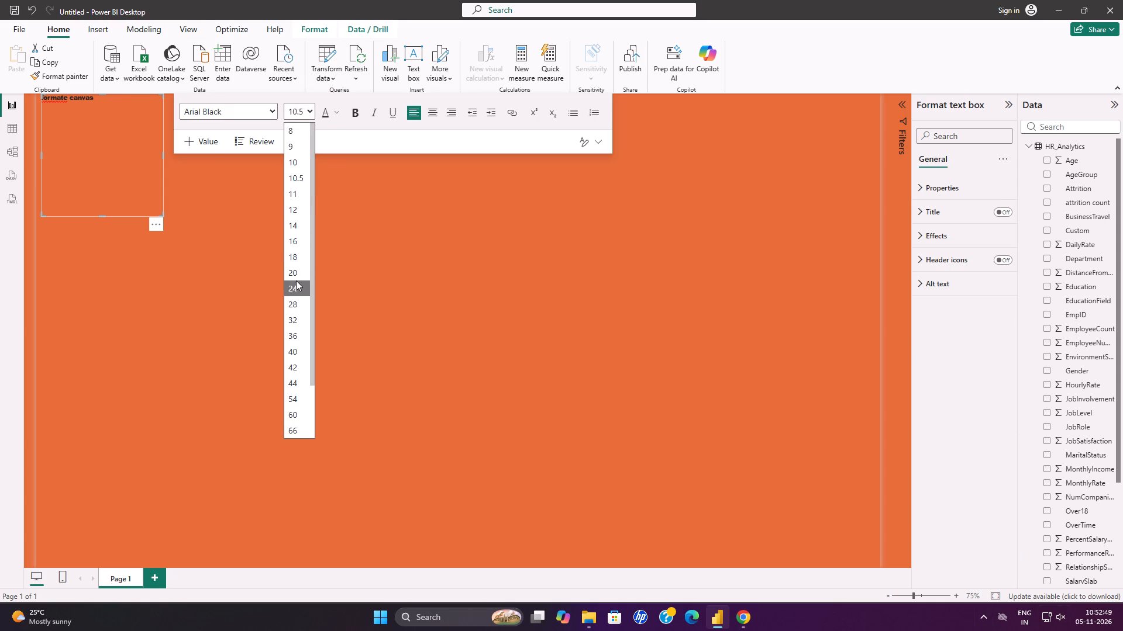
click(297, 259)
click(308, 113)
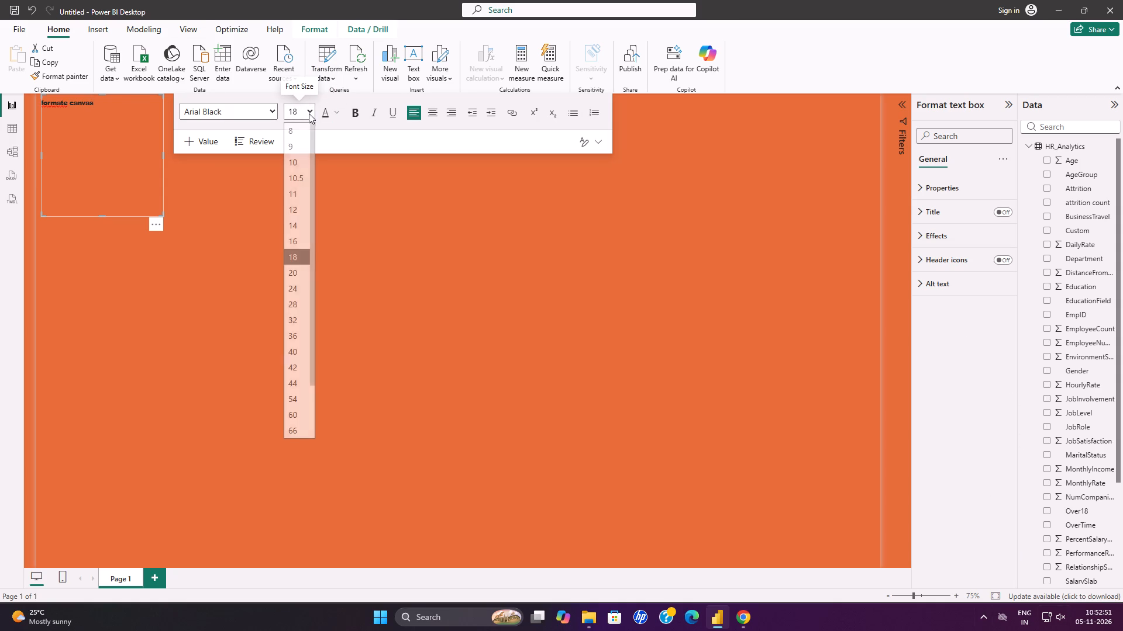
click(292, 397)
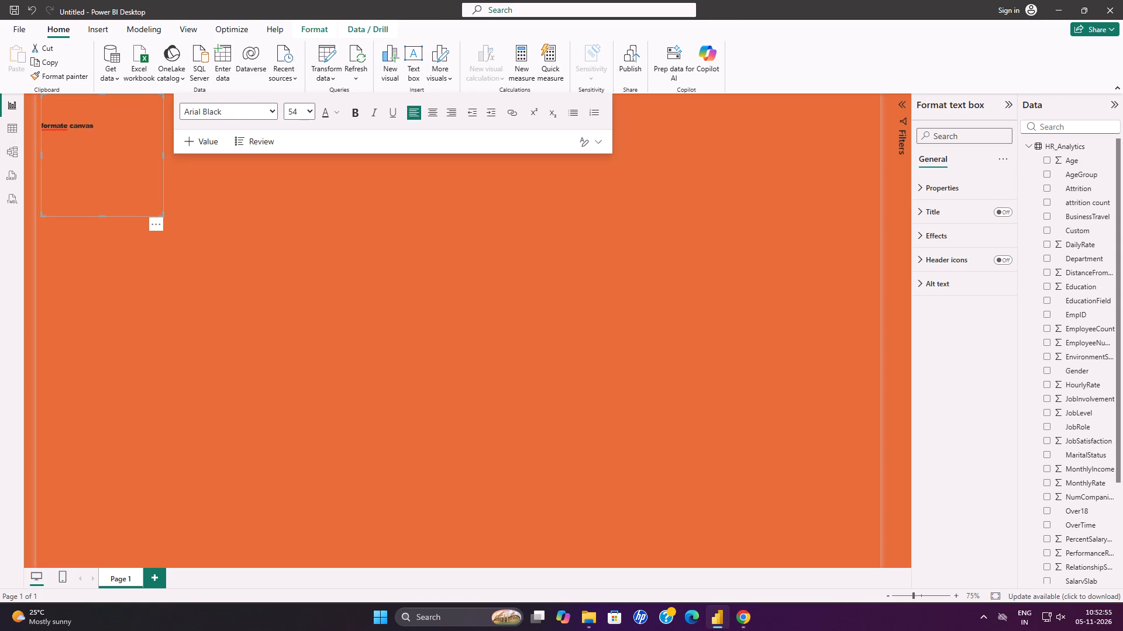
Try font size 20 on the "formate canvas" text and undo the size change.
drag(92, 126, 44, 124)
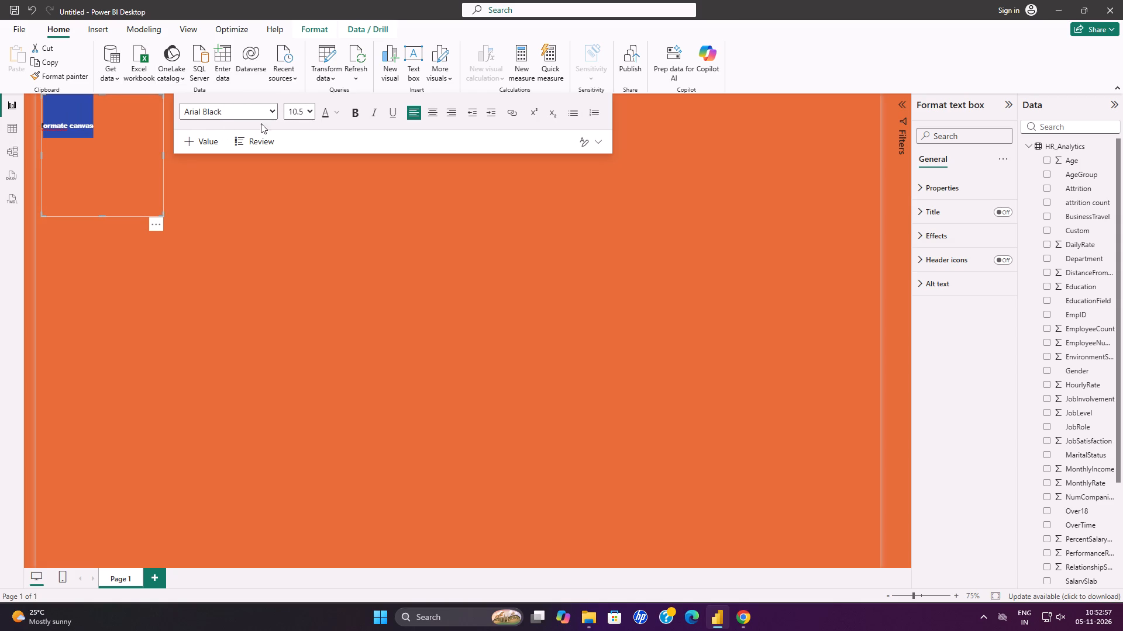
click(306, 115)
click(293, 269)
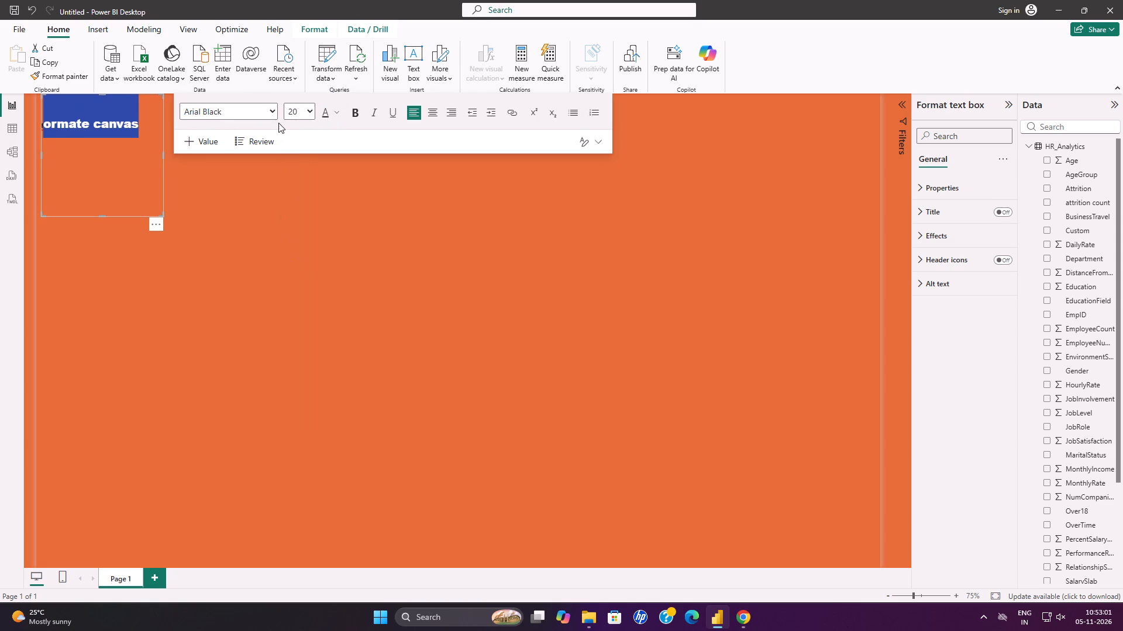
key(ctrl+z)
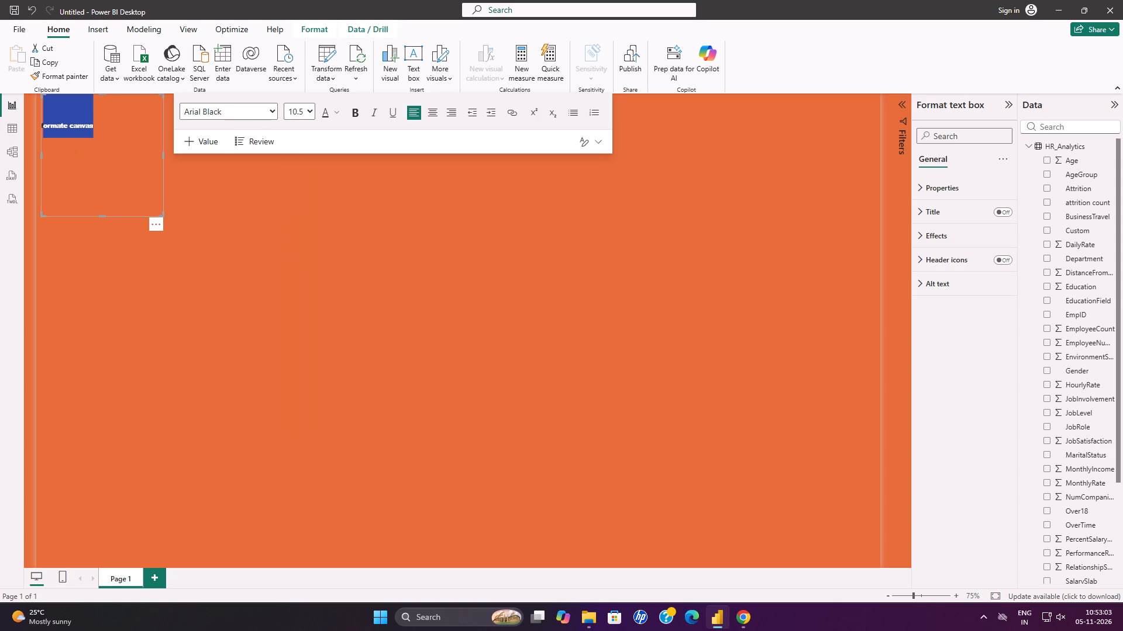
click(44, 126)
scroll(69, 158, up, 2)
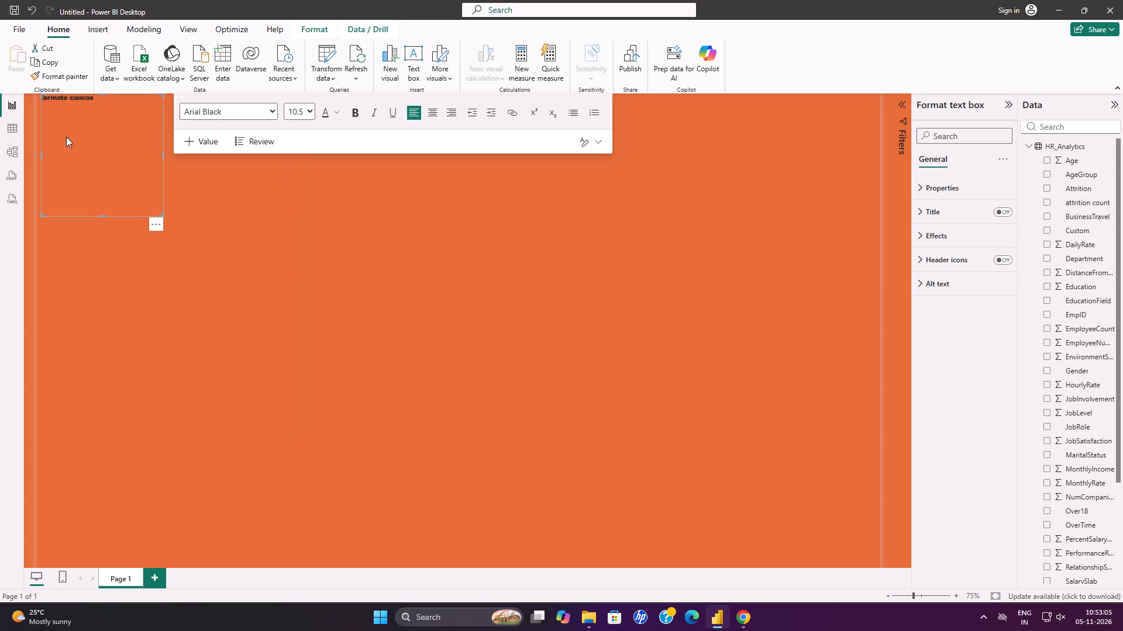
Shrink the "formate canvas" text box from its upper-left corner so it fits more closely around the text.
click(42, 101)
click(42, 97)
drag(42, 97, 80, 175)
click(86, 198)
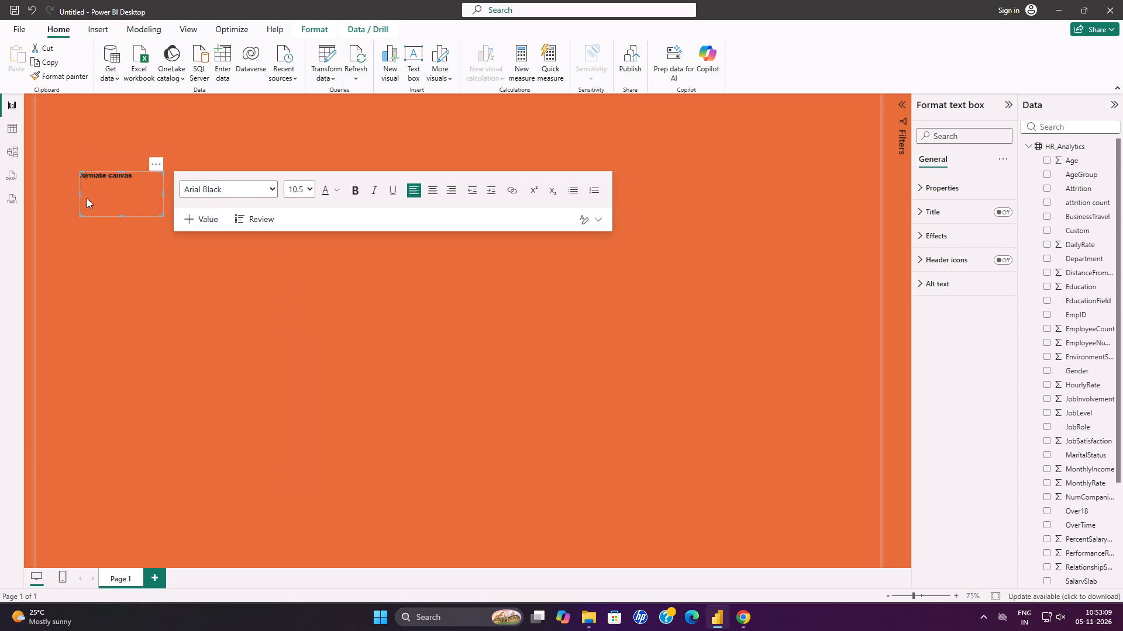
Set the whole "formate canvas" text to font size 14.
drag(132, 173, 33, 185)
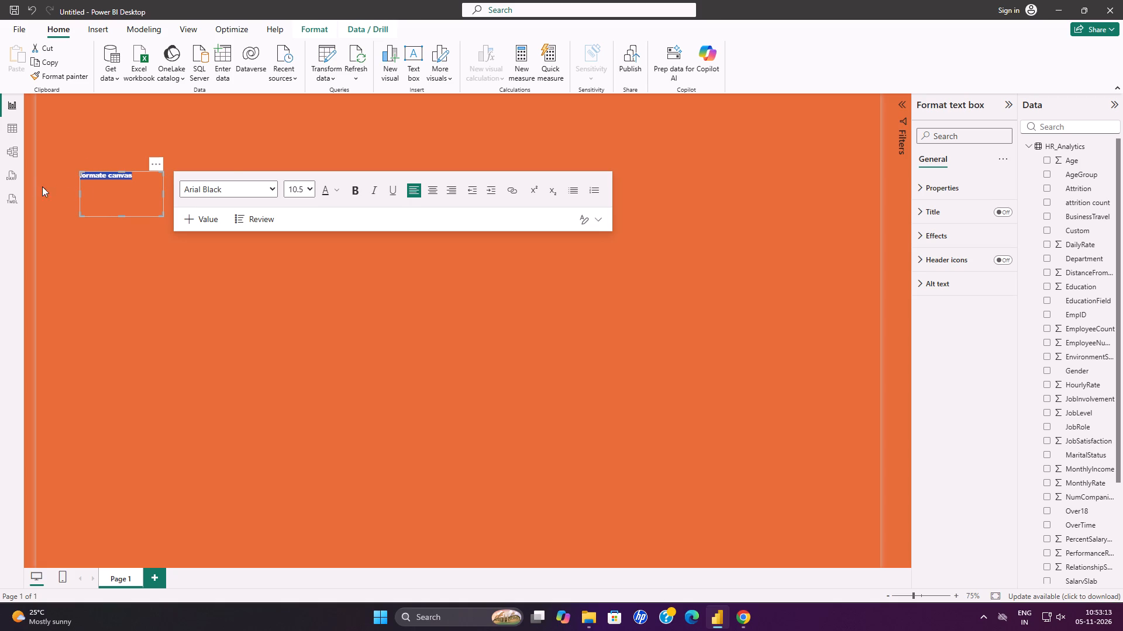
click(310, 190)
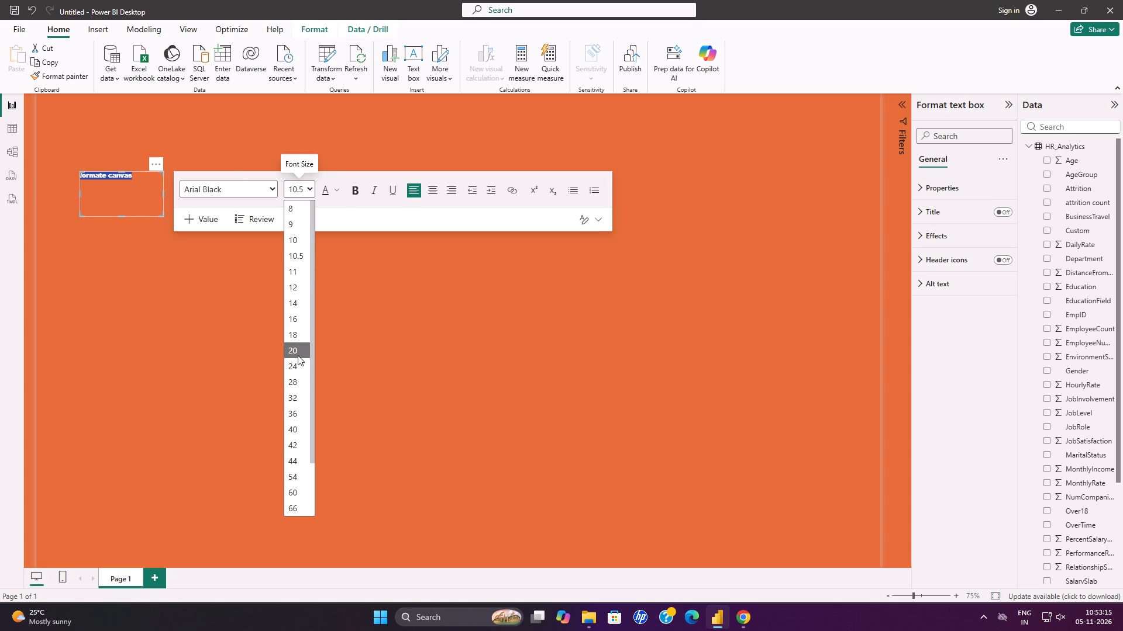
click(298, 339)
click(312, 190)
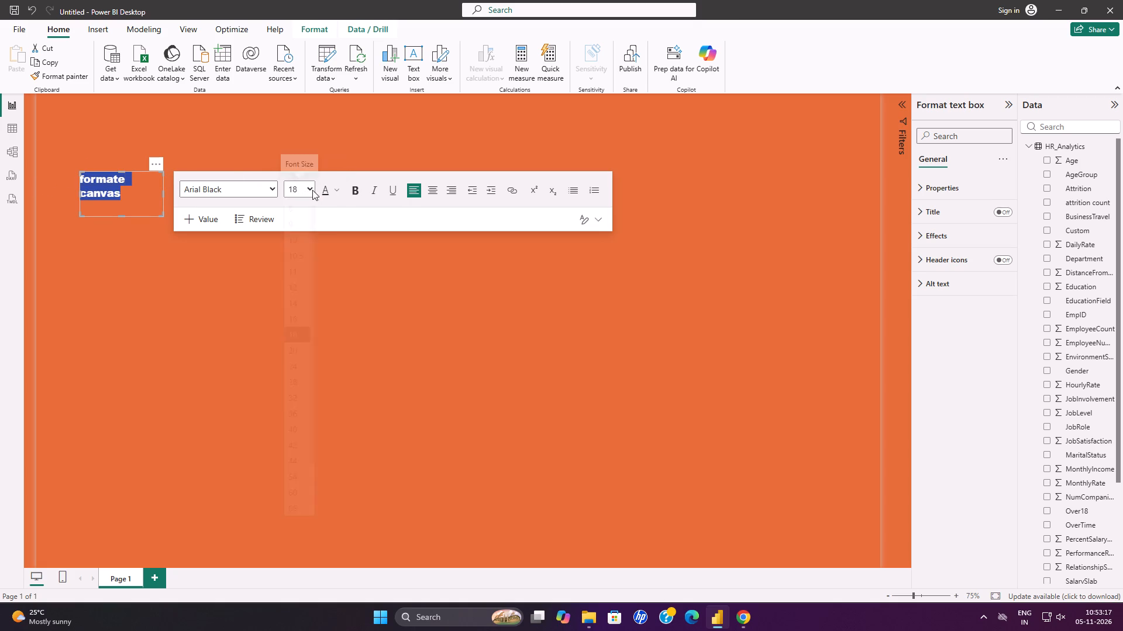
click(291, 305)
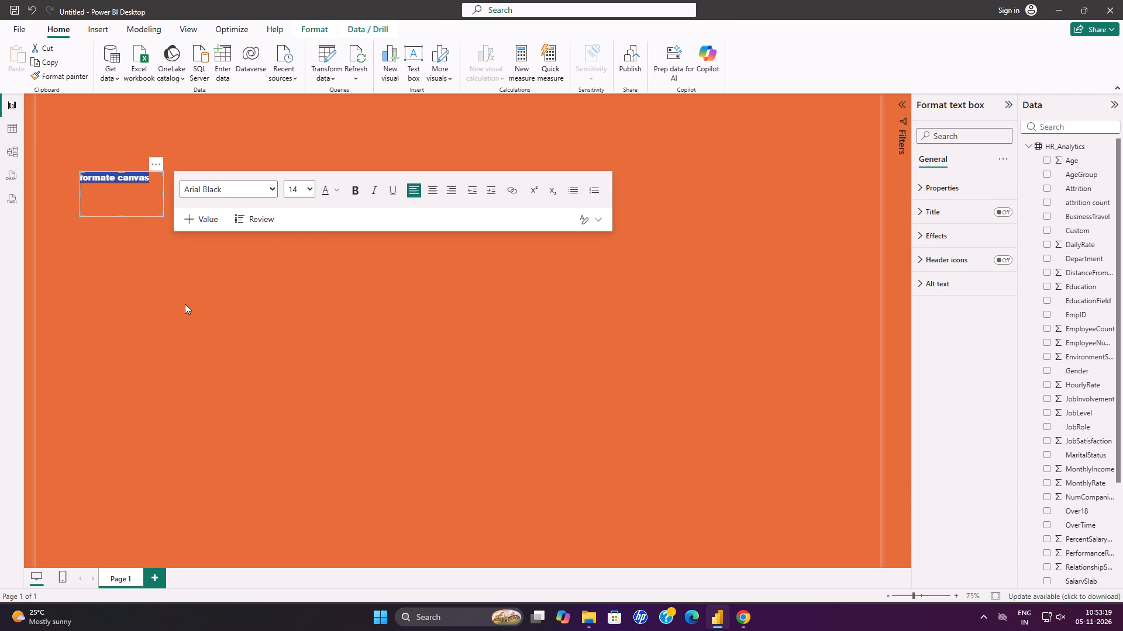
click(185, 294)
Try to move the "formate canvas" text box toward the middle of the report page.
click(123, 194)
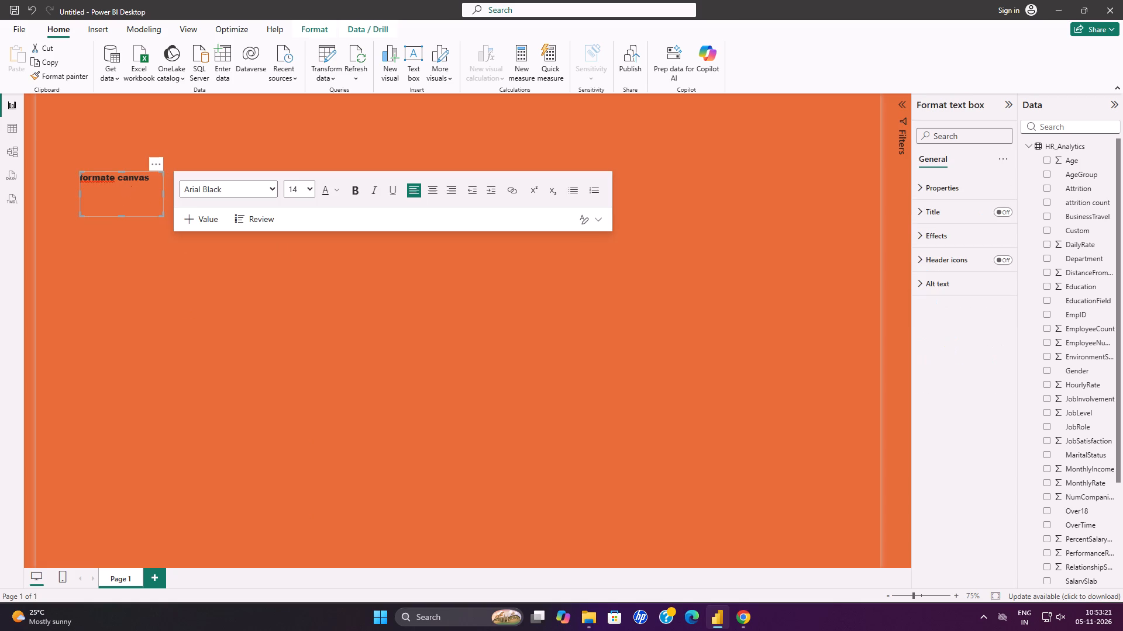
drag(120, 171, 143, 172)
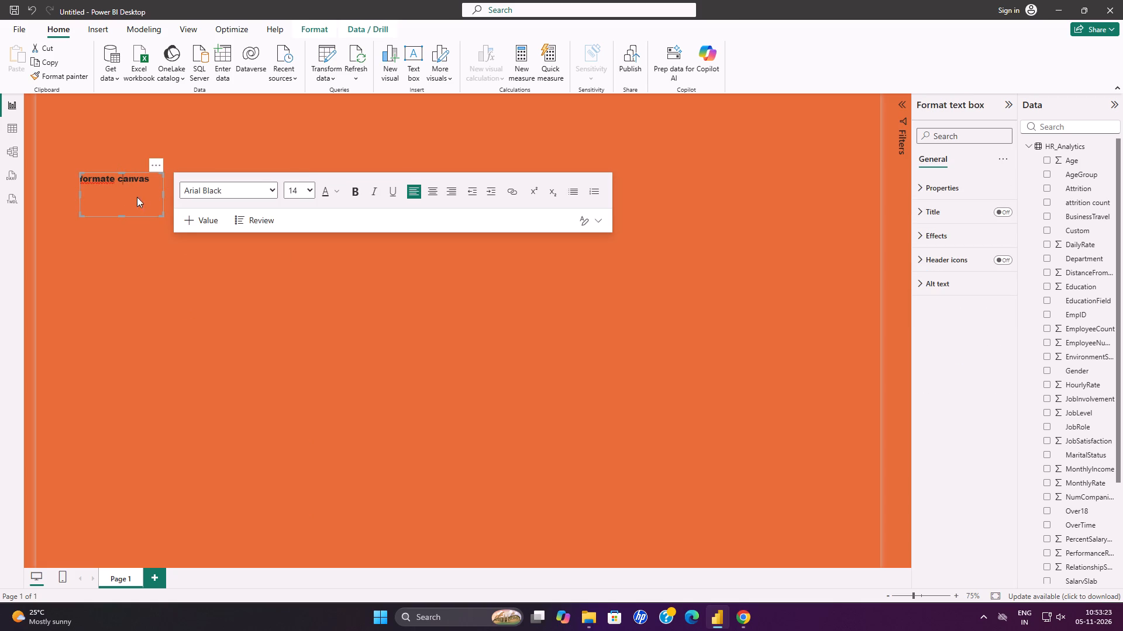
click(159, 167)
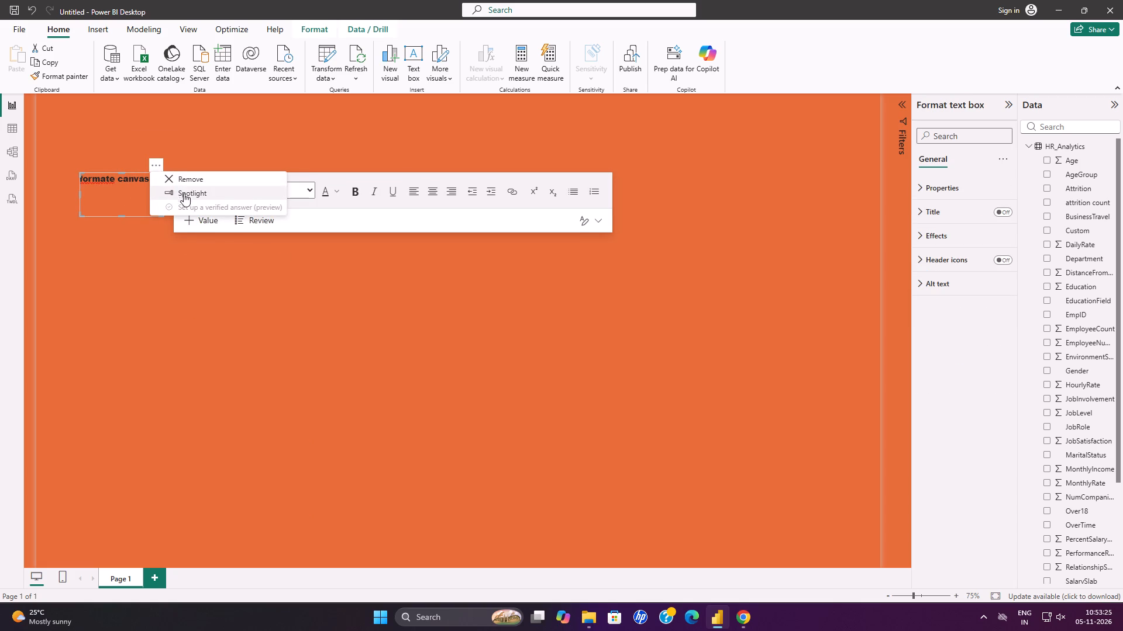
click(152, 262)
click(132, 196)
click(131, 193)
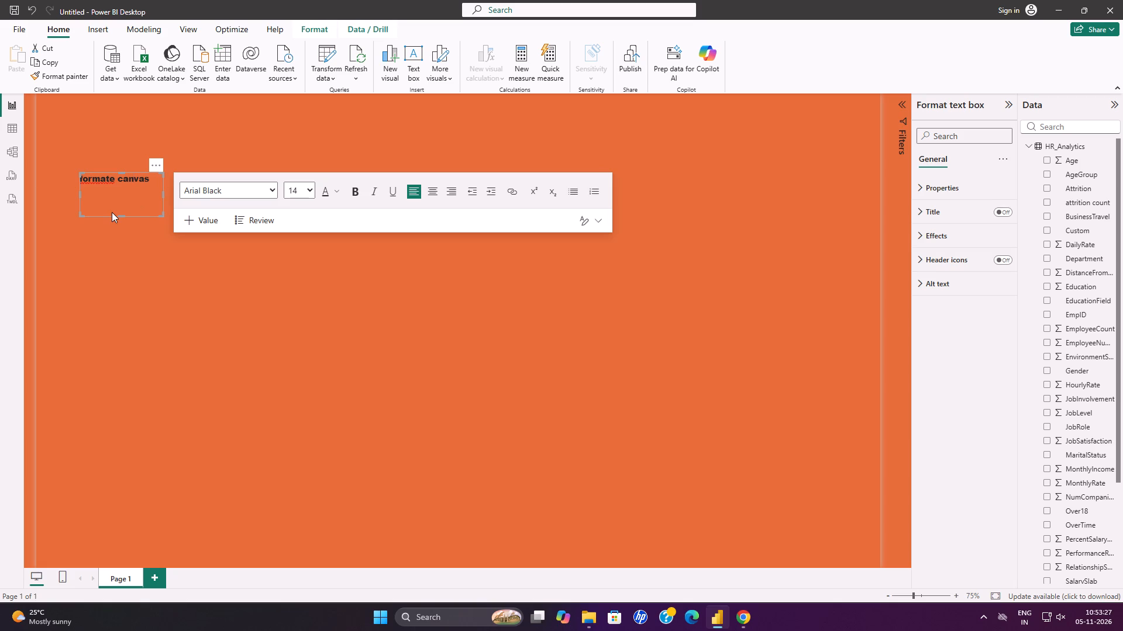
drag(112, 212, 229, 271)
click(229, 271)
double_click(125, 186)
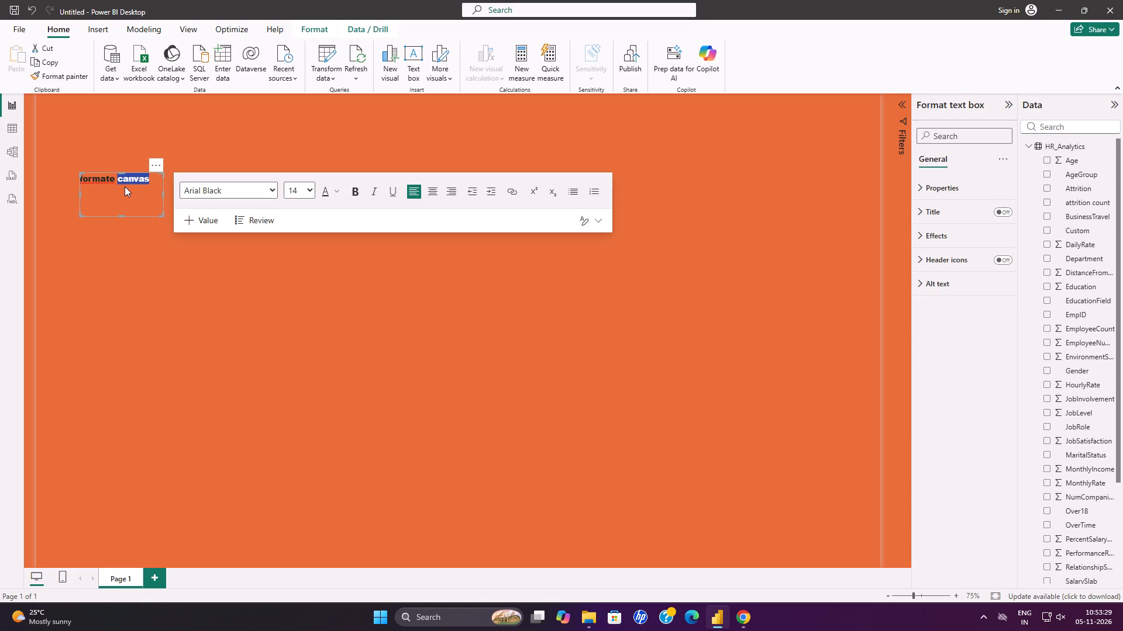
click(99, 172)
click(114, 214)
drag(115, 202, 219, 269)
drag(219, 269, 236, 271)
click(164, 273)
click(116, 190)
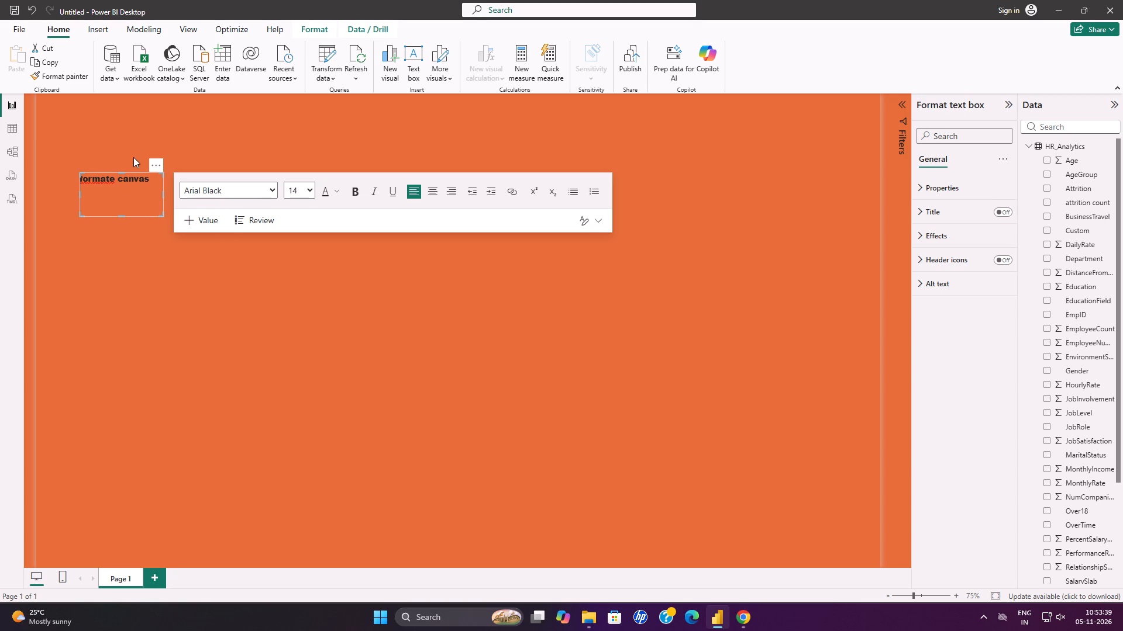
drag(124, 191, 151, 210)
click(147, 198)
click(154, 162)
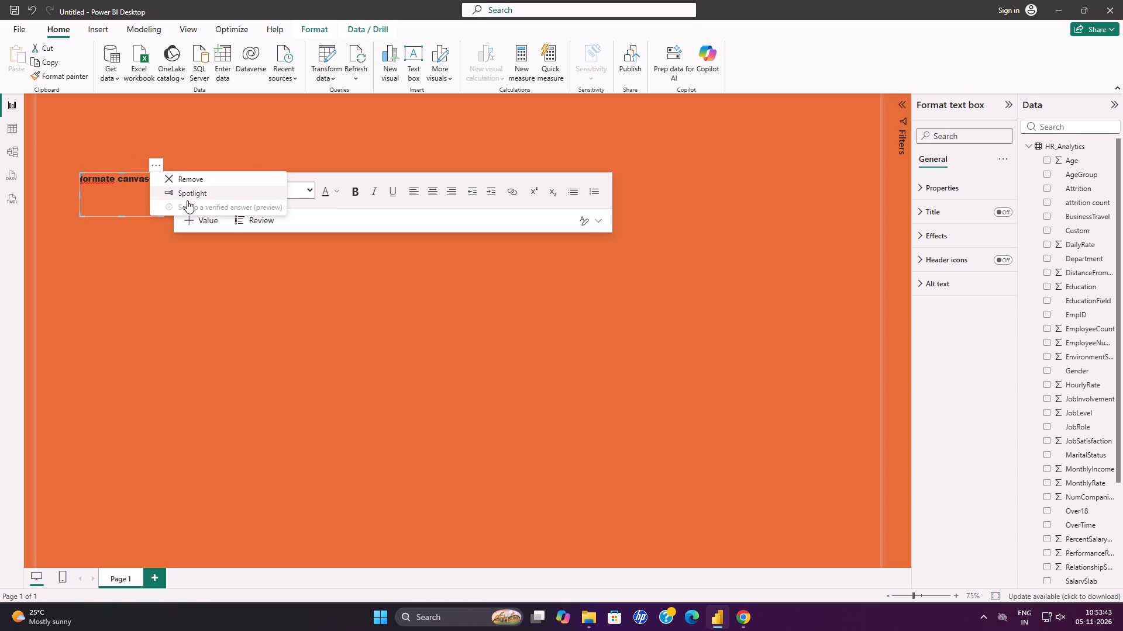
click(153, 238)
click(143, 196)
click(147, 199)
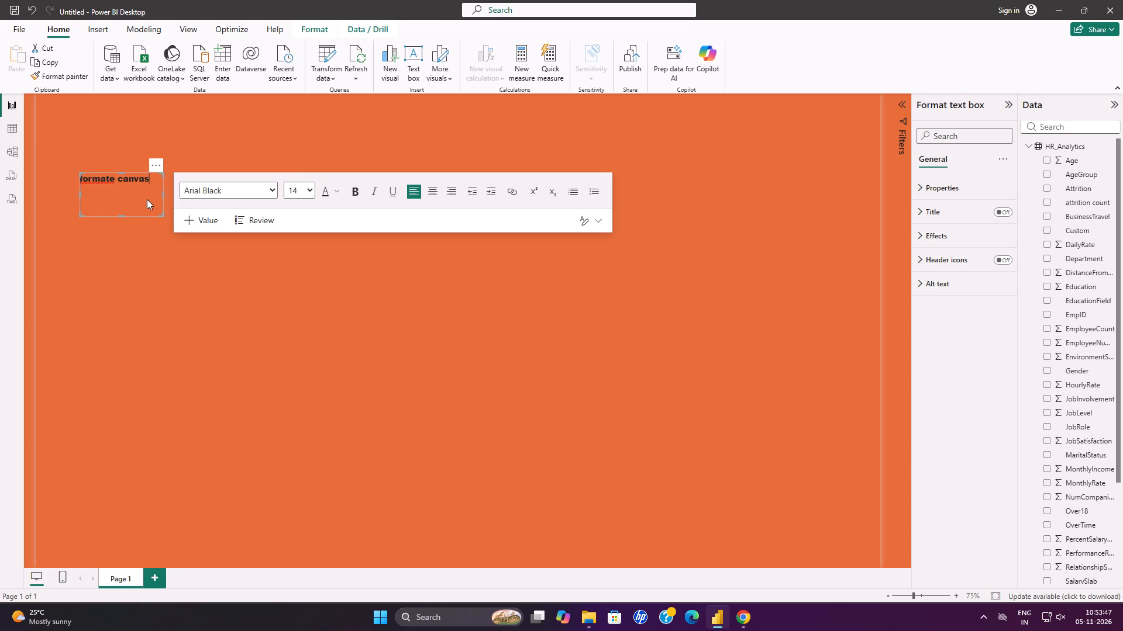
Make the "formate canvas" text box slightly shorter and move it to the middle of the report page.
drag(81, 173, 197, 219)
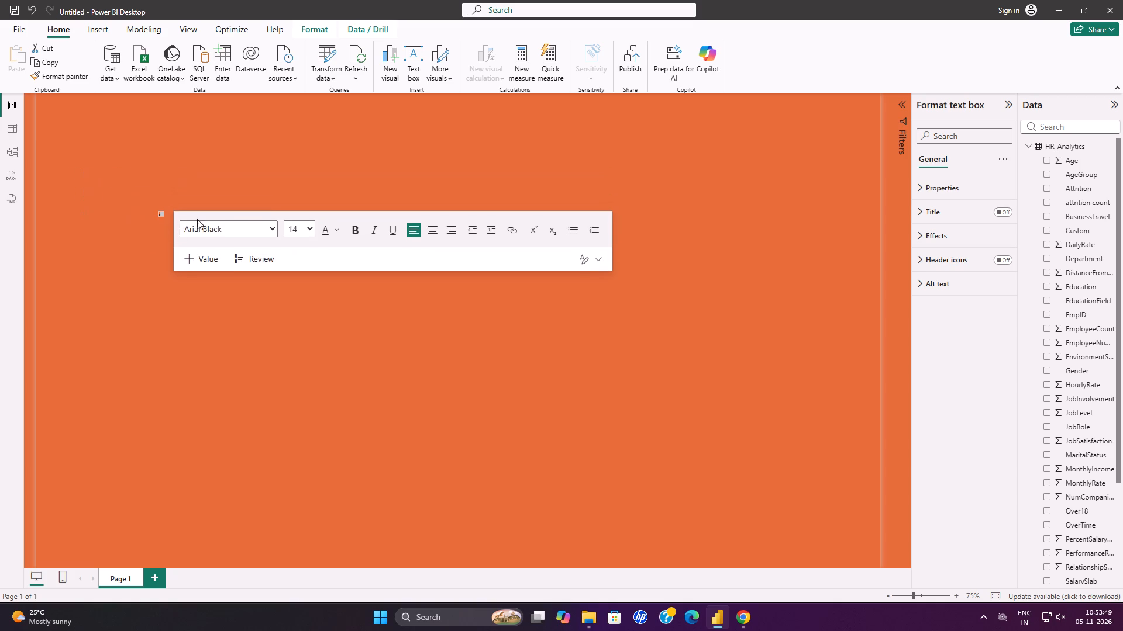
drag(197, 219, 75, 182)
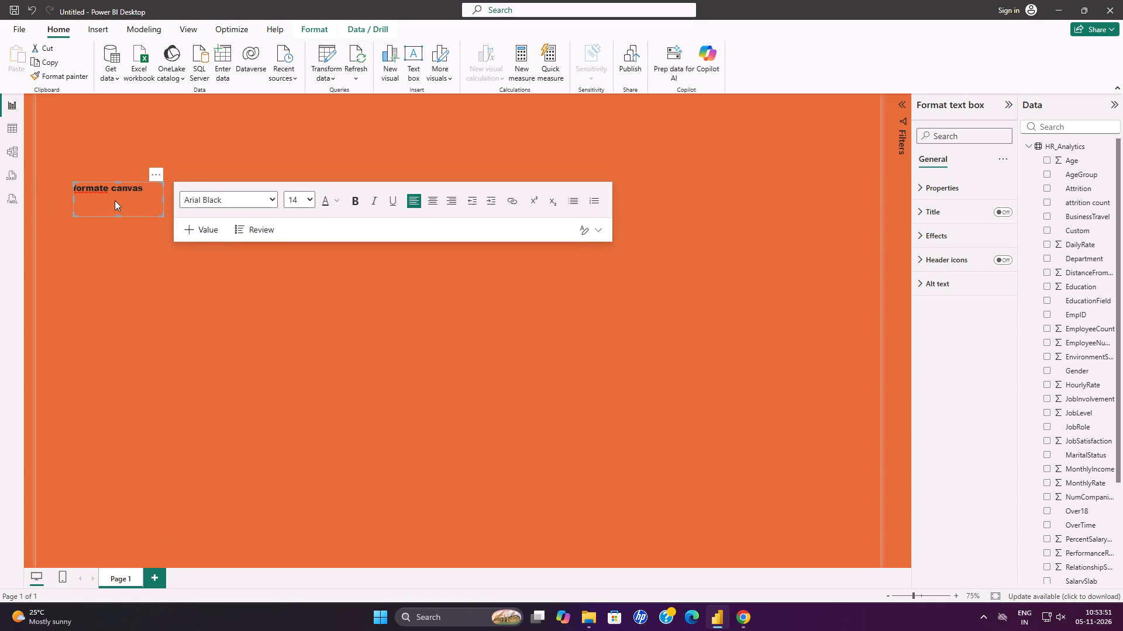
drag(157, 178, 242, 212)
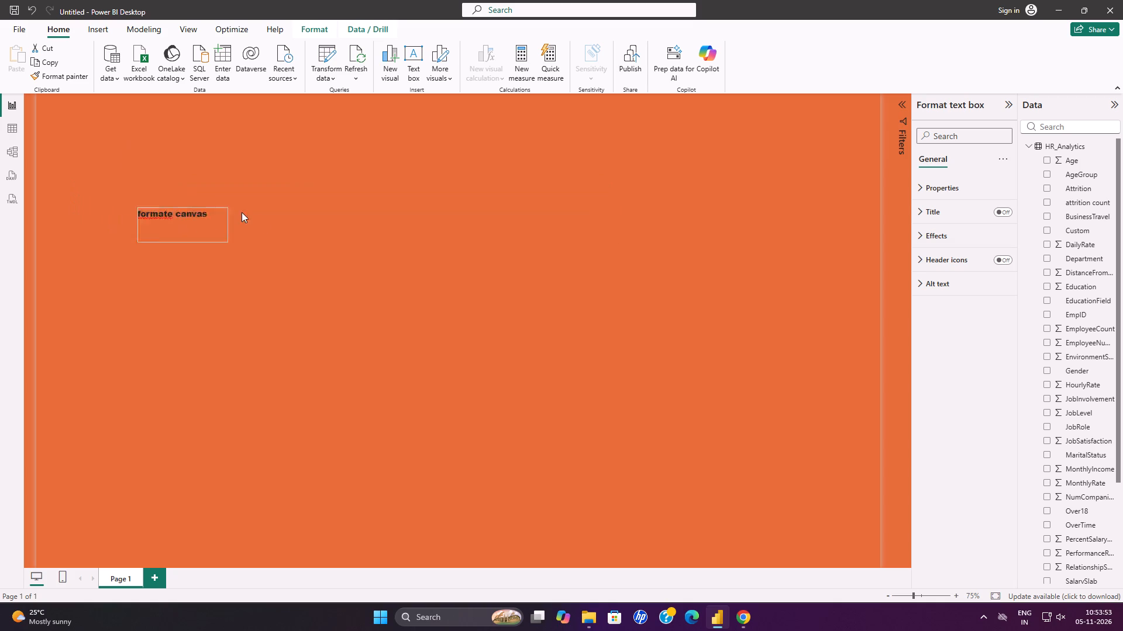
drag(242, 212, 462, 284)
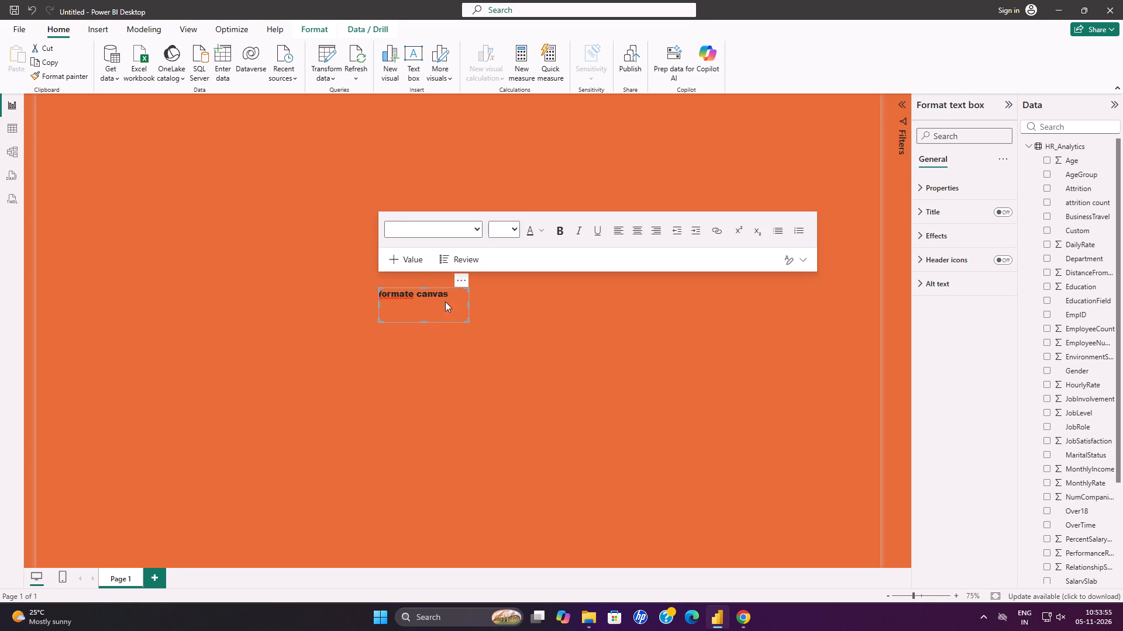
Widen the "formate canvas" text box on both sides to more than twice its width.
drag(467, 305, 516, 310)
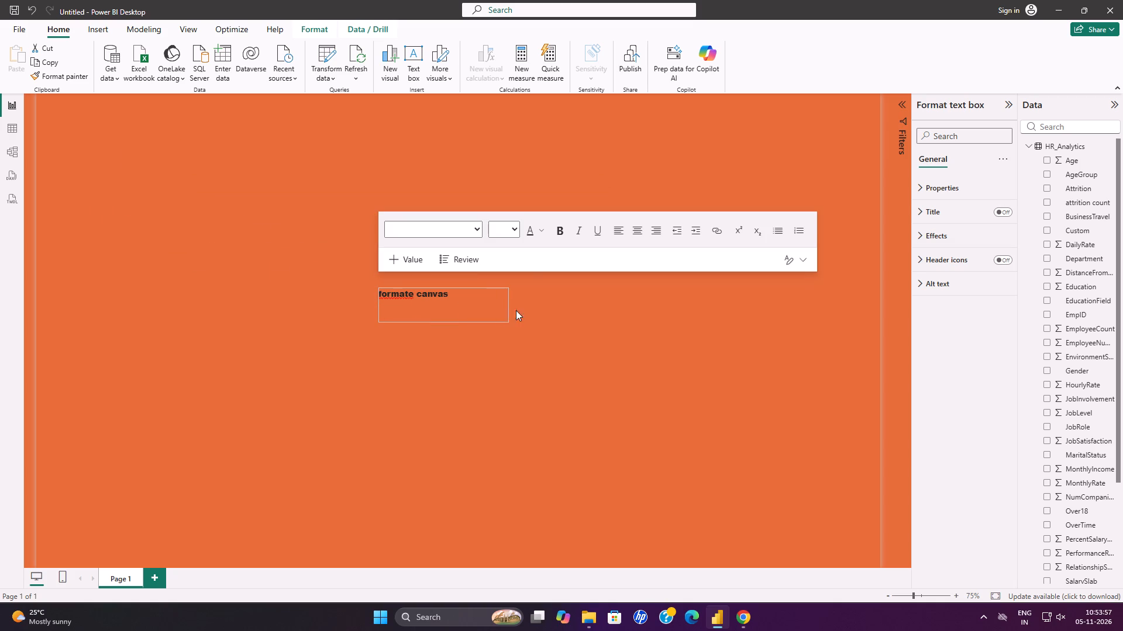
drag(516, 310, 536, 310)
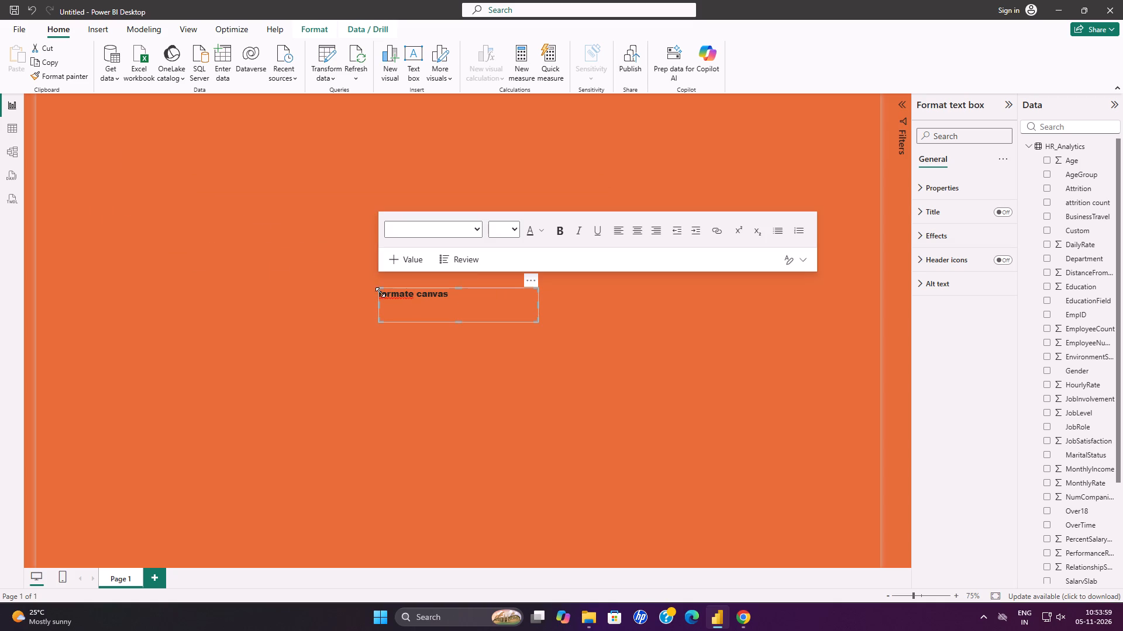
drag(377, 301, 317, 310)
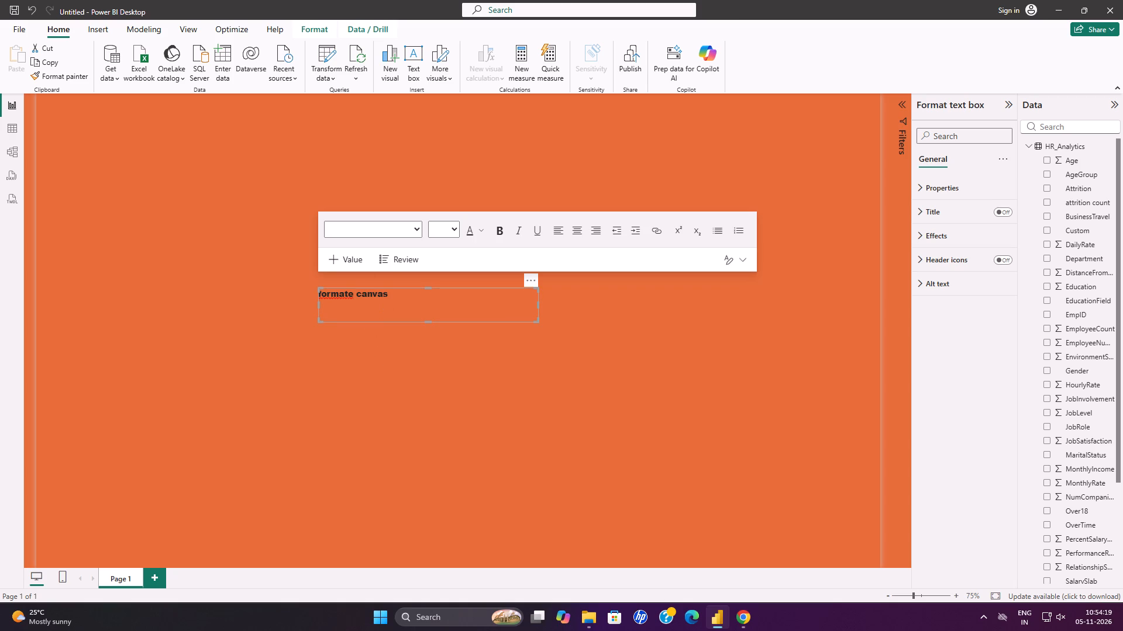
Set the whole "formate canvas" text to font size 20.
drag(388, 294, 322, 294)
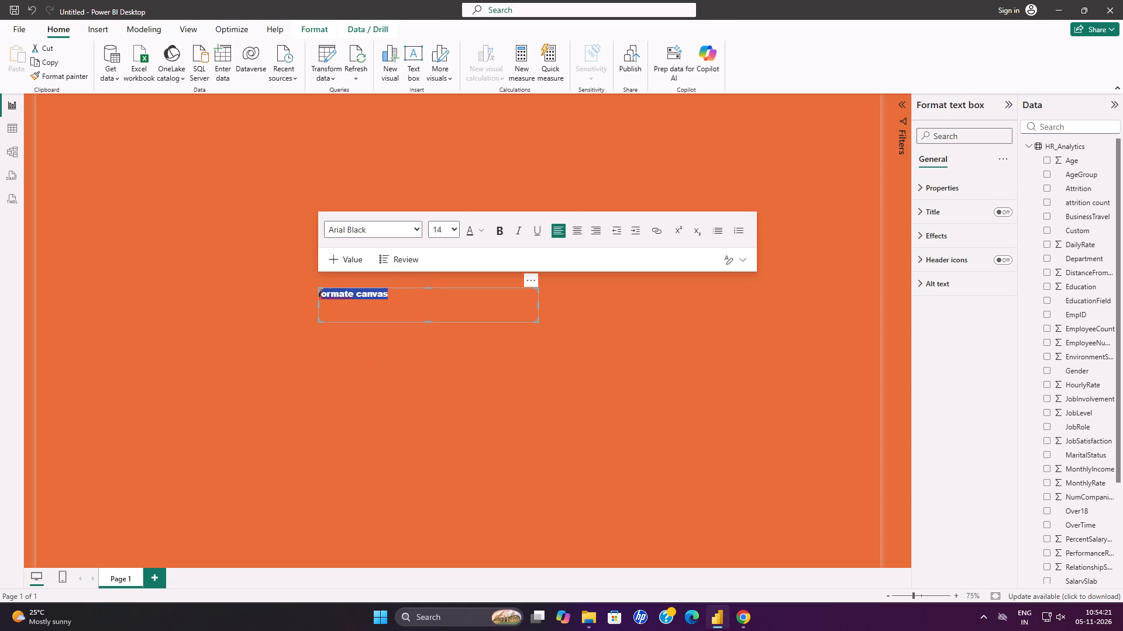
drag(322, 294, 317, 294)
drag(385, 294, 325, 293)
drag(325, 293, 316, 294)
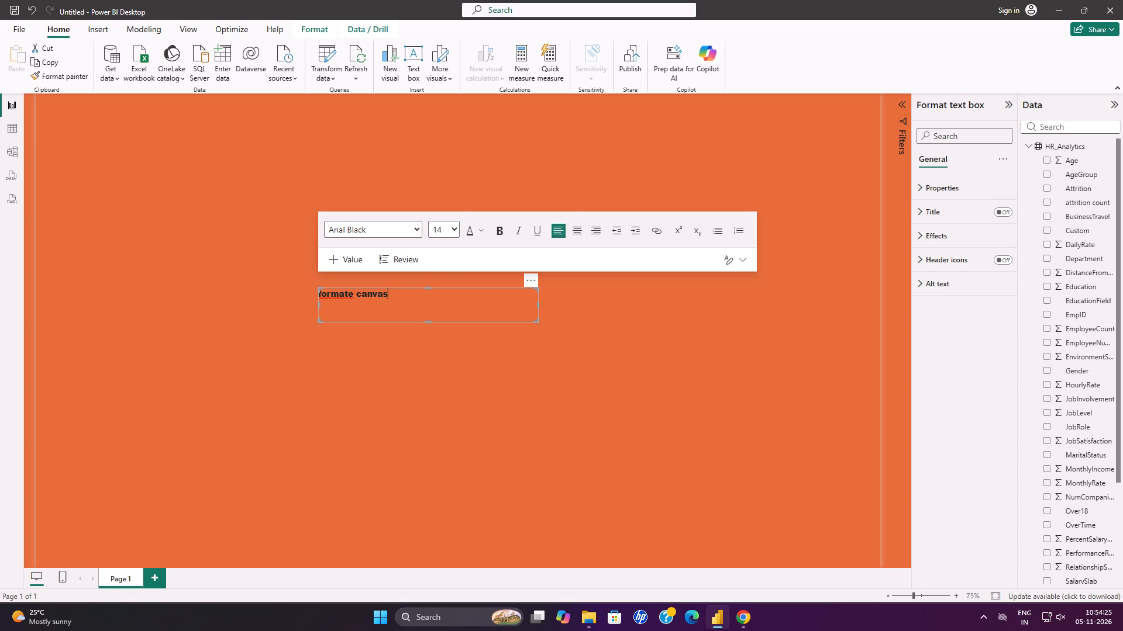
drag(388, 296, 317, 298)
drag(387, 296, 321, 294)
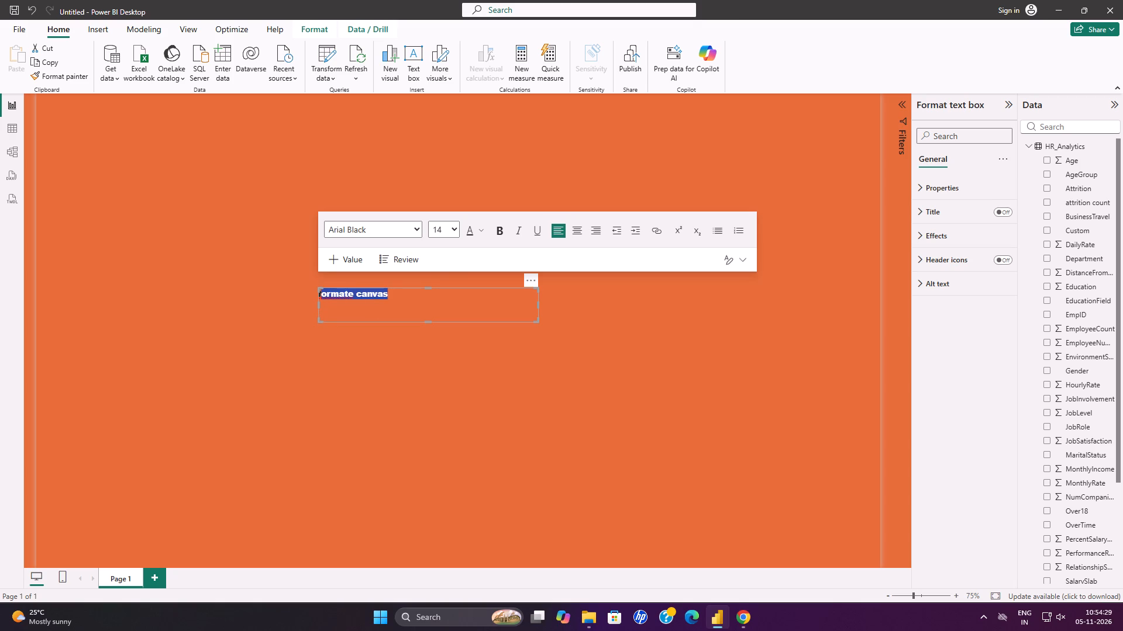
drag(321, 294, 319, 292)
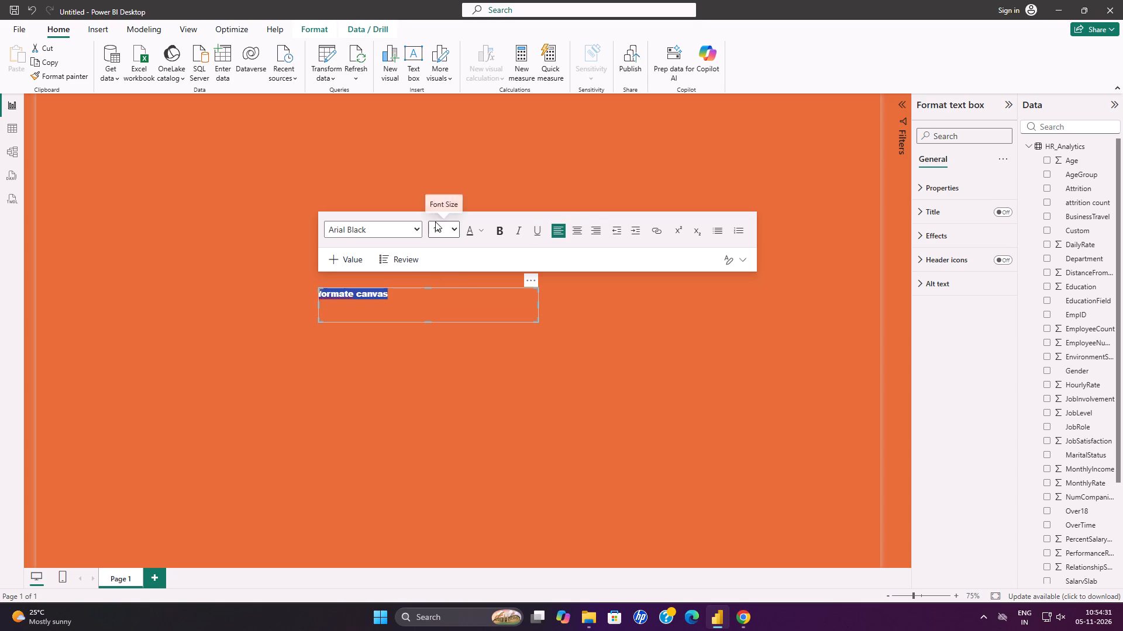
click(457, 229)
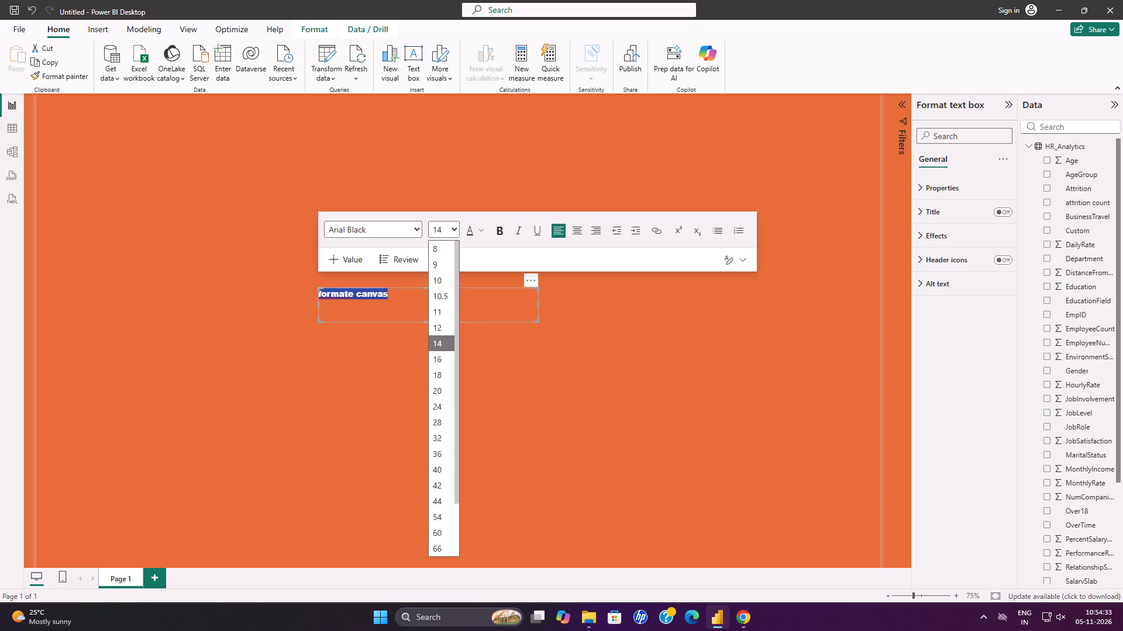
click(441, 383)
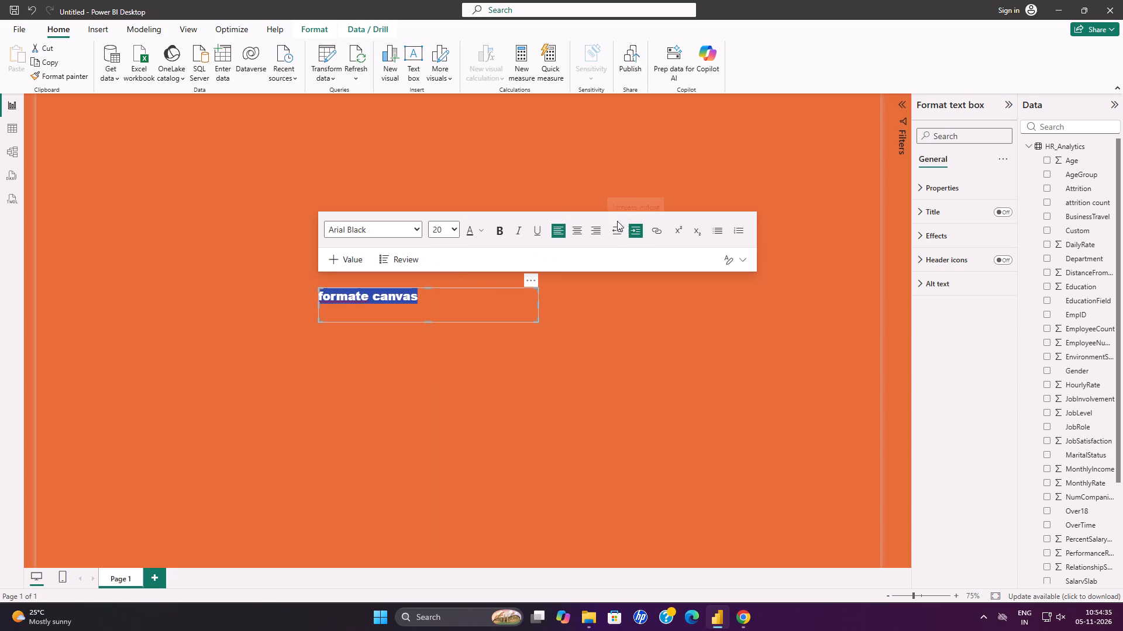
Centre the "formate canvas" text horizontally within its text box and deselect the box.
click(576, 228)
click(590, 296)
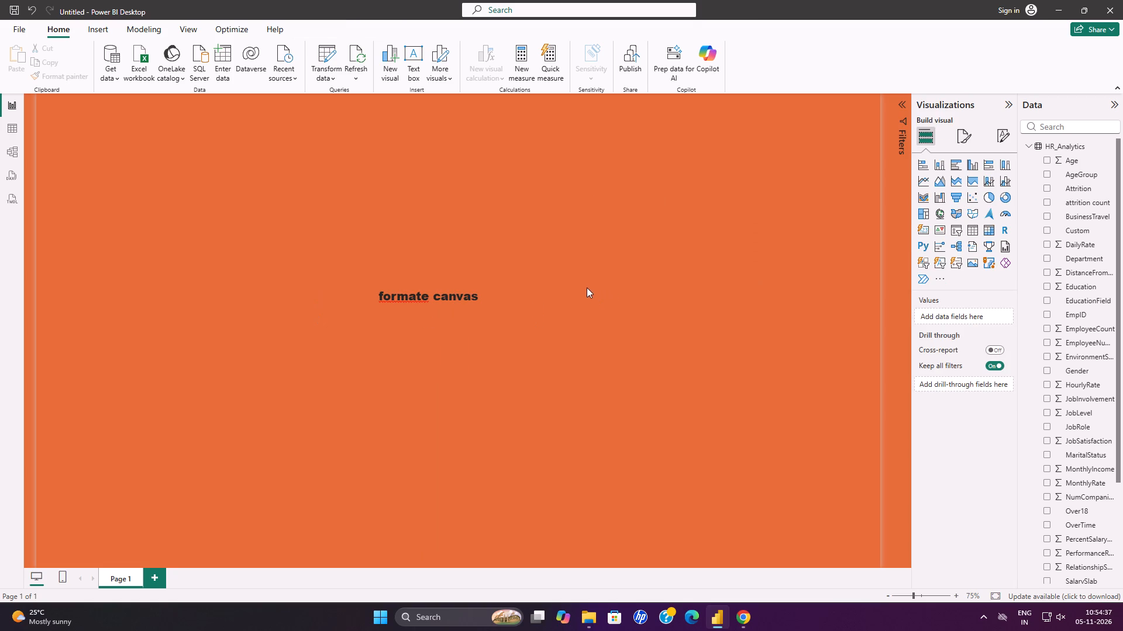
scroll(684, 269, up, 1)
Change the font colour of the whole "formate canvas" text to the bright blue theme colour.
click(474, 297)
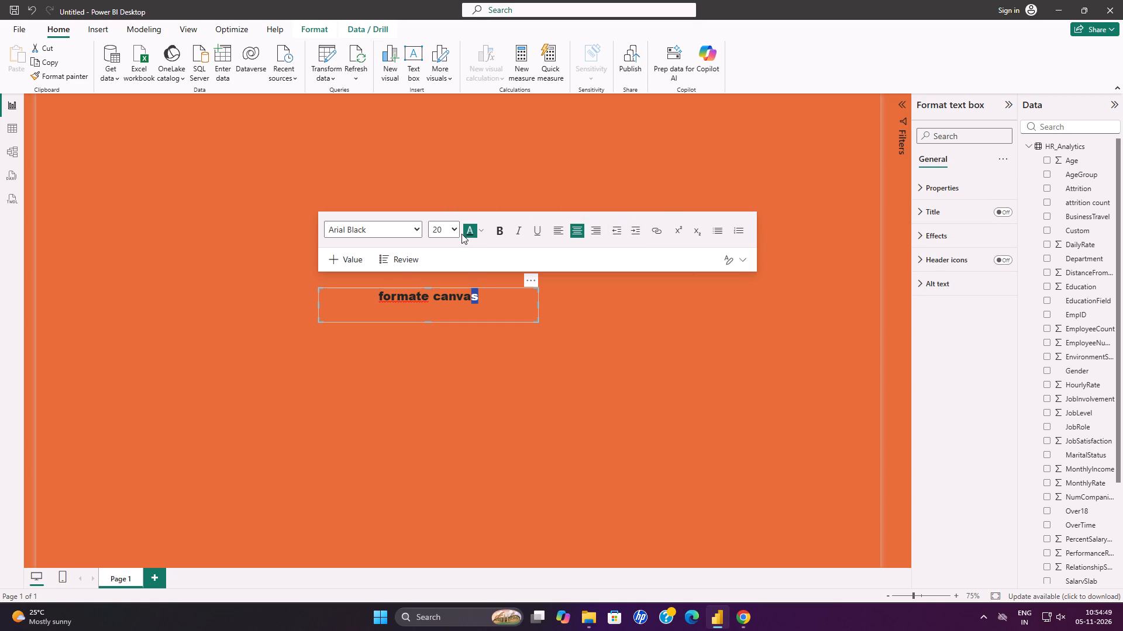
click(385, 260)
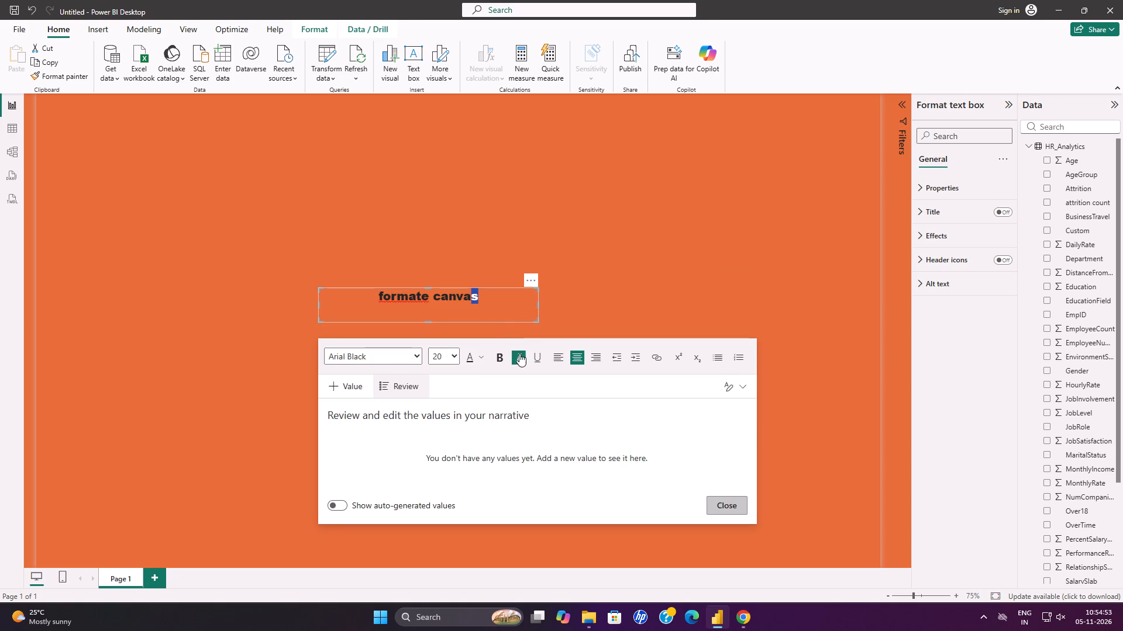
click(481, 357)
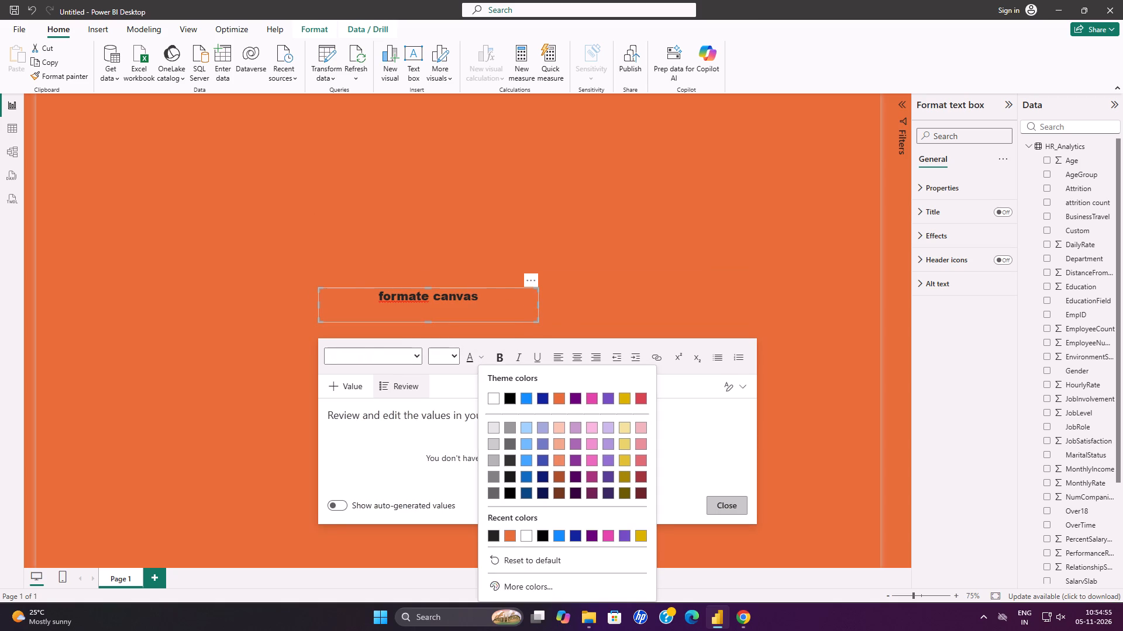
click(529, 400)
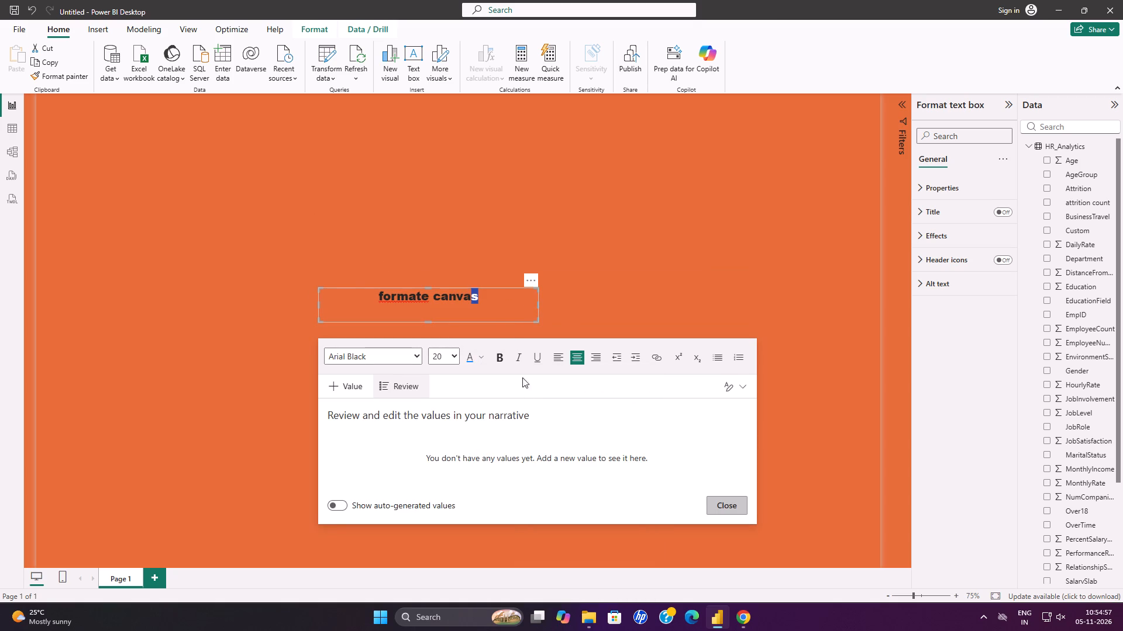
click(471, 296)
click(488, 299)
drag(477, 298, 464, 298)
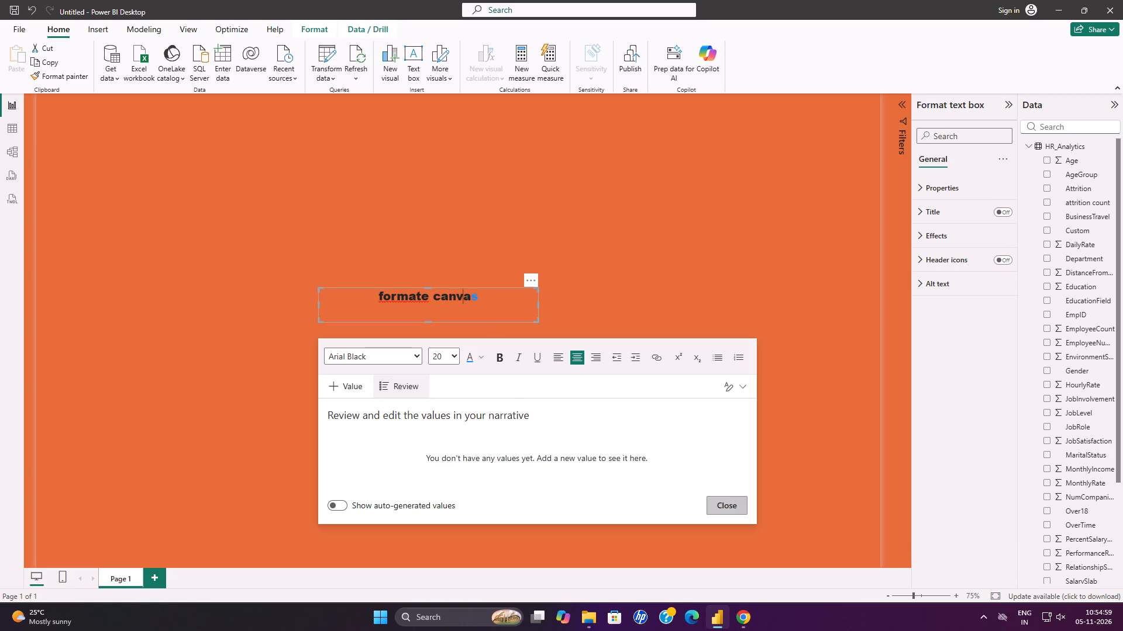
drag(464, 298, 440, 291)
click(493, 301)
drag(477, 297, 466, 296)
drag(466, 296, 377, 294)
click(481, 359)
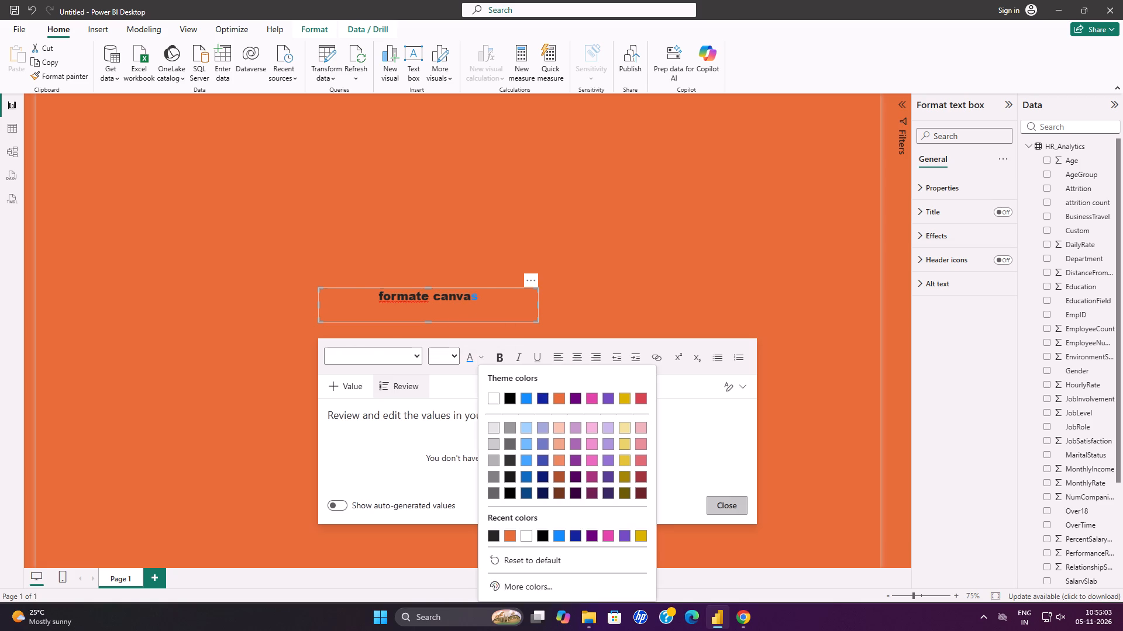
click(522, 396)
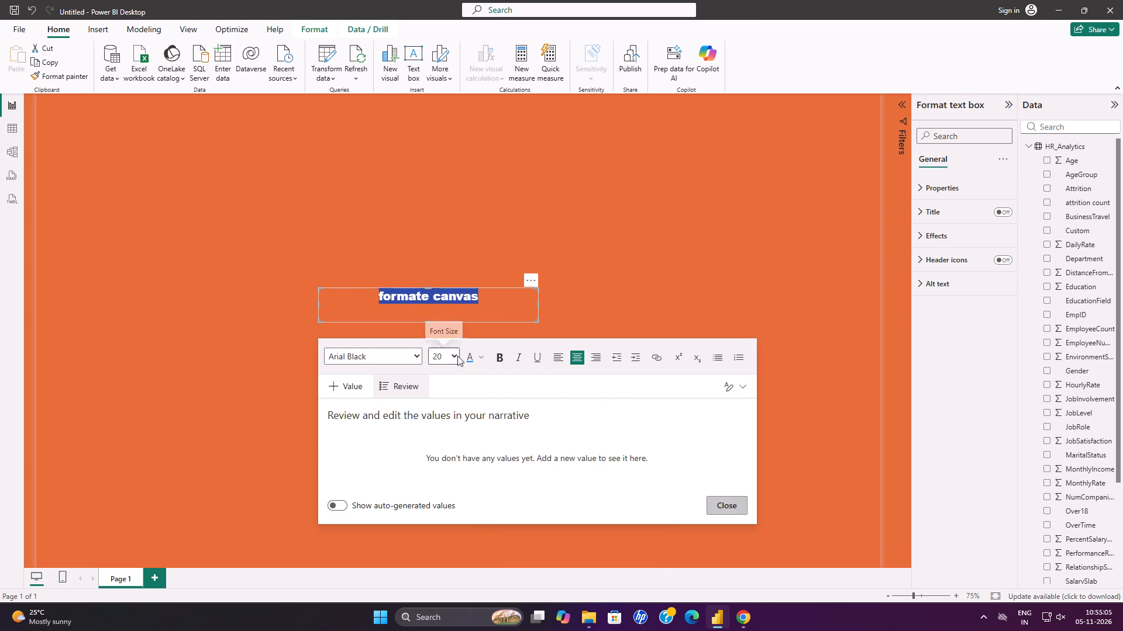
click(483, 360)
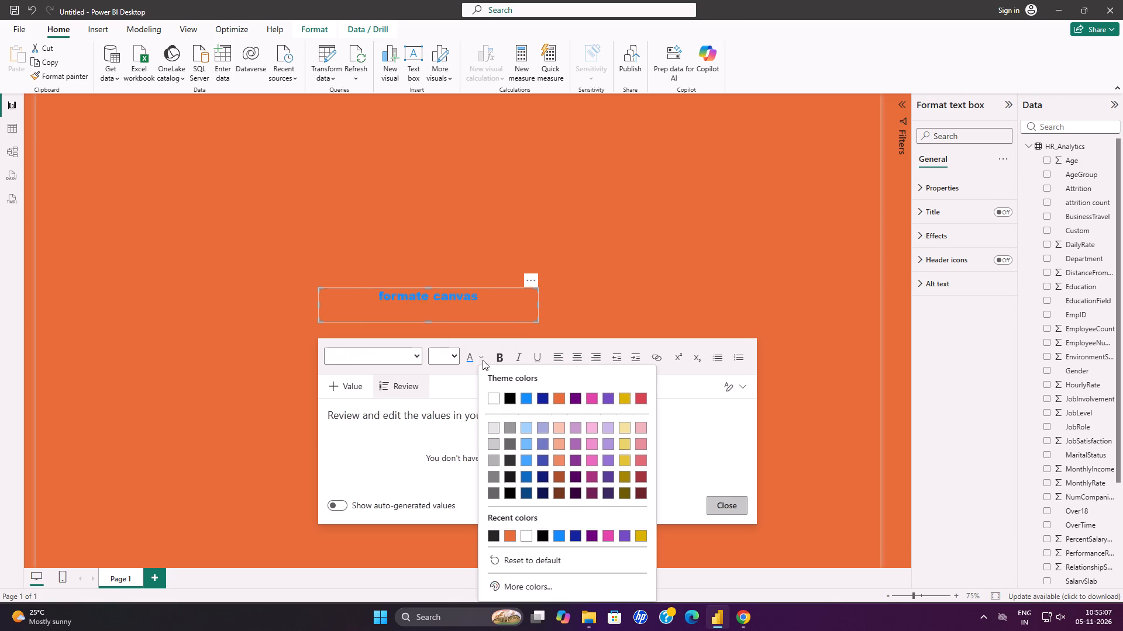
click(739, 257)
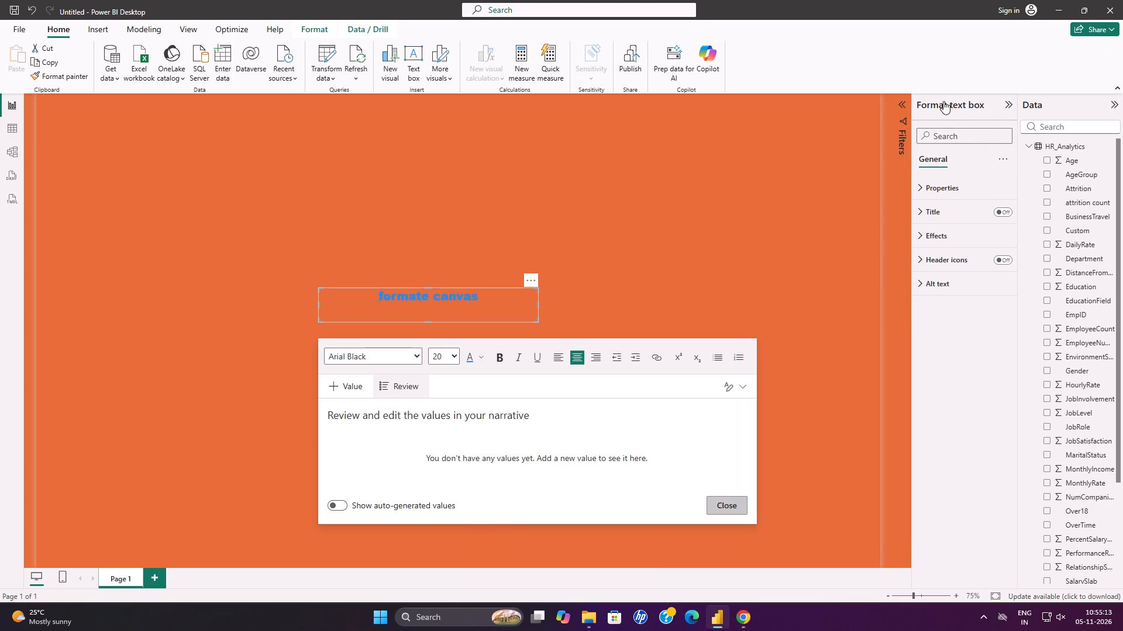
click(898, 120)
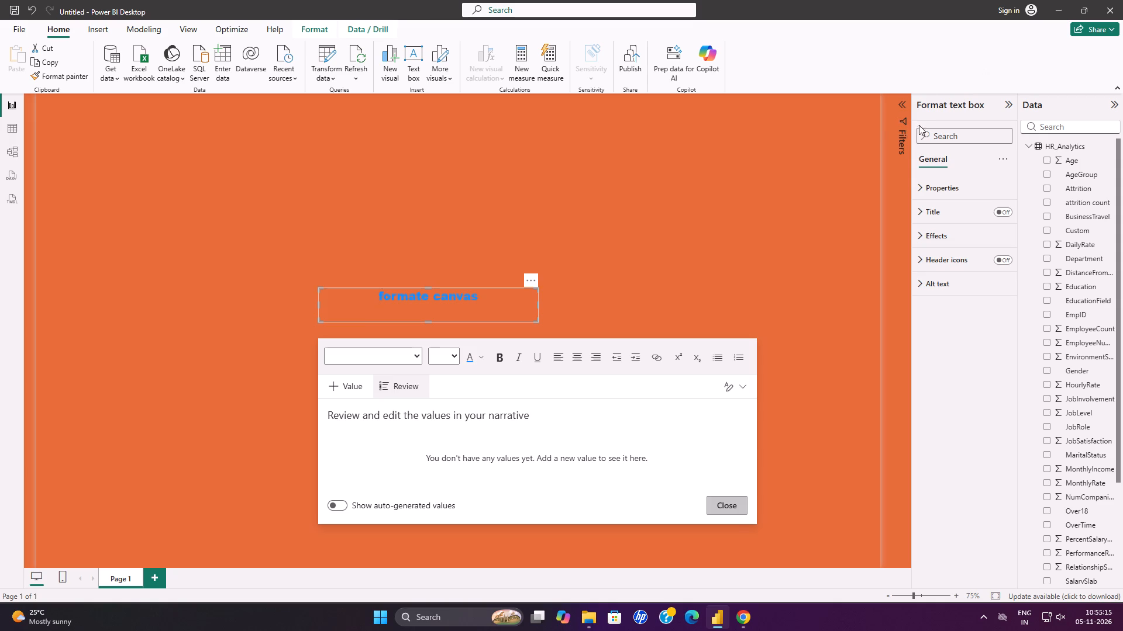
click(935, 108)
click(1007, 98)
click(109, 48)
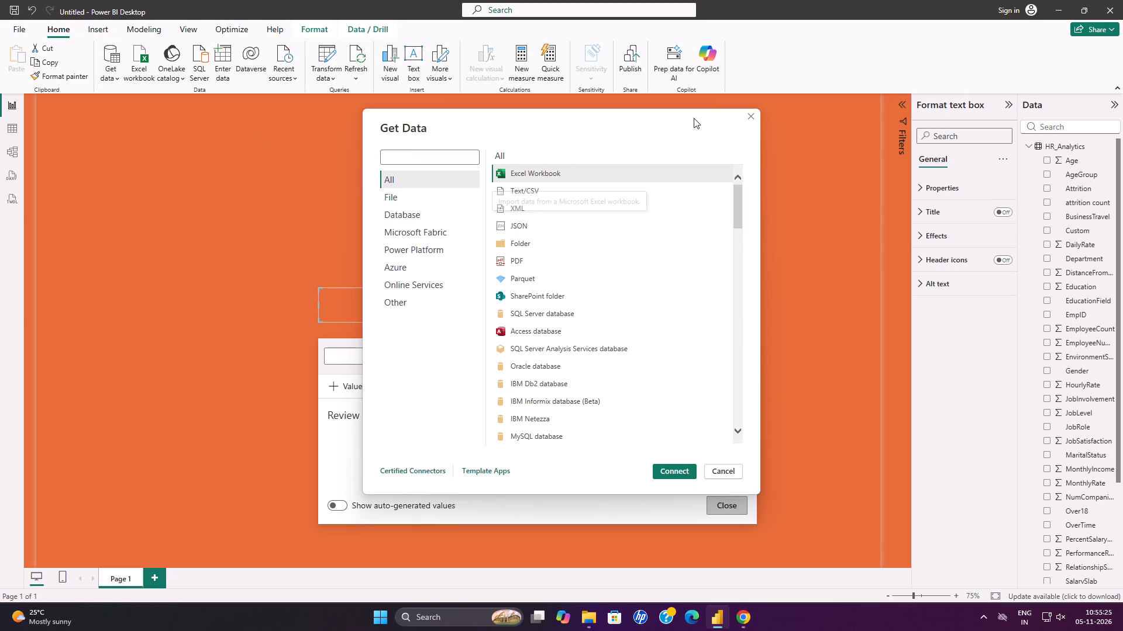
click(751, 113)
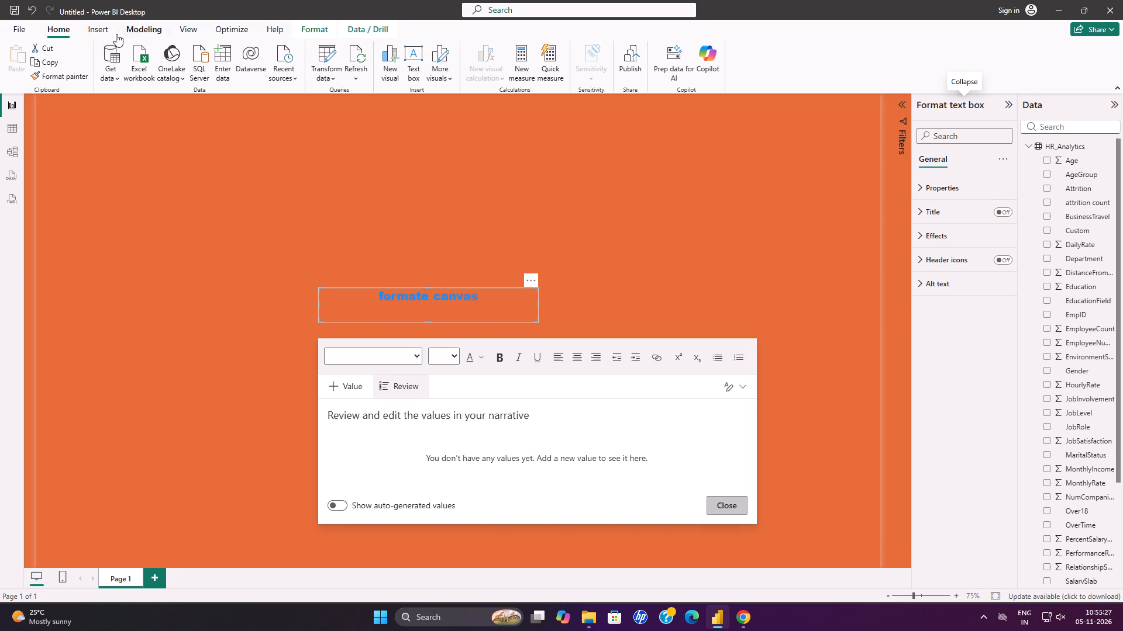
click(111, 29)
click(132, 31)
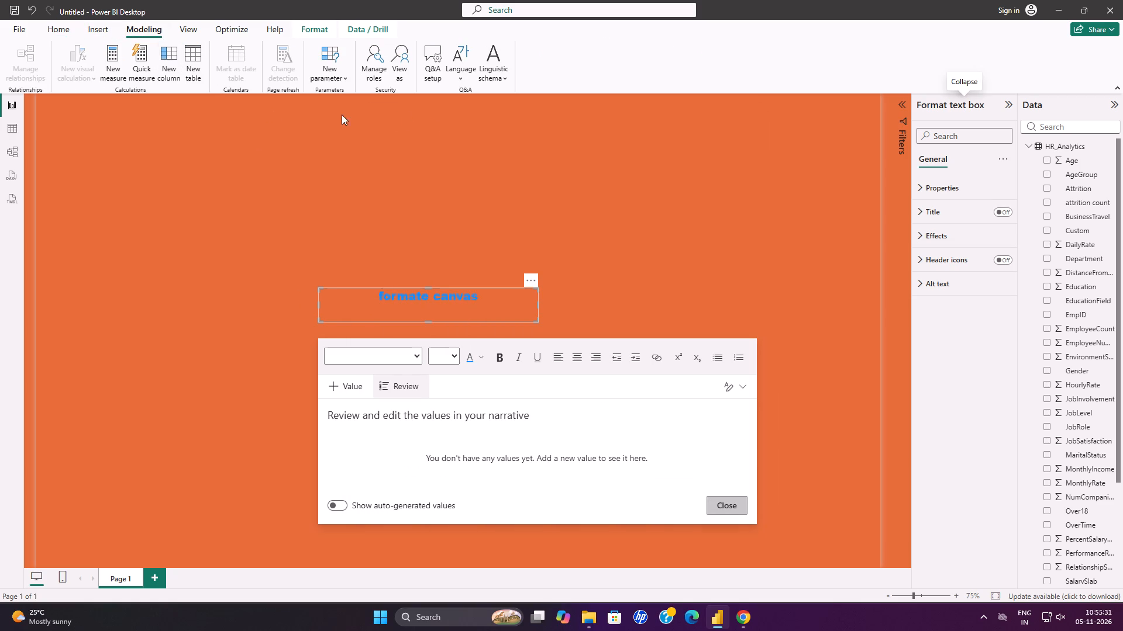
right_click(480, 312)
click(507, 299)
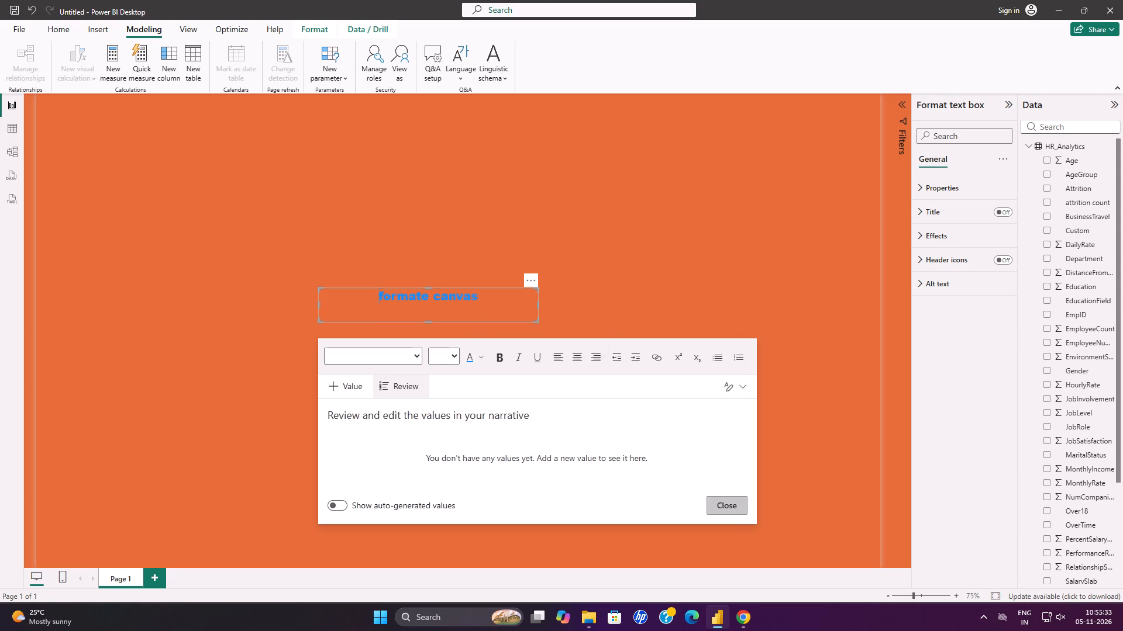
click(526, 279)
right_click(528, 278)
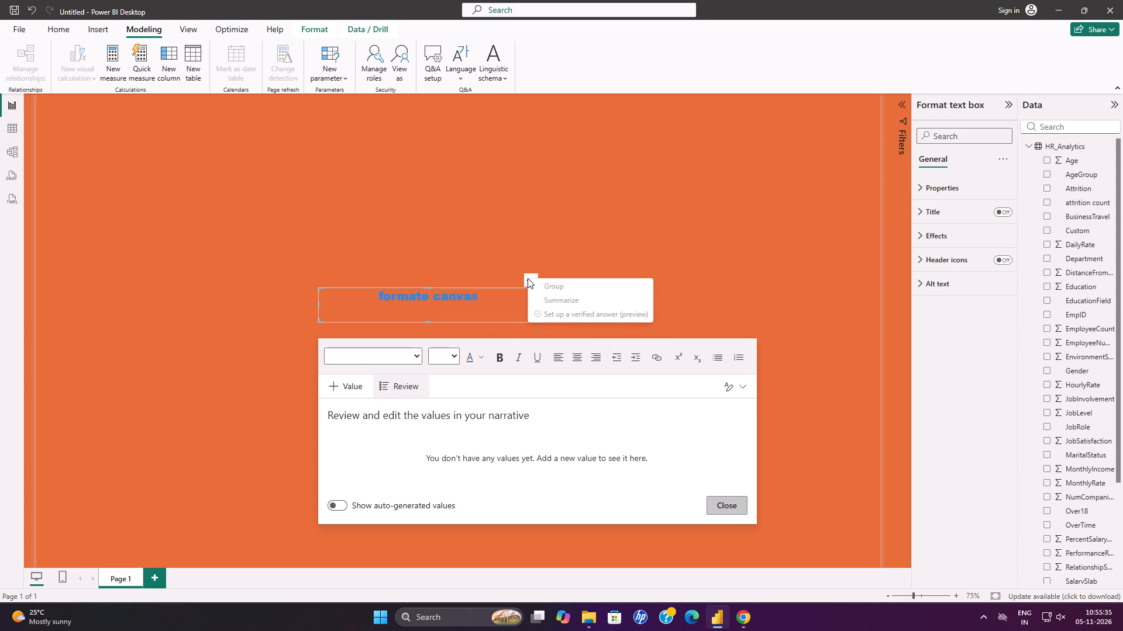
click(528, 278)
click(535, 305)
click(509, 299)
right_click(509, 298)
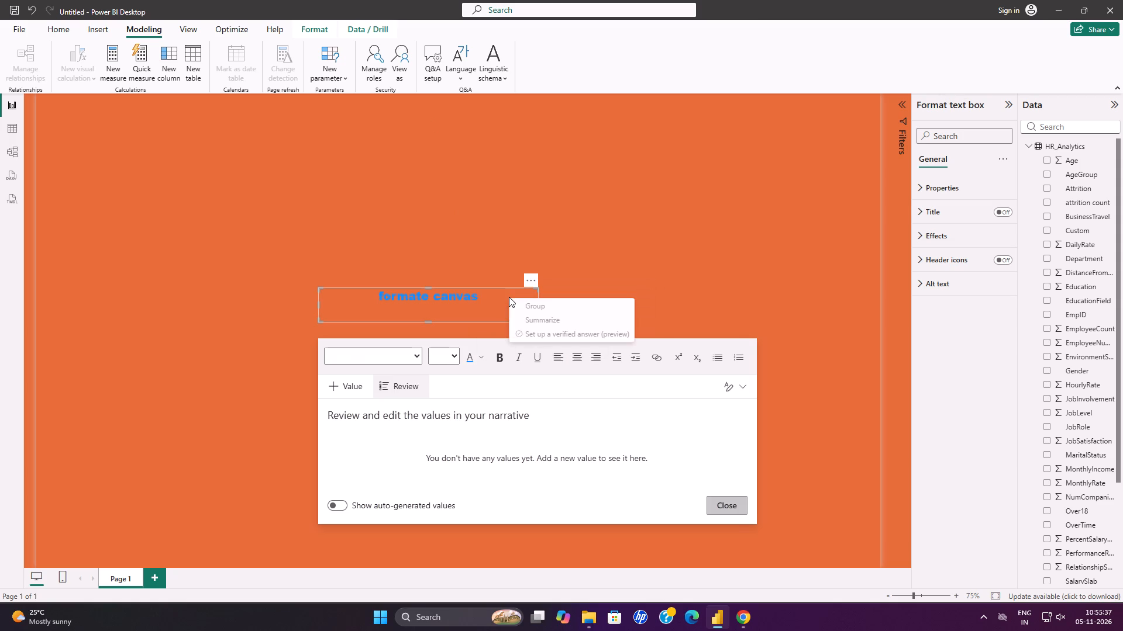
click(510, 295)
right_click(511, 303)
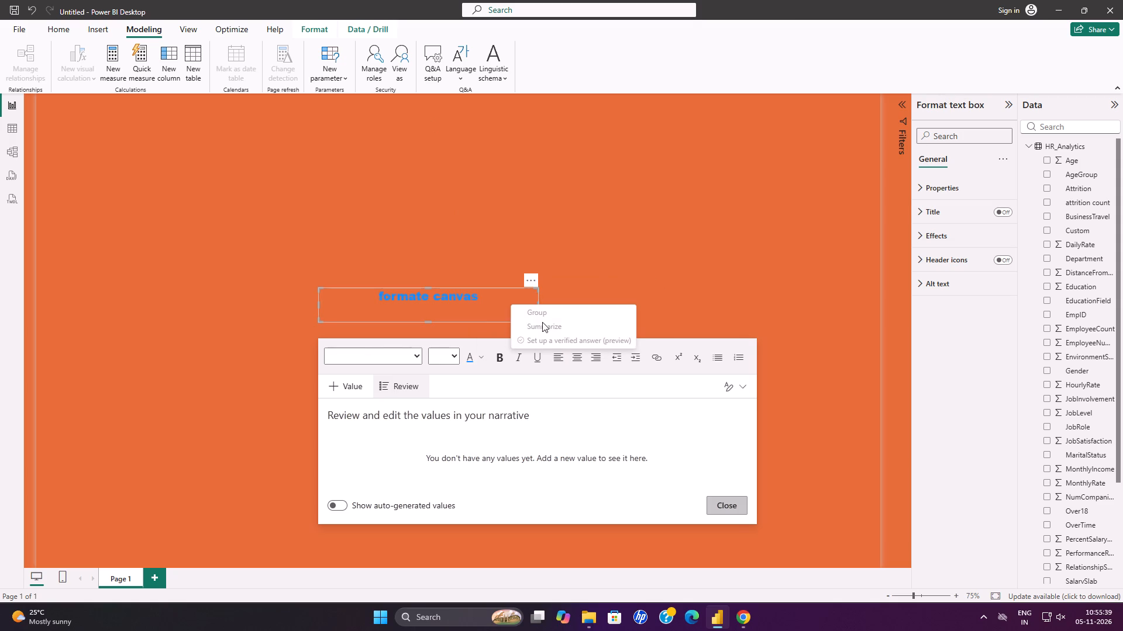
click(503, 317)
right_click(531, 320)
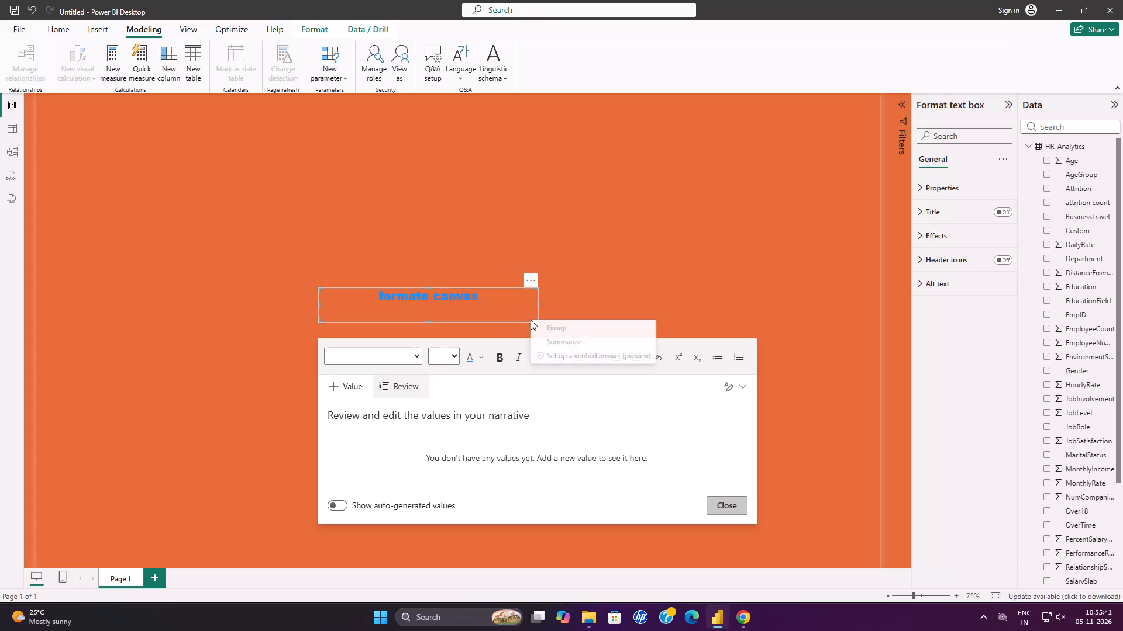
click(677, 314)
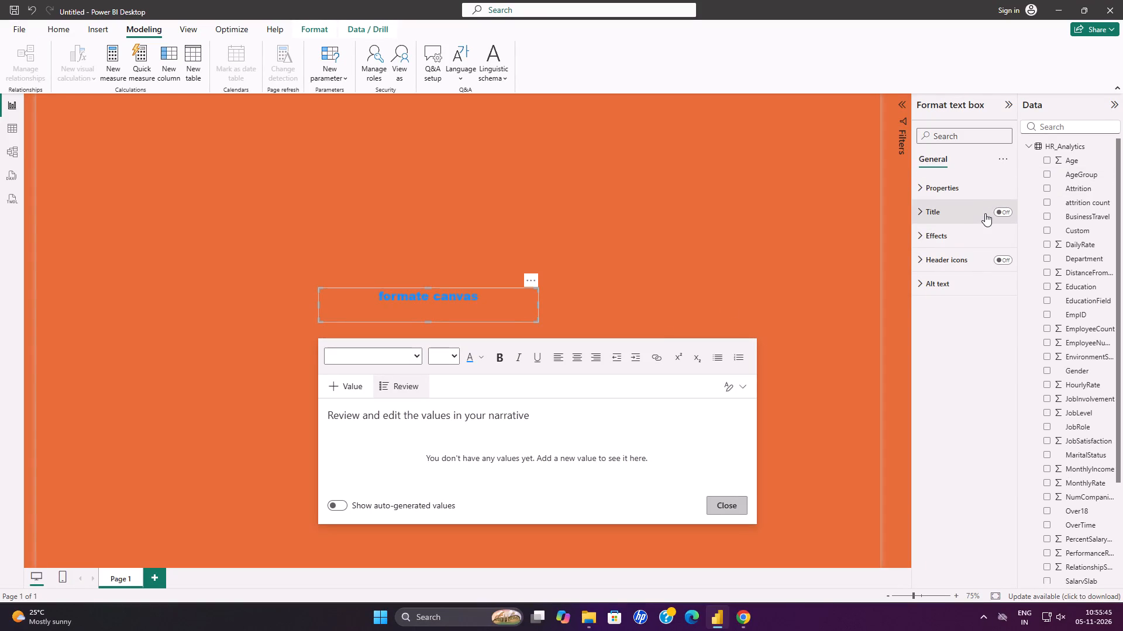
Turn on the background effect for the "formate canvas" text box.
click(983, 262)
click(986, 276)
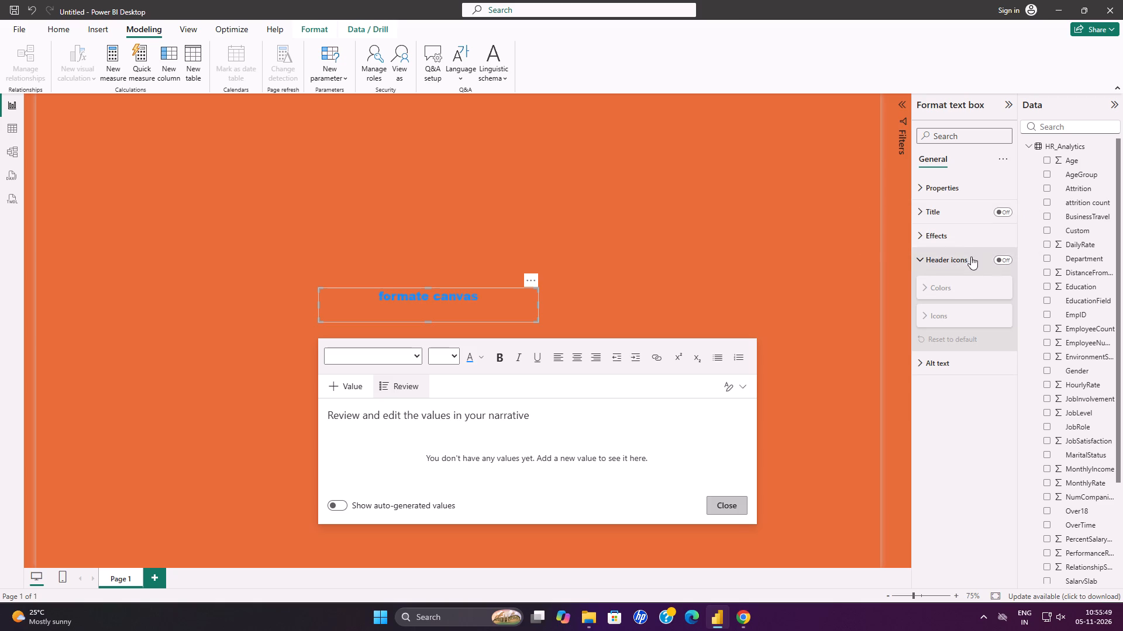
click(946, 230)
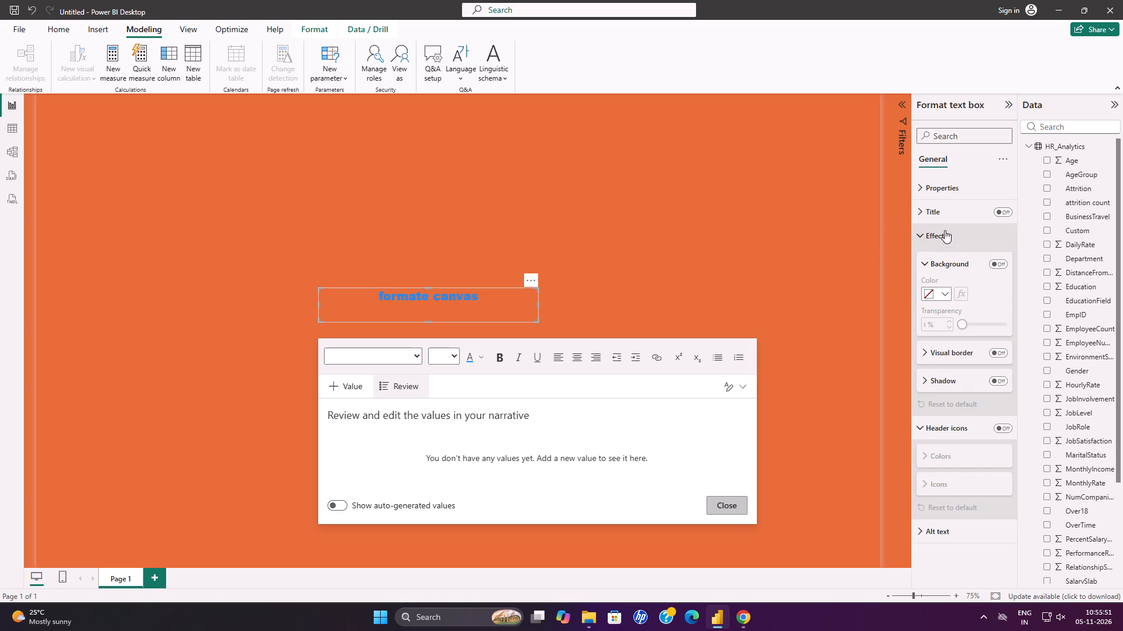
click(942, 294)
click(997, 261)
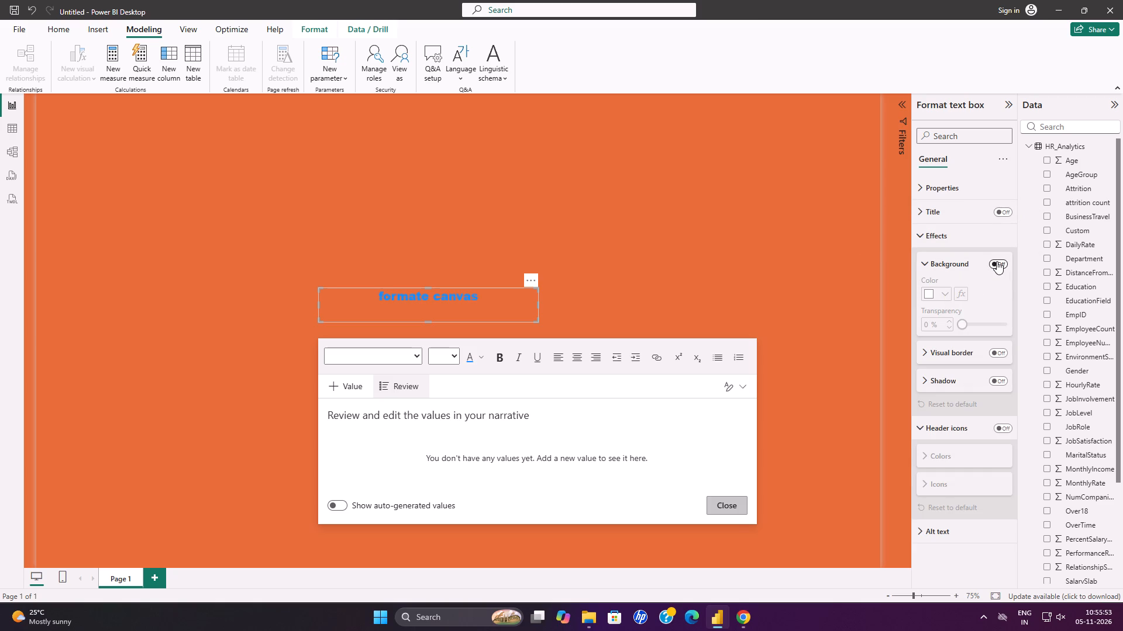
triple_click(997, 266)
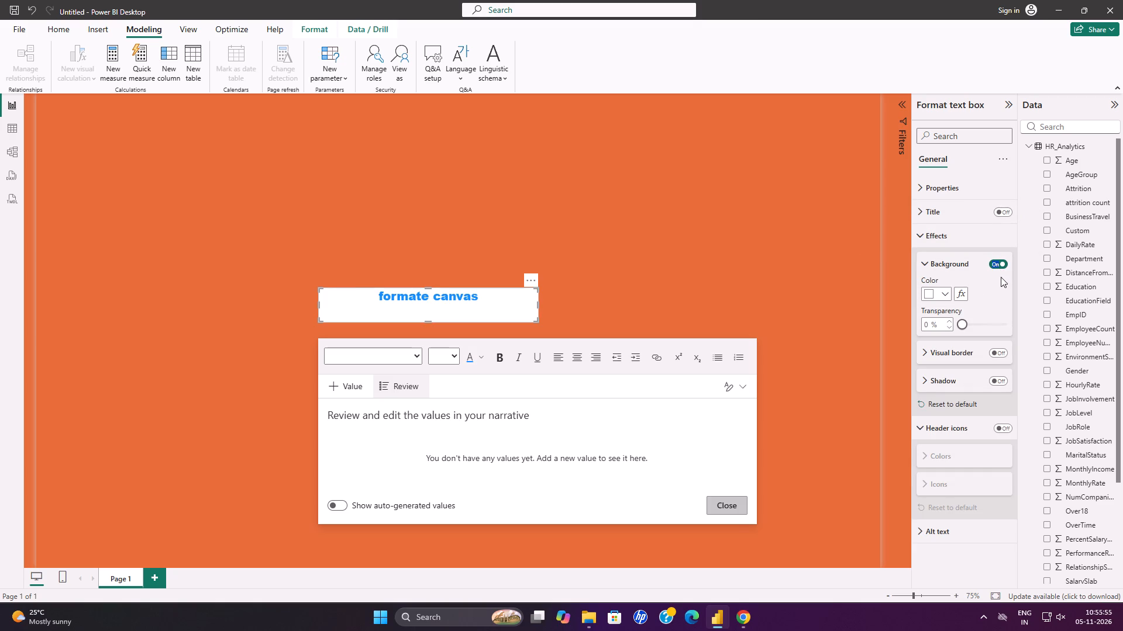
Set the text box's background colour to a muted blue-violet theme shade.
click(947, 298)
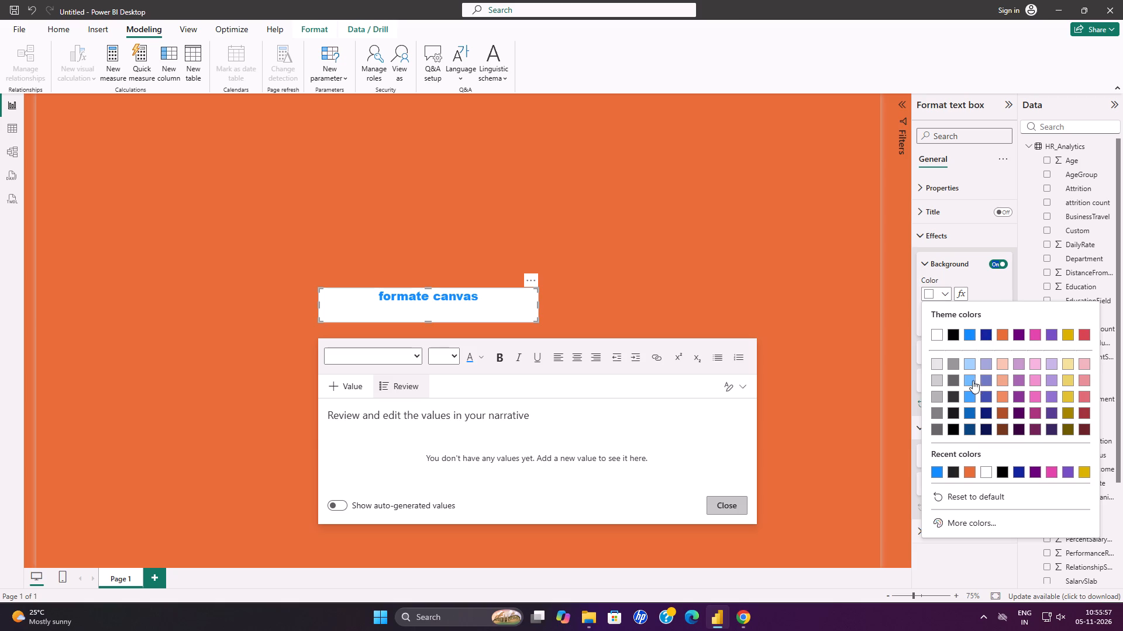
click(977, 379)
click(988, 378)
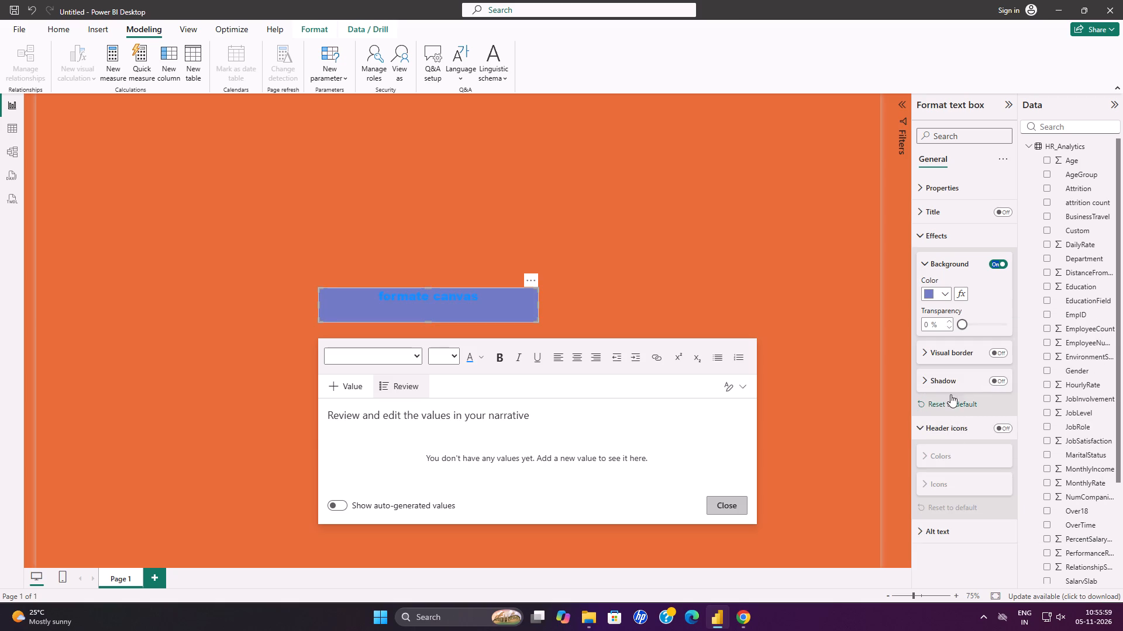
Set the background colour of the "formate canvas" text box to white and deselect the box.
click(944, 297)
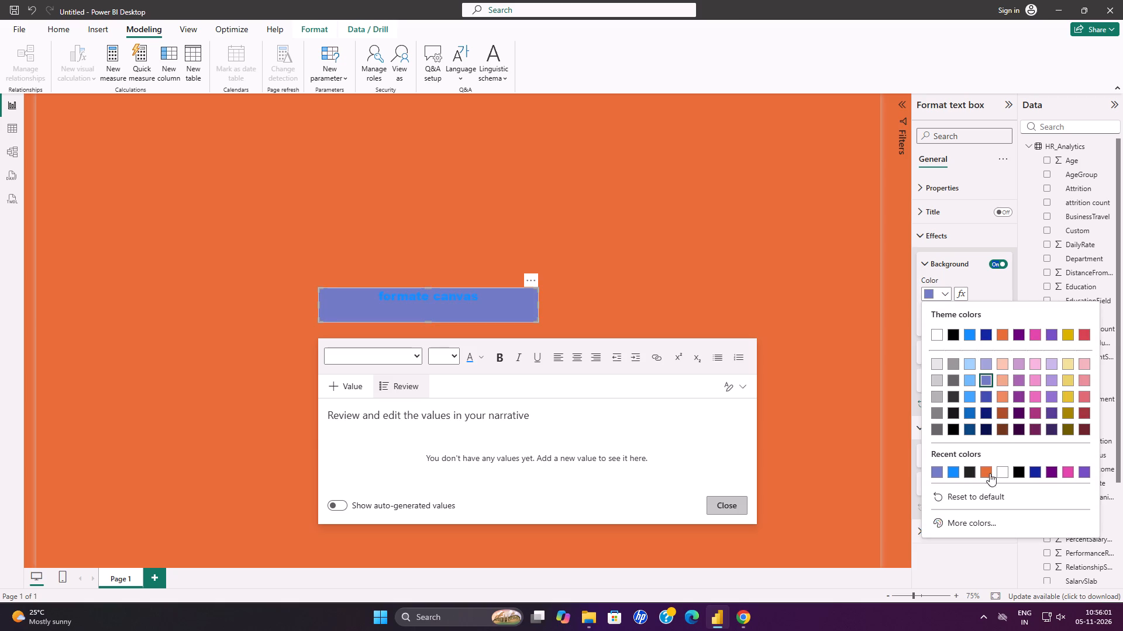
click(1000, 470)
click(764, 307)
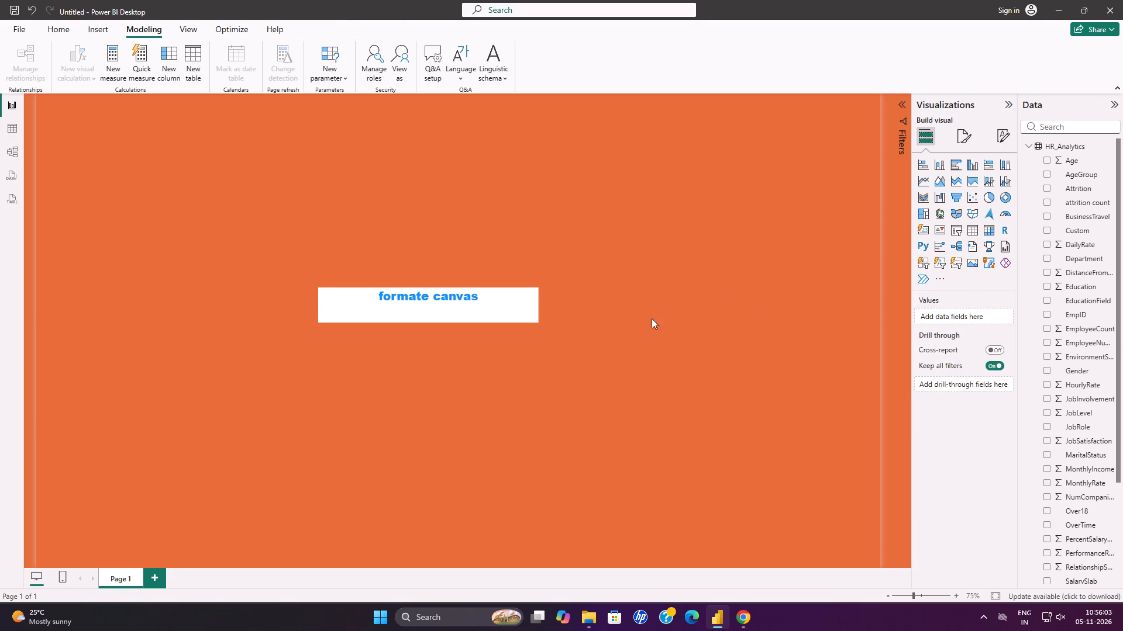
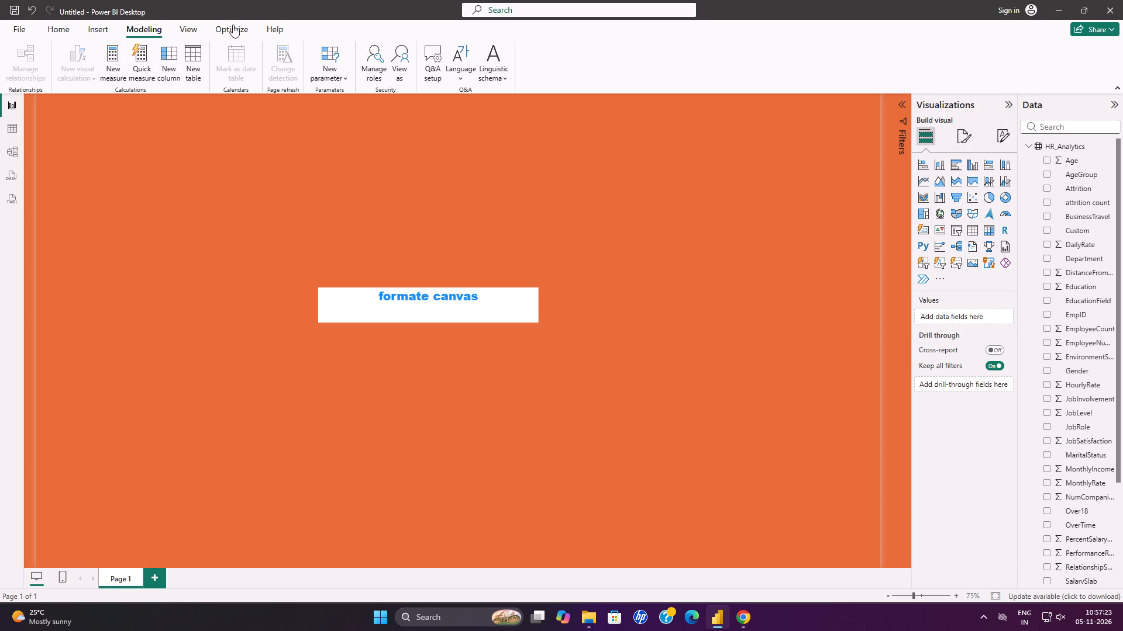
Insert a pie chart with attrition count as its values and Department as its legend.
click(92, 33)
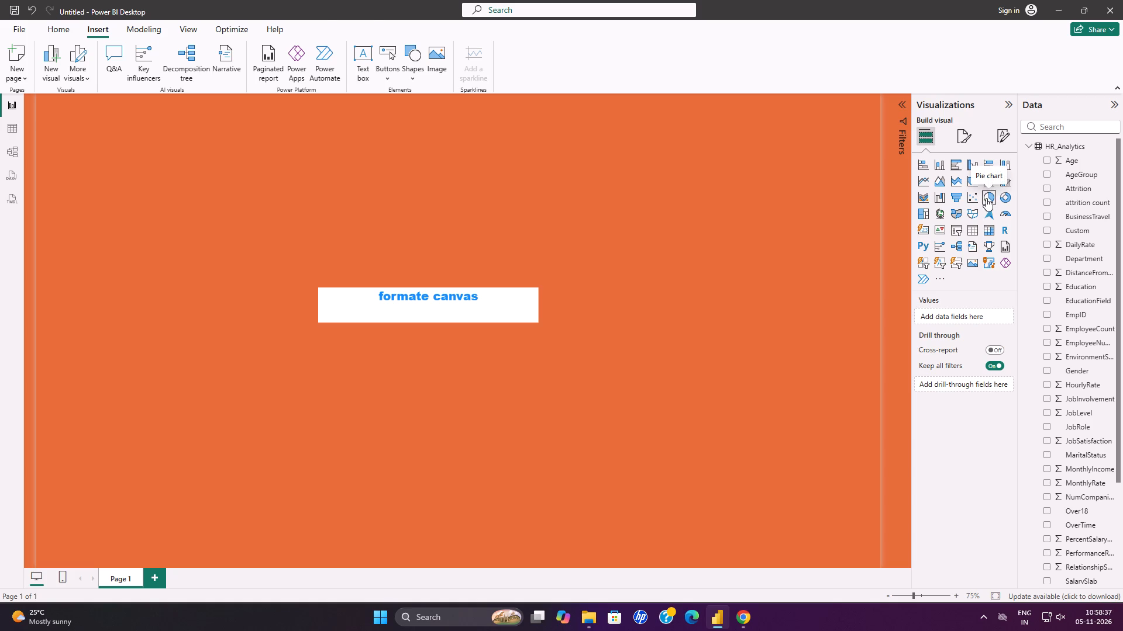
click(986, 198)
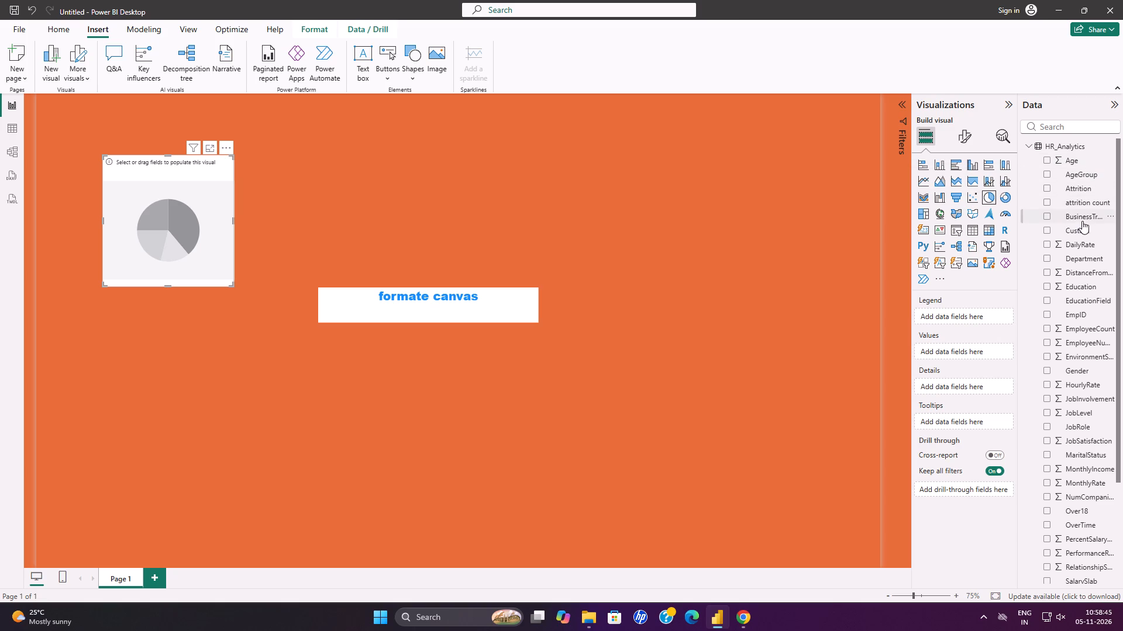
drag(1073, 204, 998, 304)
drag(998, 304, 973, 351)
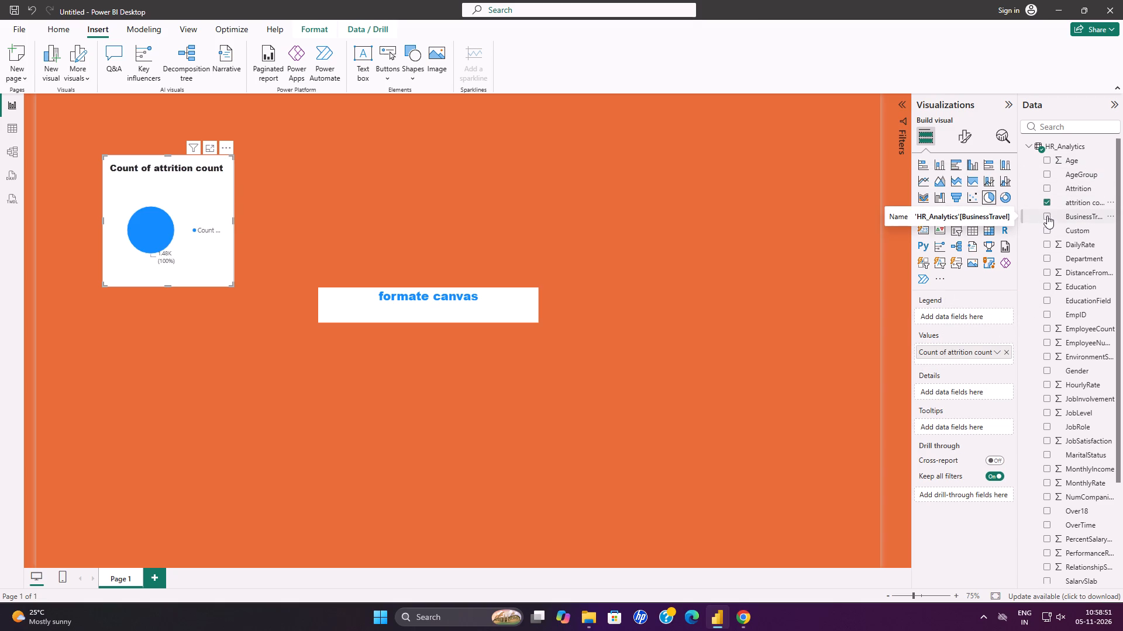
drag(1070, 260, 1033, 299)
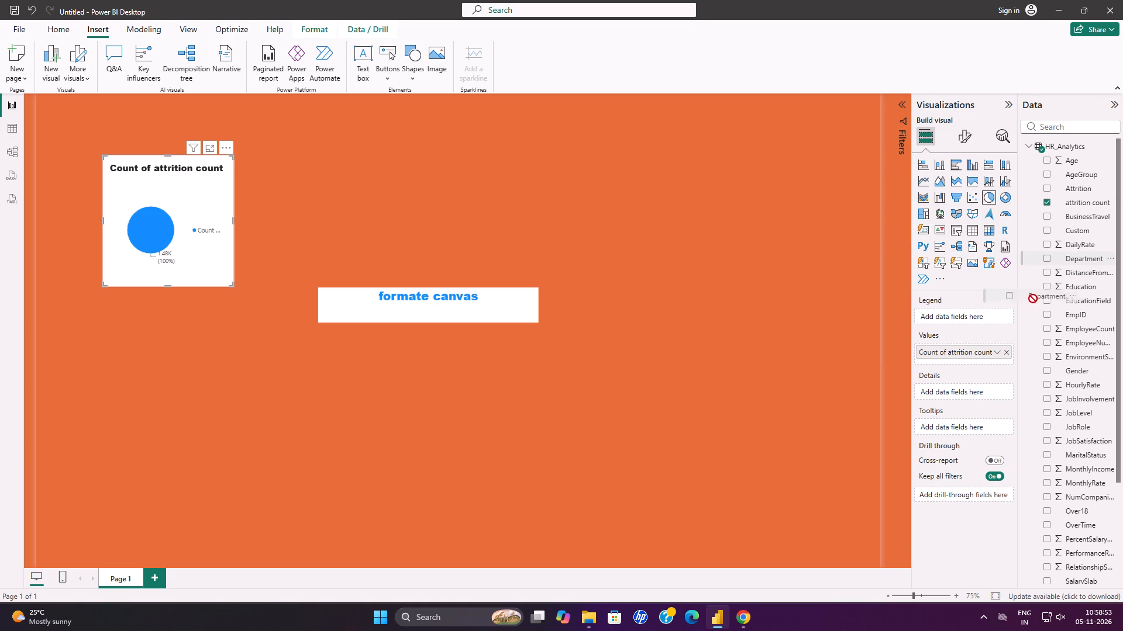
drag(1033, 299, 969, 396)
drag(969, 396, 959, 328)
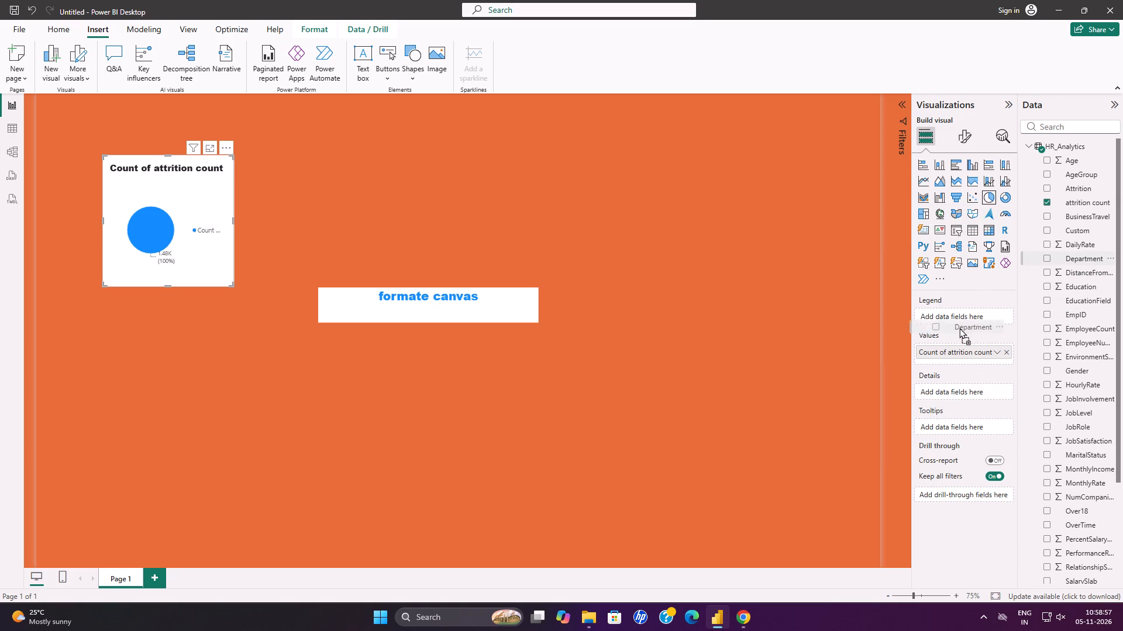
drag(959, 328, 959, 318)
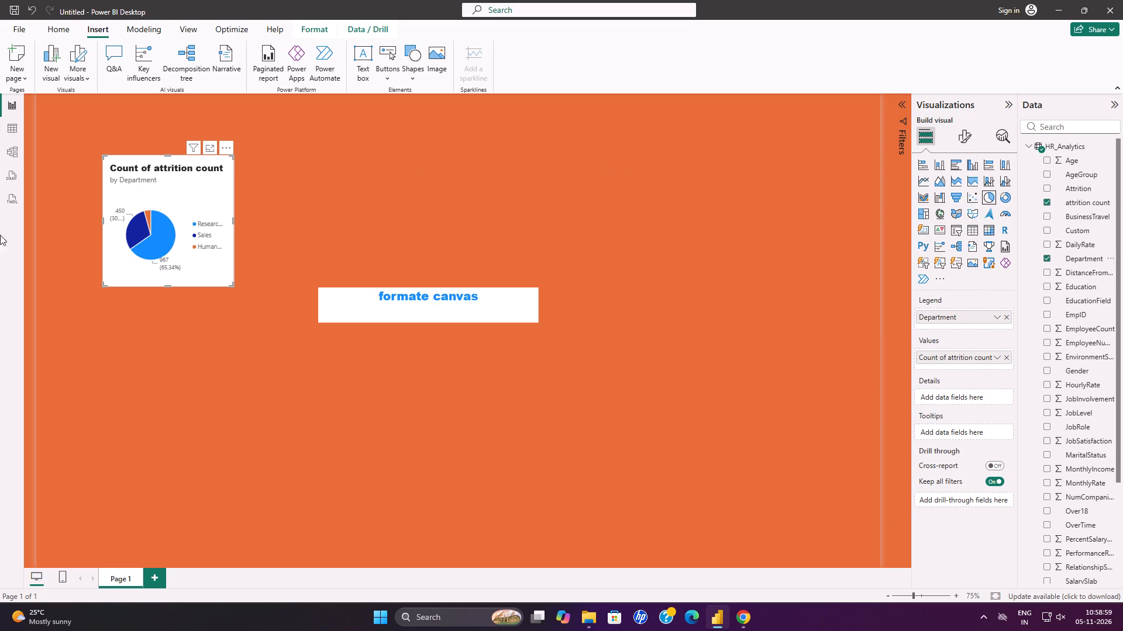
Move the attrition pie chart into the top-left corner of the report page.
click(106, 160)
drag(118, 164, 58, 104)
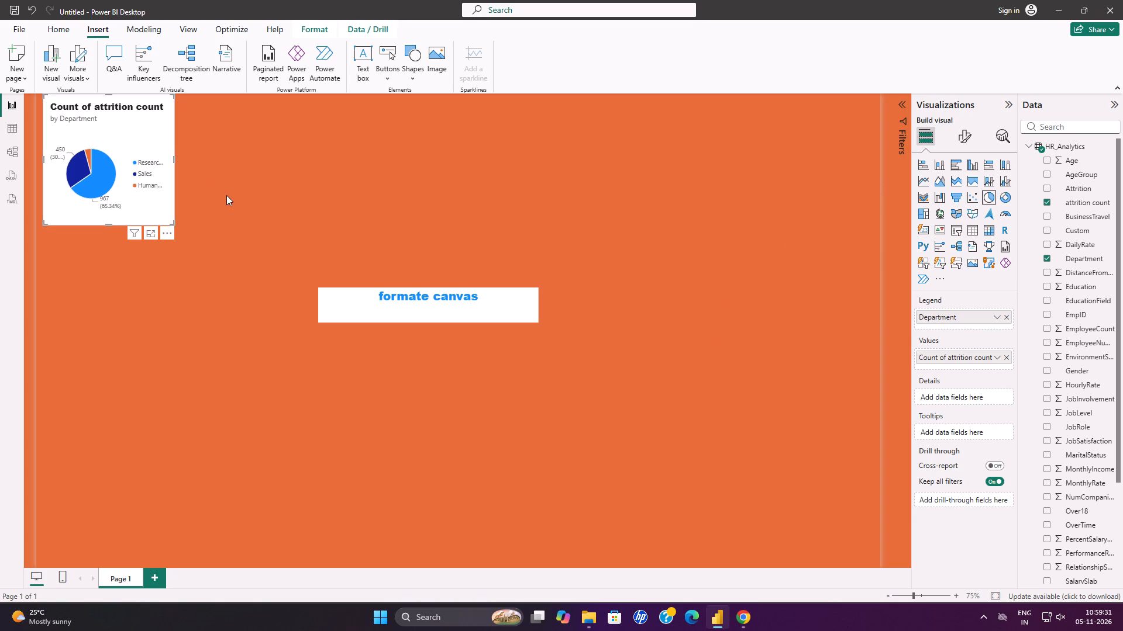
Capture a screenshot of the whole report window, leaving out the taskbar.
key(shift+super+s)
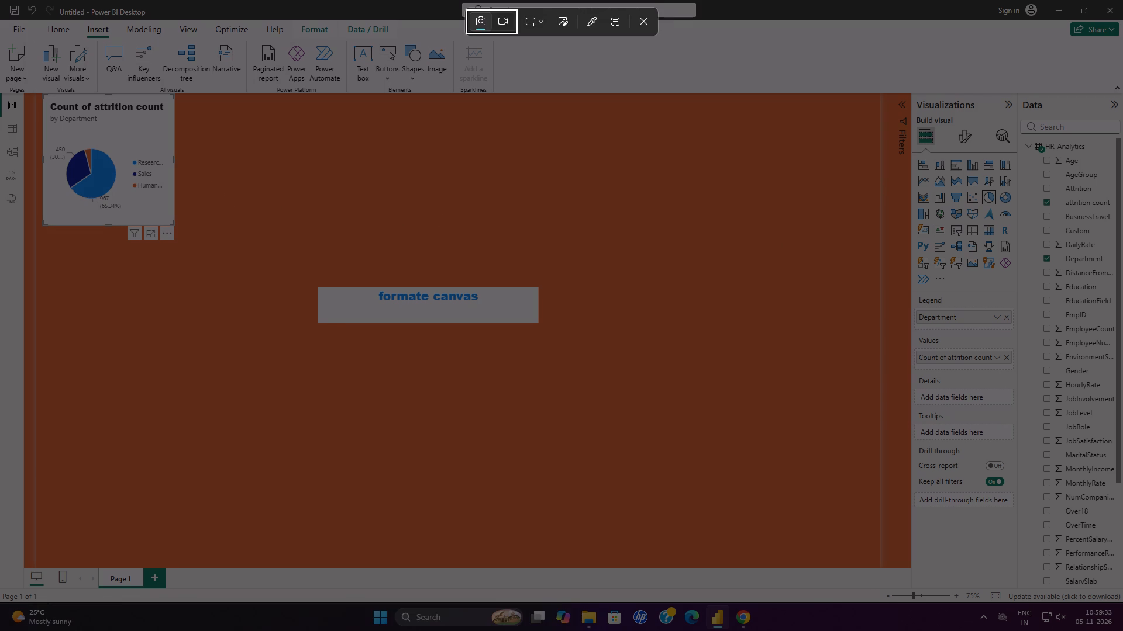
drag(3, 0, 1103, 615)
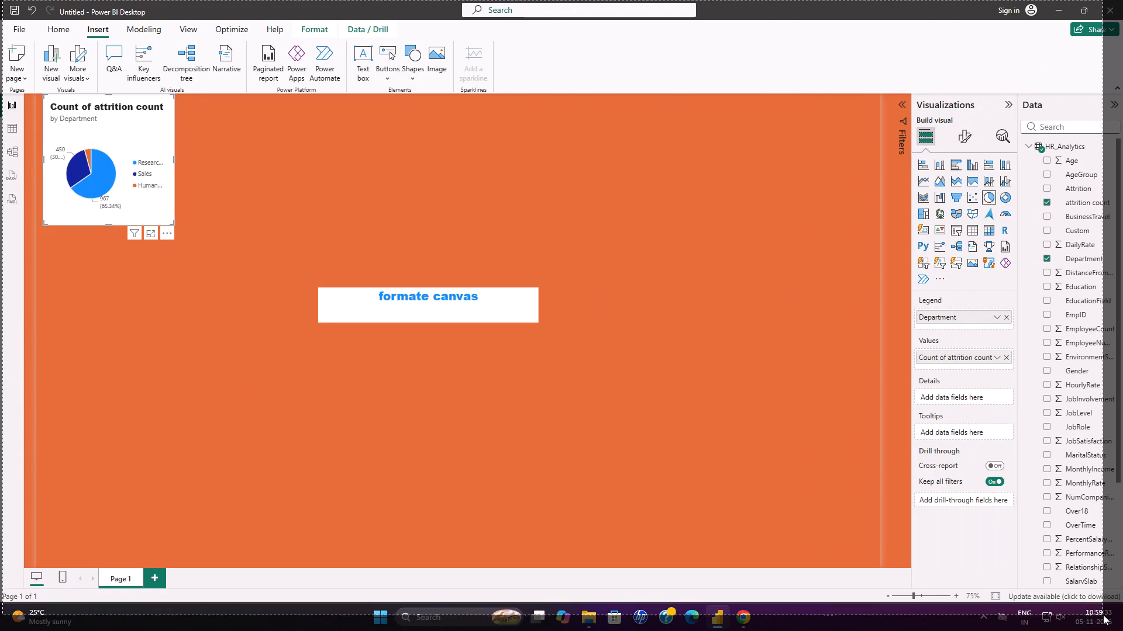
drag(1103, 615, 1122, 602)
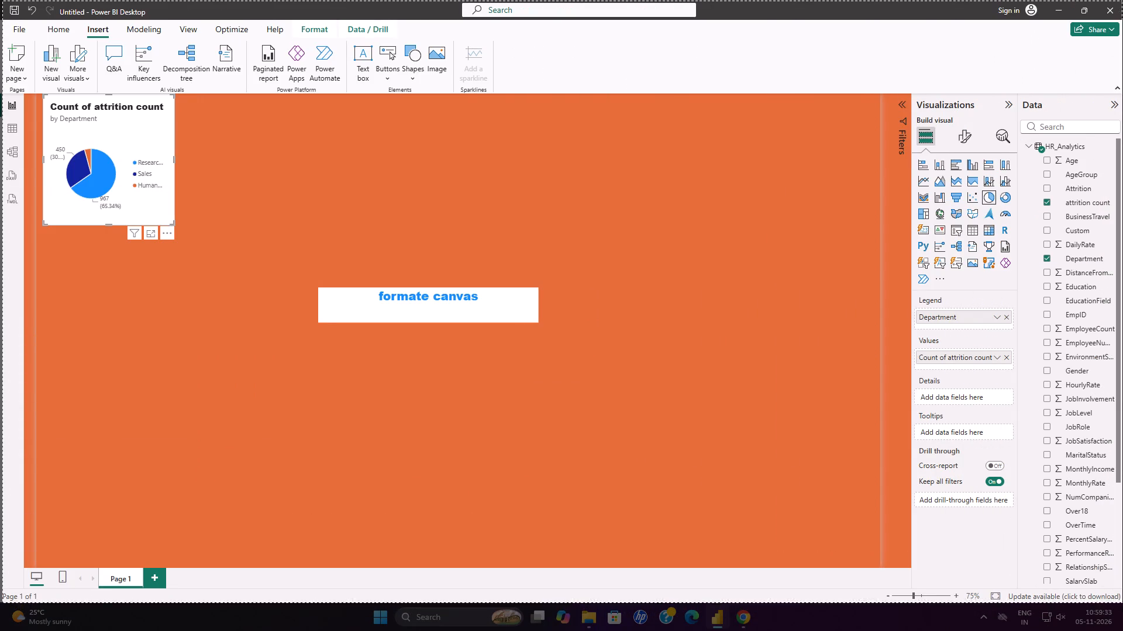
drag(1122, 602, 1122, 603)
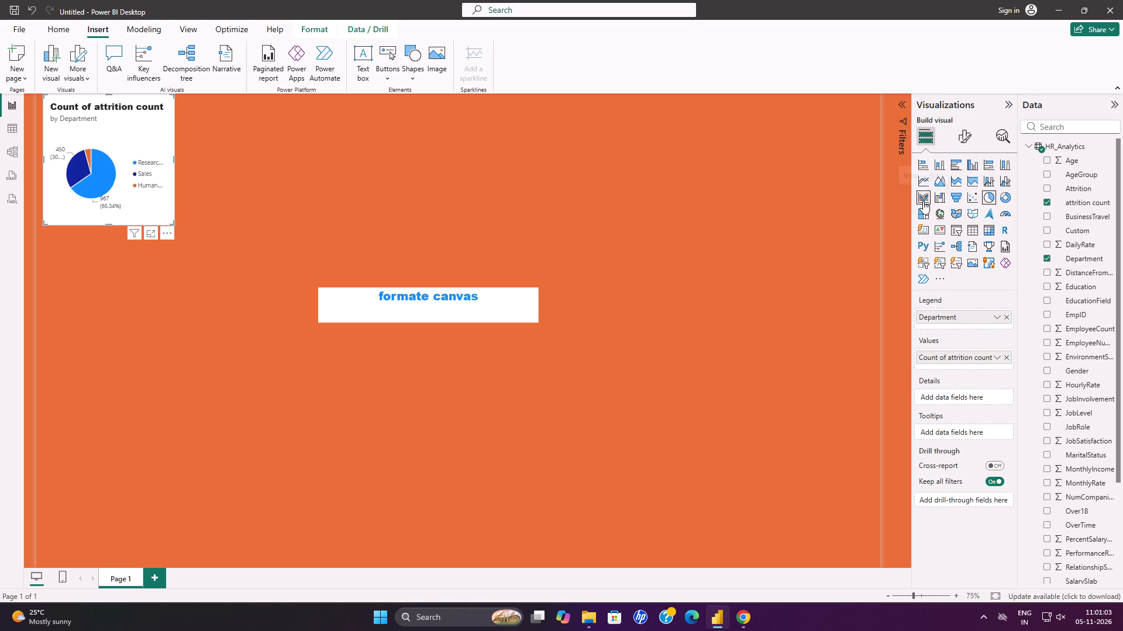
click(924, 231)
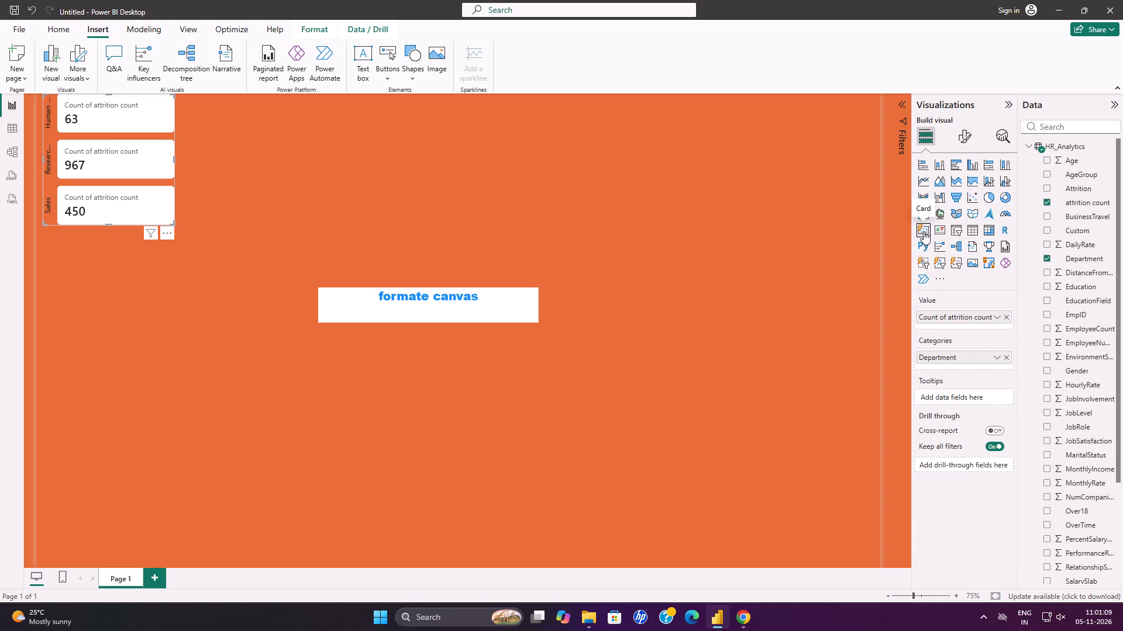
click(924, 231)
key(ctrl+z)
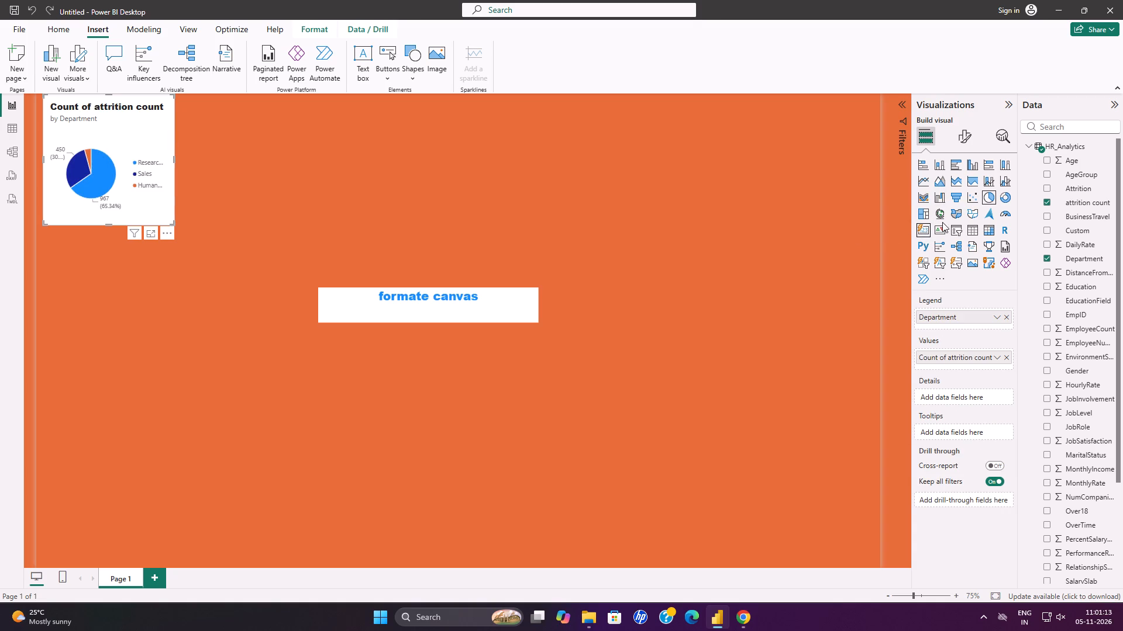
Insert a separate card visual beside the pie chart with EmployeeCount as its value.
click(481, 170)
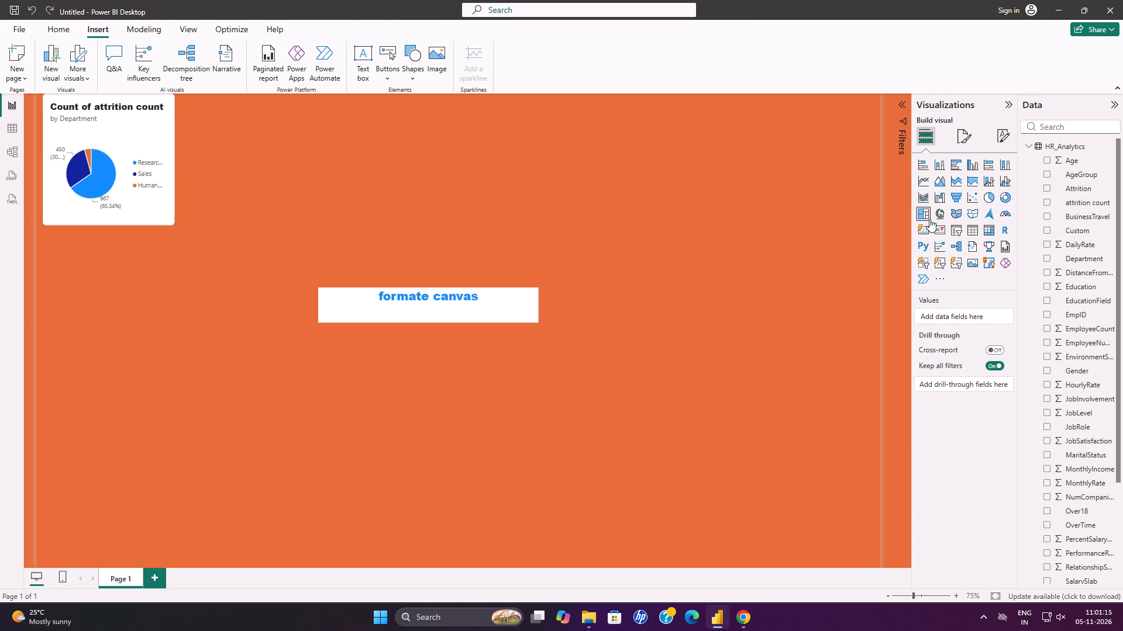
click(920, 232)
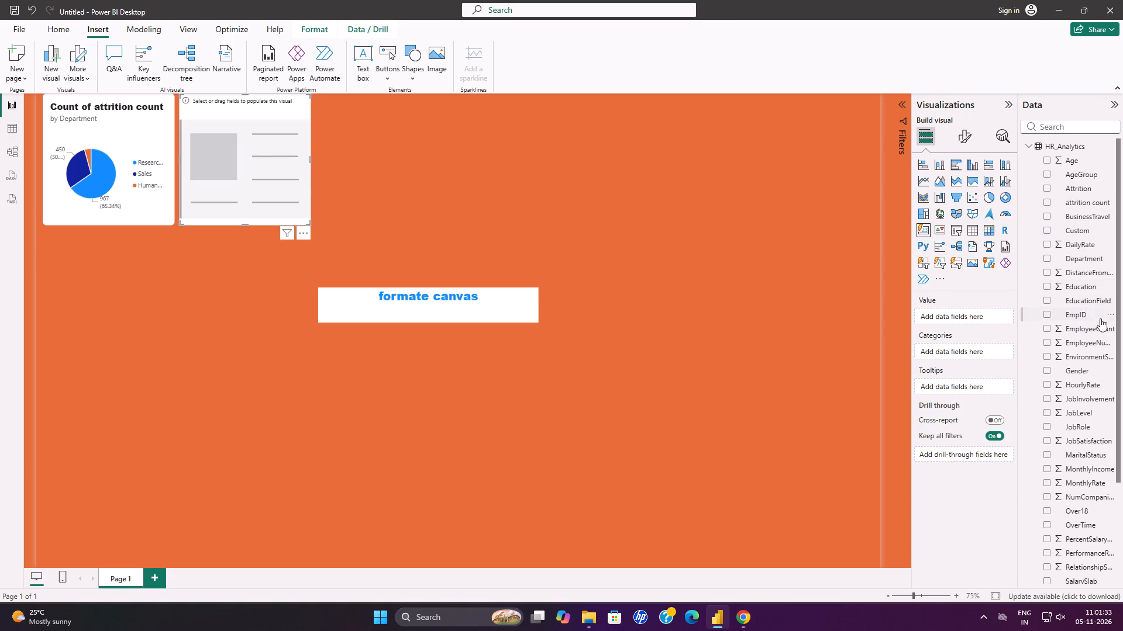
drag(1084, 326, 1044, 369)
drag(1044, 369, 1048, 371)
drag(1048, 371, 976, 394)
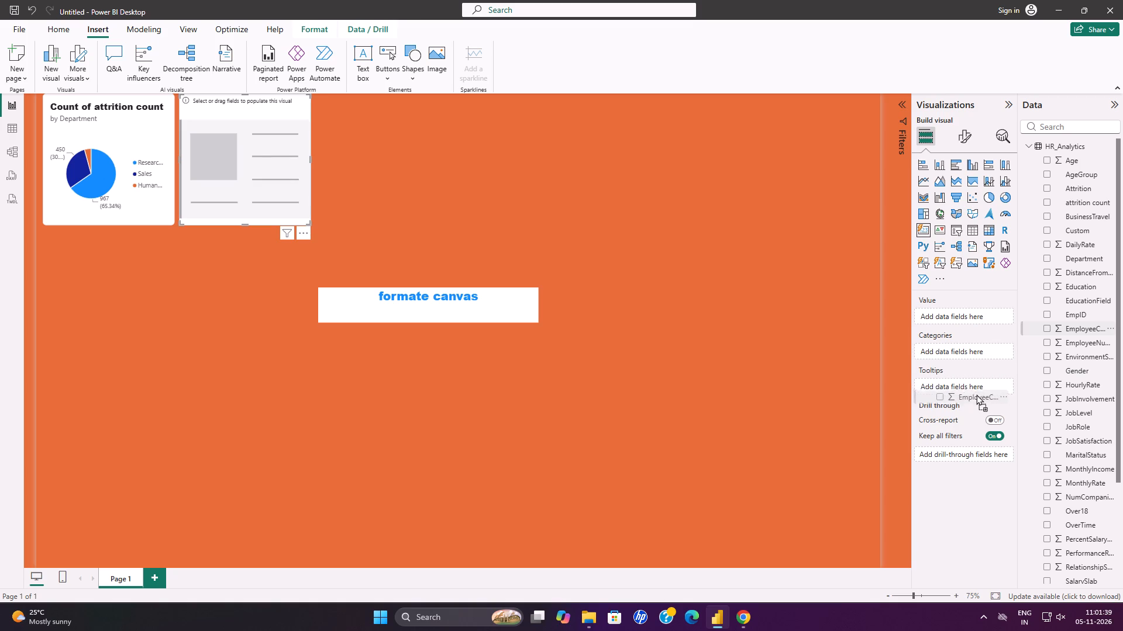
drag(976, 394, 978, 383)
drag(978, 383, 980, 356)
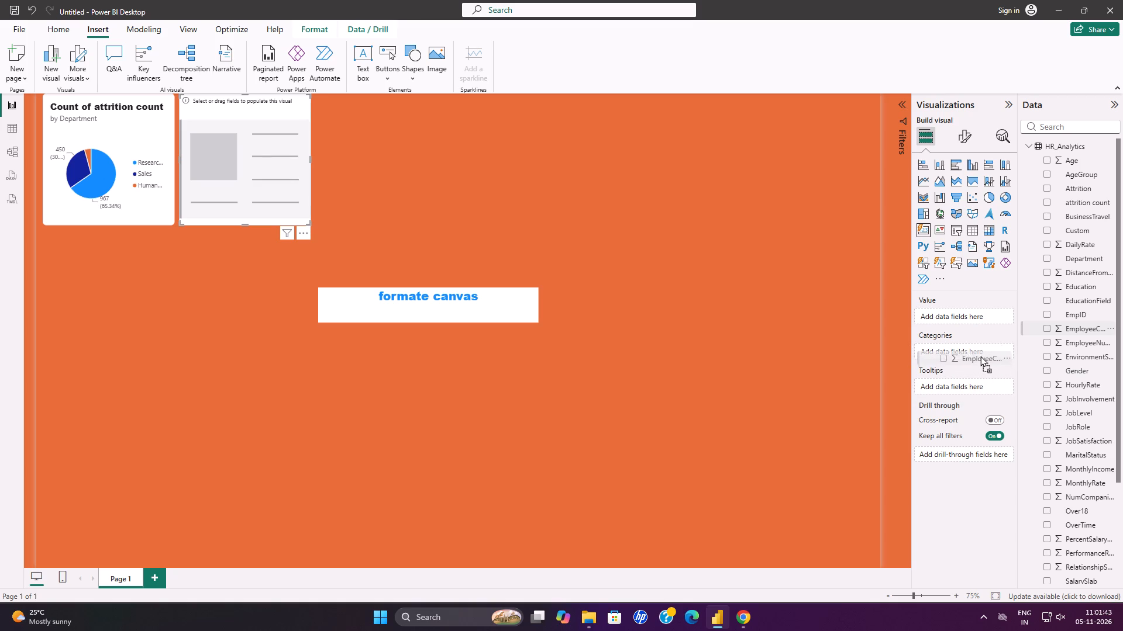
drag(980, 356, 978, 352)
drag(978, 352, 987, 351)
drag(987, 351, 966, 320)
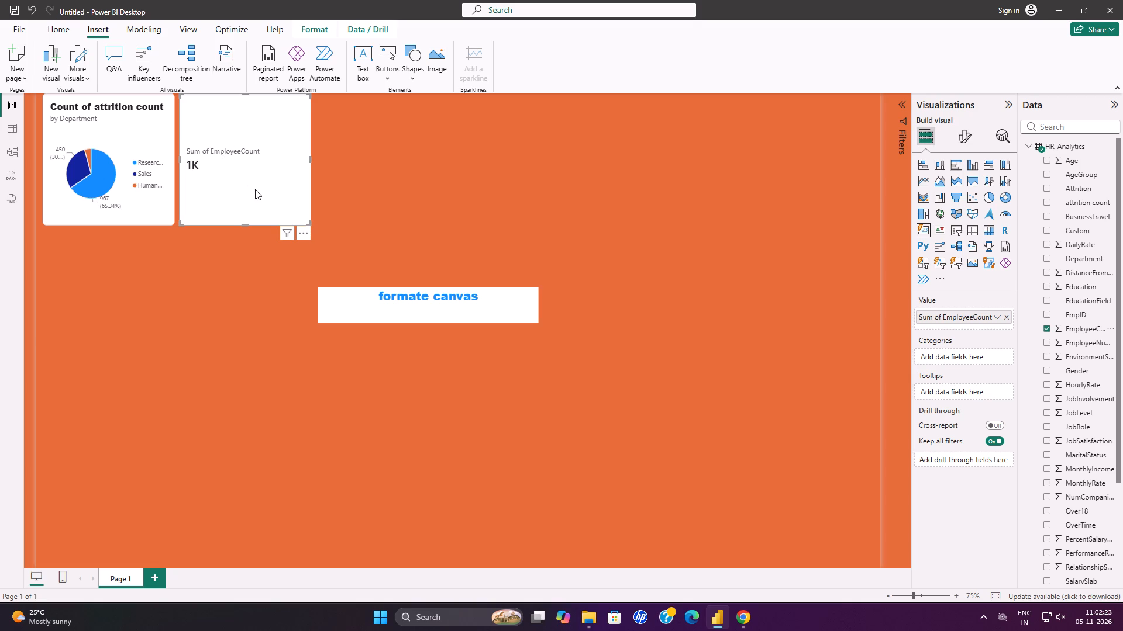
Examine the attrition count by Department pie chart in focus mode and return to the report page.
right_click(160, 180)
click(147, 236)
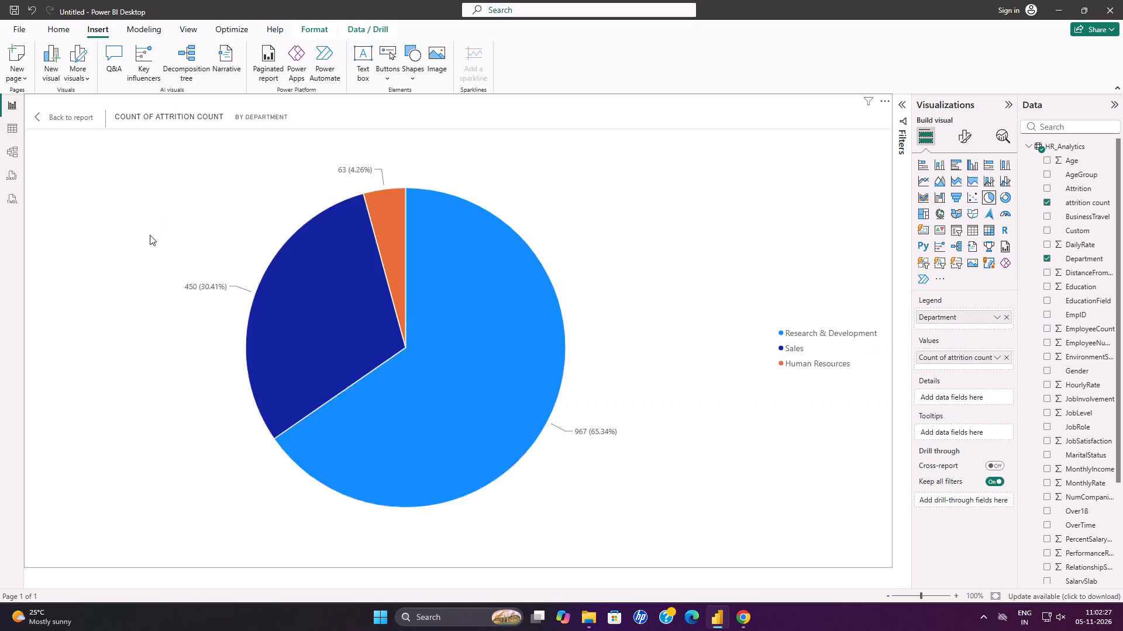
click(90, 124)
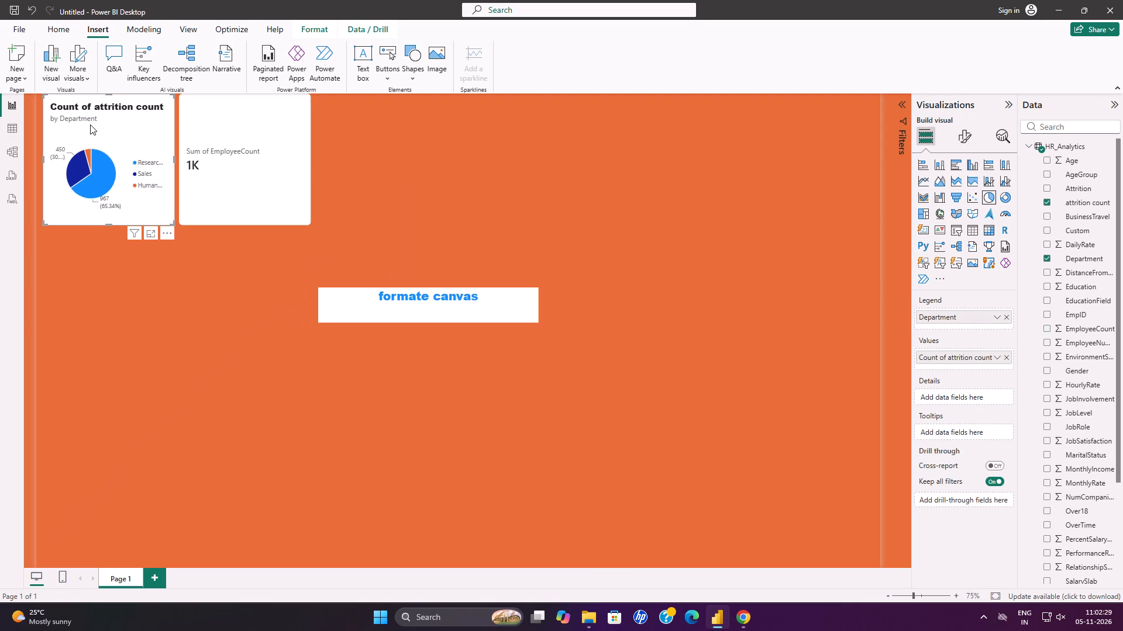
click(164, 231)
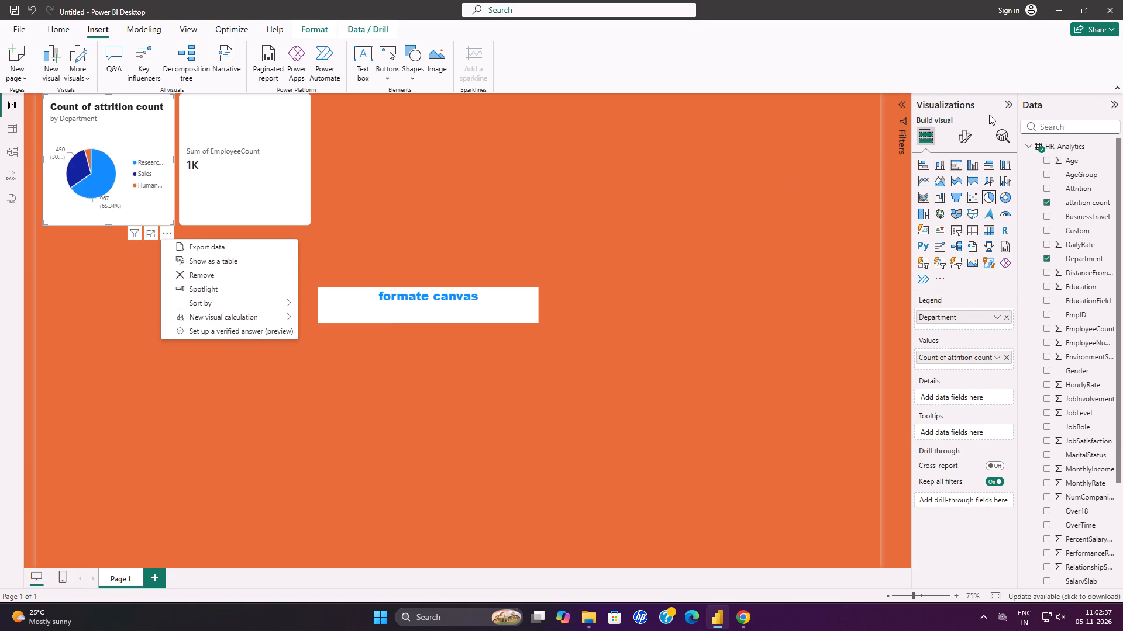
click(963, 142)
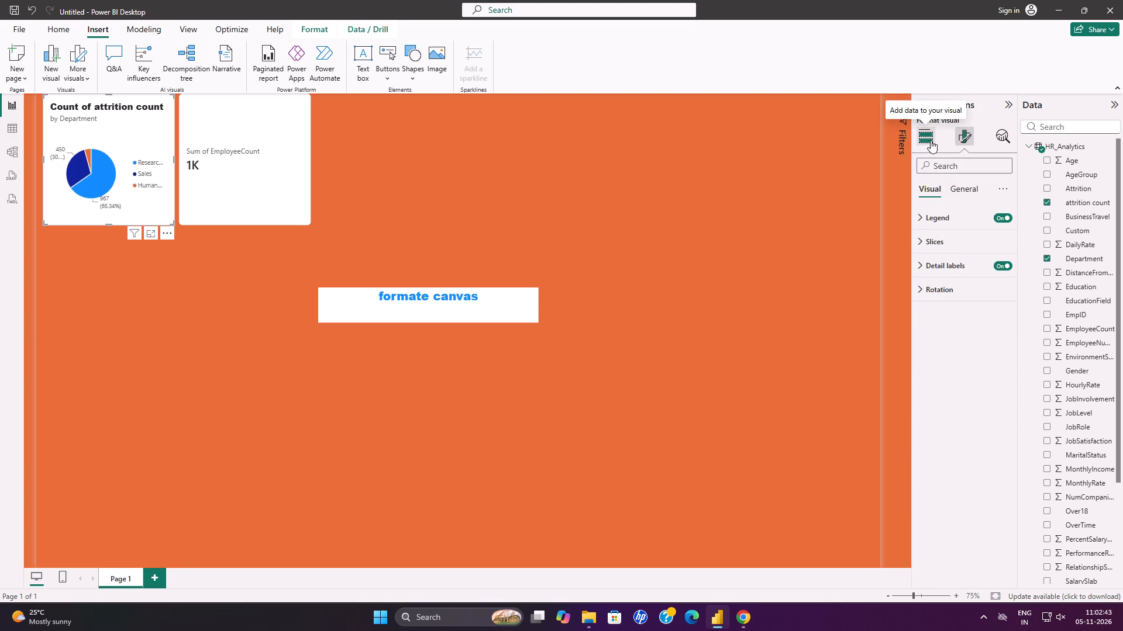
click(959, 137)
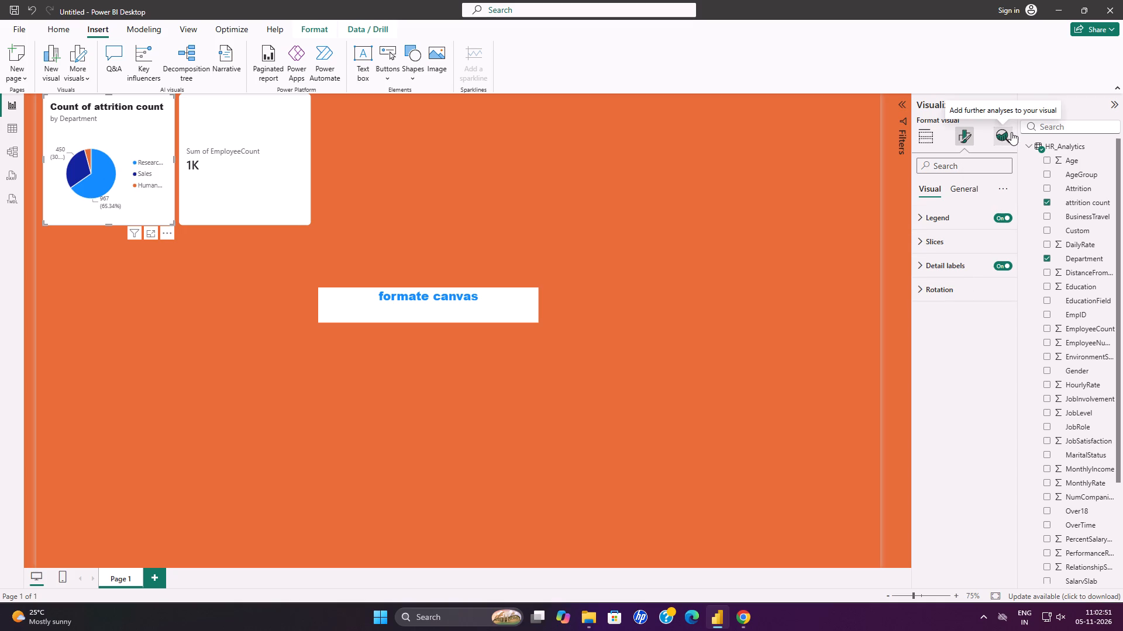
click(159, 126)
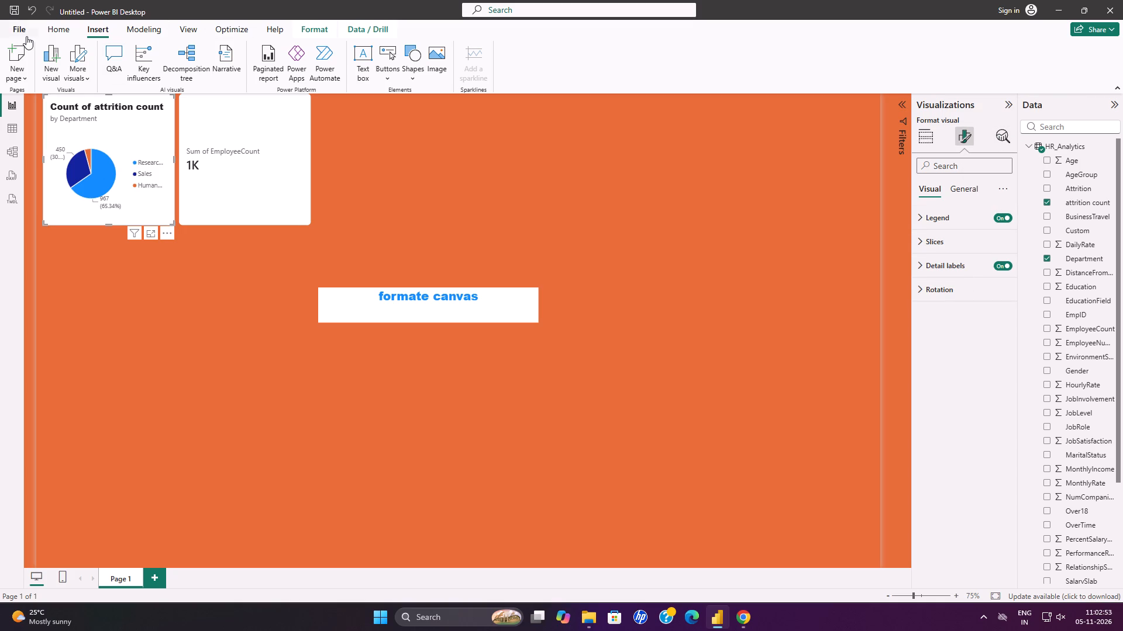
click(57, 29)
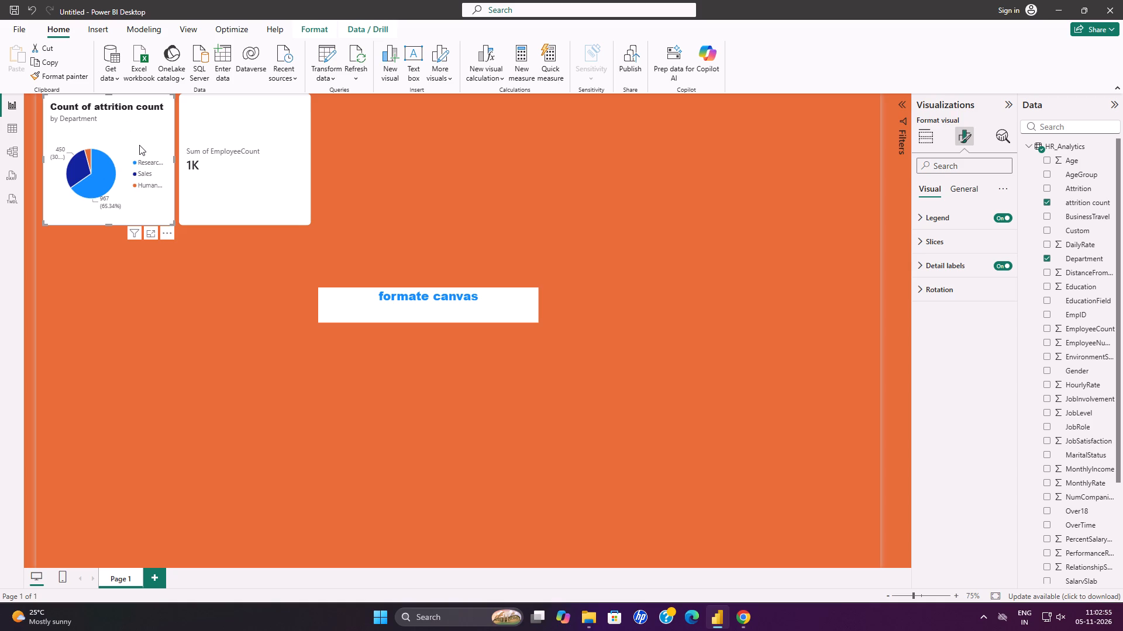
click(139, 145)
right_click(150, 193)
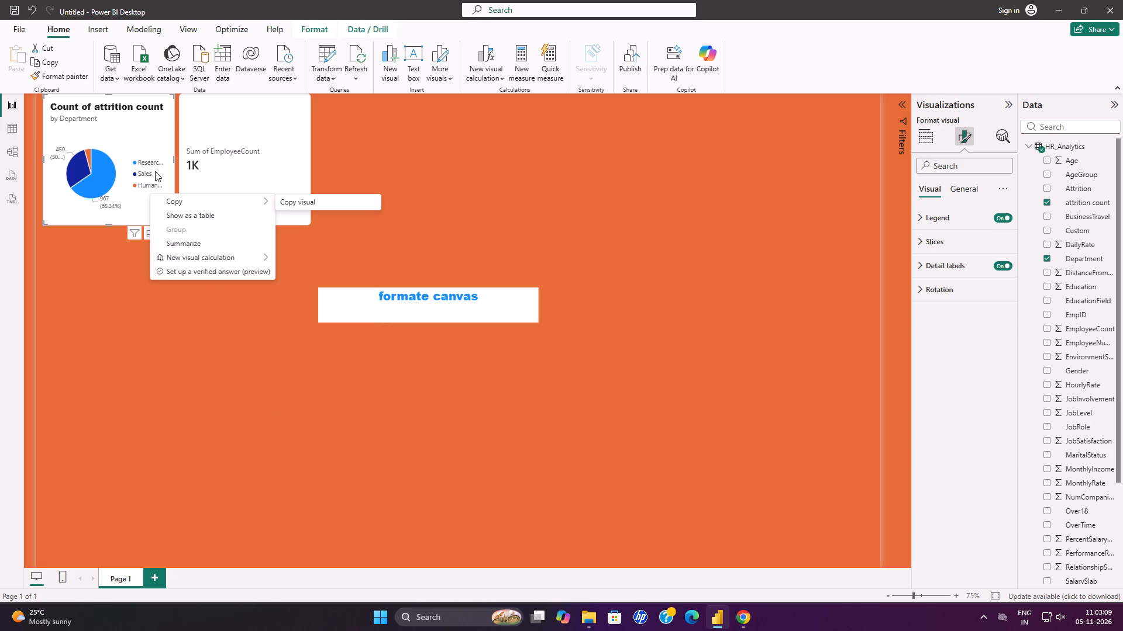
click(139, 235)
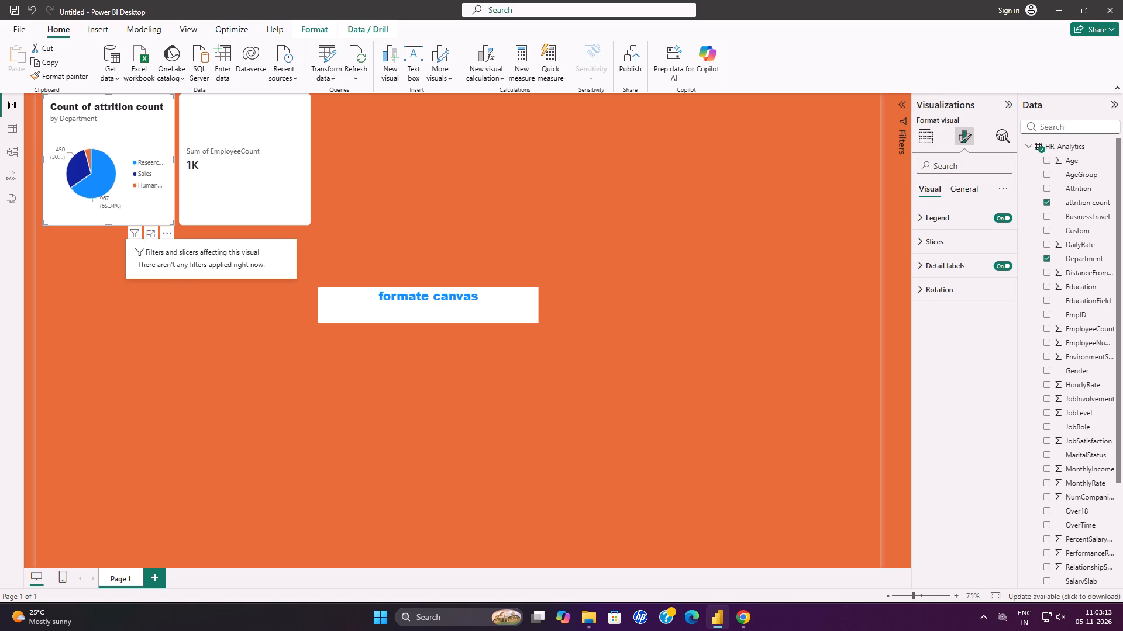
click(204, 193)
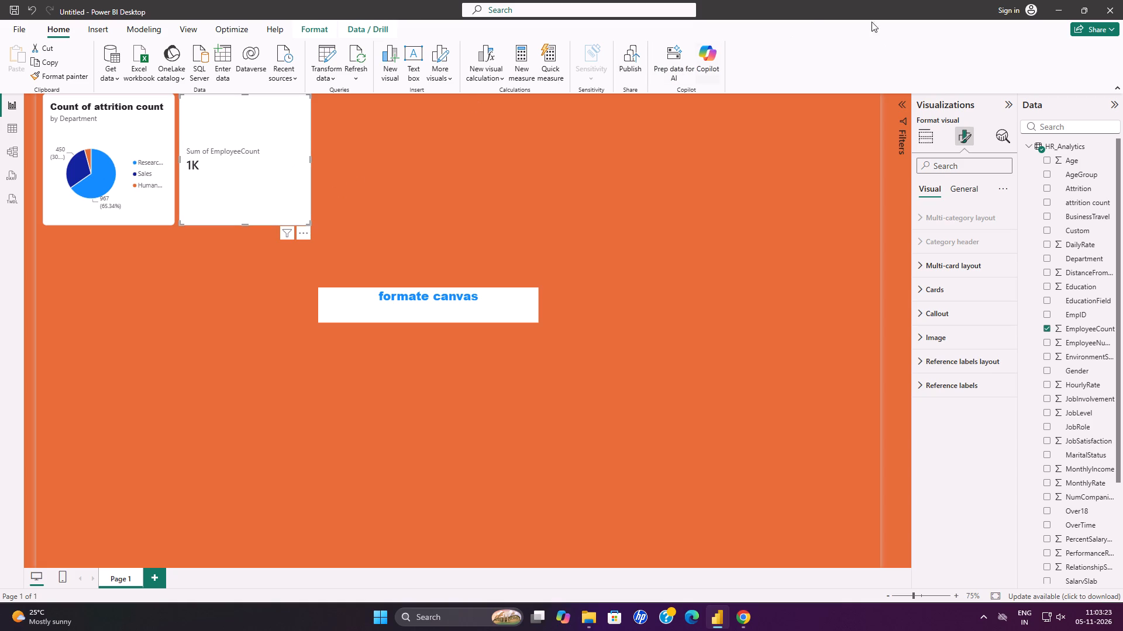
Insert an empty stacked bar chart as a separate visual beside the employee count card.
click(741, 219)
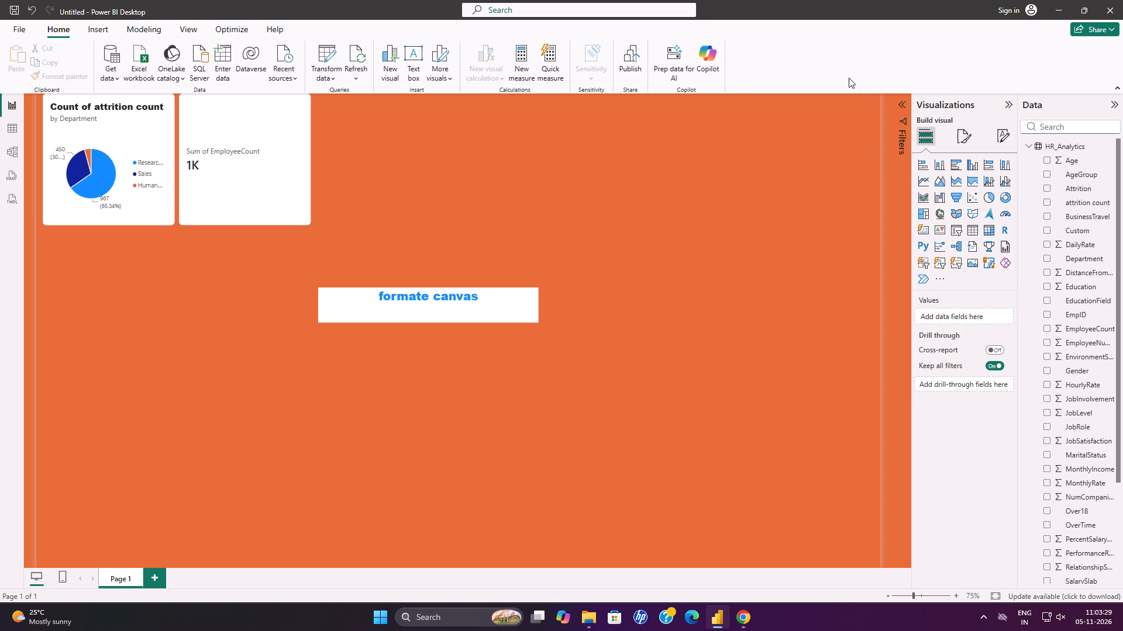
scroll(250, 130, up, 1)
click(929, 162)
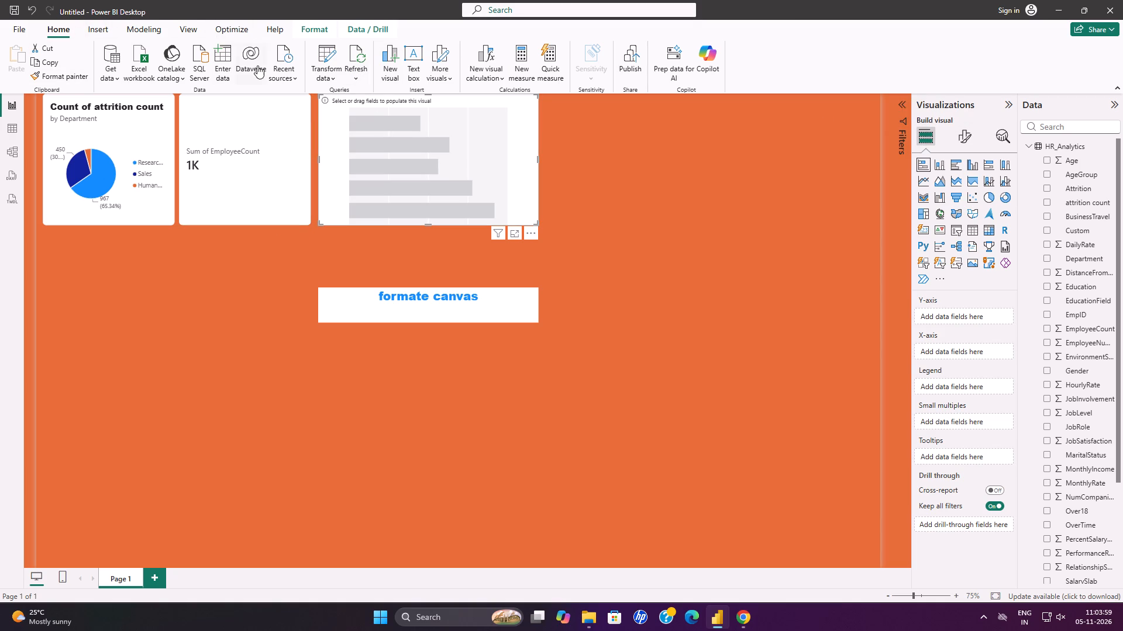
Open the HR_Analytics query for transforming and start a new conditional column named "age count".
click(335, 78)
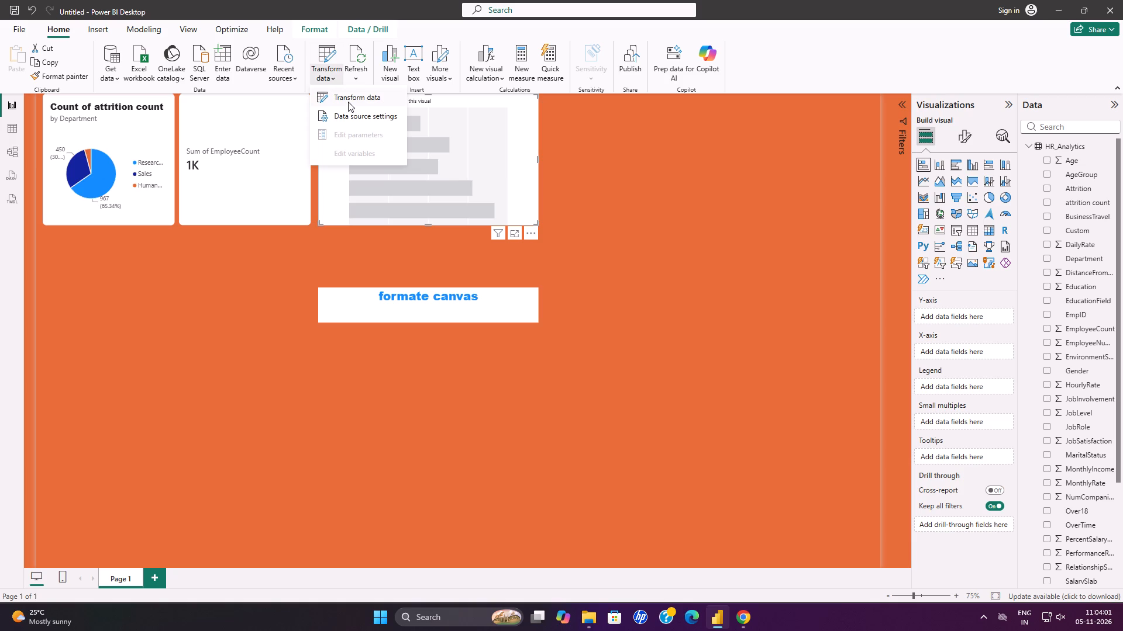
click(349, 100)
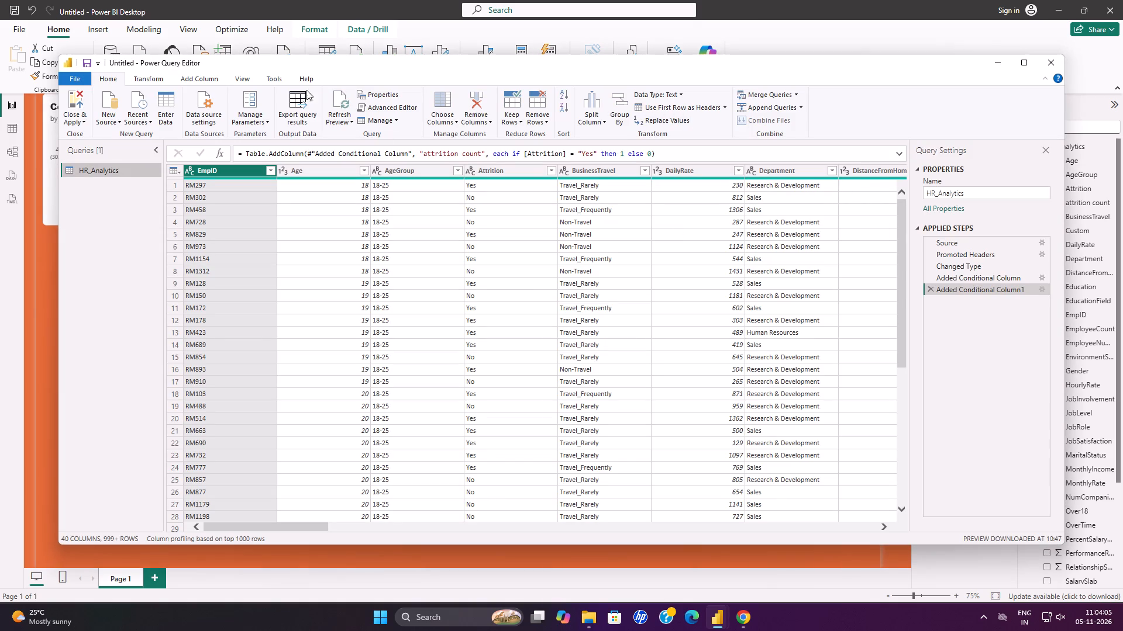
click(160, 78)
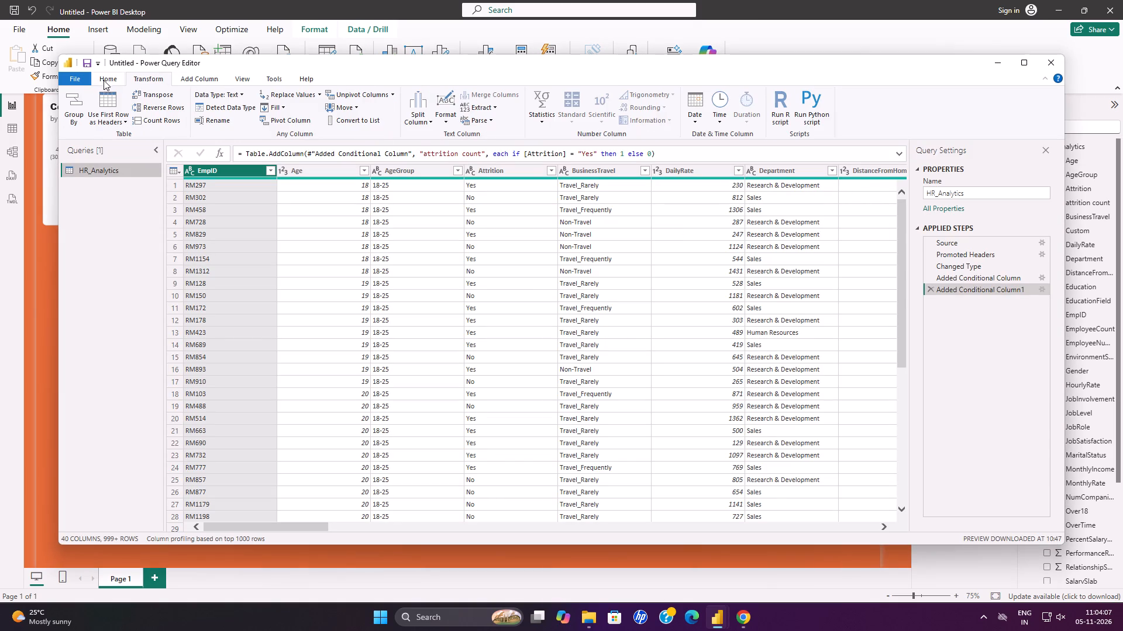
click(105, 79)
click(202, 81)
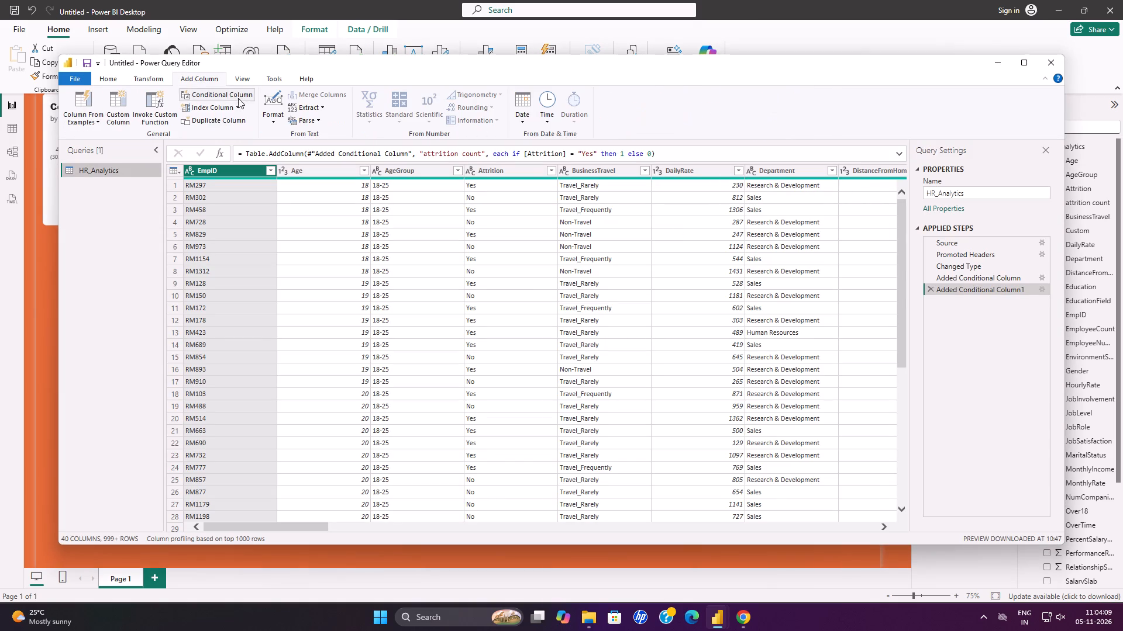
click(236, 98)
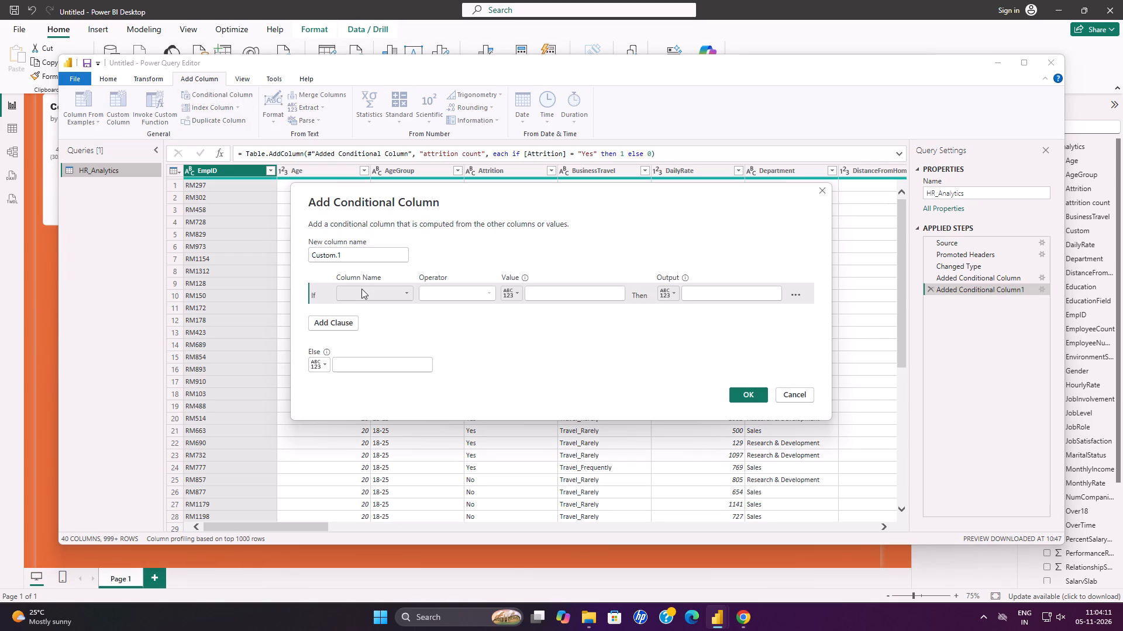
click(349, 259)
key(BackSpace)
key(BackSpace)
key(BackSpace)
key(BackSpace)
key(BackSpace)
key(BackSpace)
key(BackSpace)
key(BackSpace)
key(BackSpace)
key(BackSpace)
key(BackSpace)
key(BackSpace)
key(BackSpace)
key(BackSpace)
key(BackSpace)
key(BackSpace)
key(BackSpace)
key(BackSpace)
key(BackSpace)
key(BackSpace)
key(BackSpace)
key(BackSpace)
key(BackSpace)
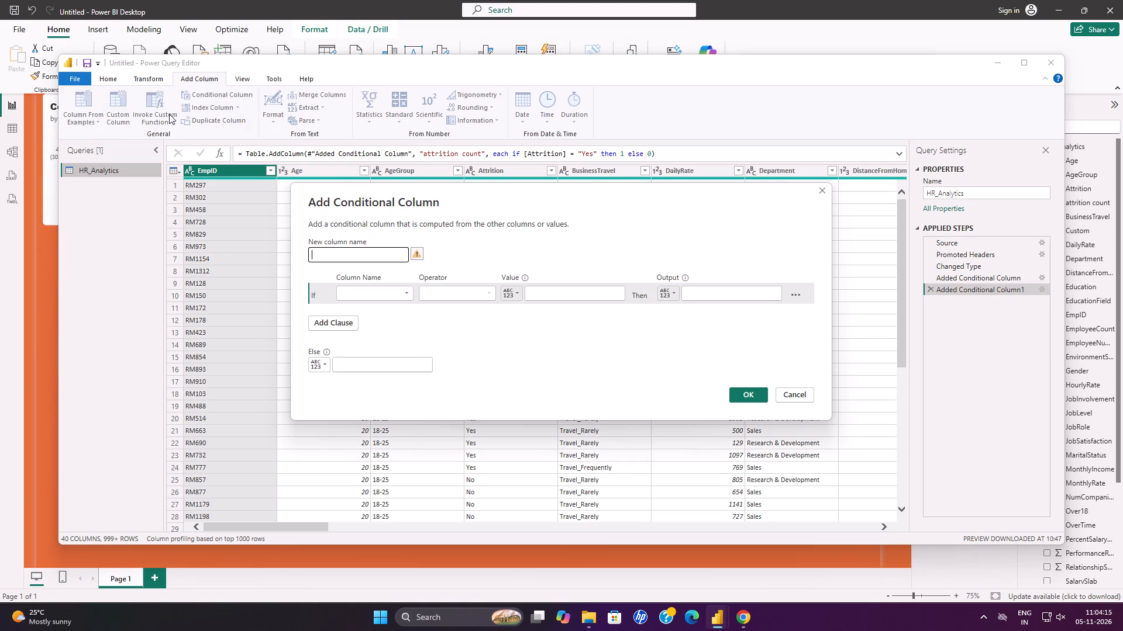
key(BackSpace)
key(BackSpace)
key(BackSpace)
key(BackSpace)
key(BackSpace)
key(BackSpace)
key(BackSpace)
key(BackSpace)
key(BackSpace)
key(BackSpace)
key(BackSpace)
key(BackSpace)
key(BackSpace)
key(BackSpace)
key(BackSpace)
key(BackSpace)
key(BackSpace)
key(BackSpace)
key(BackSpace)
key(BackSpace)
key(BackSpace)
text(age)
key(space)
text(count)
Set the first condition so that Age is less than or equal to 25 outputs 1.
click(404, 301)
click(400, 294)
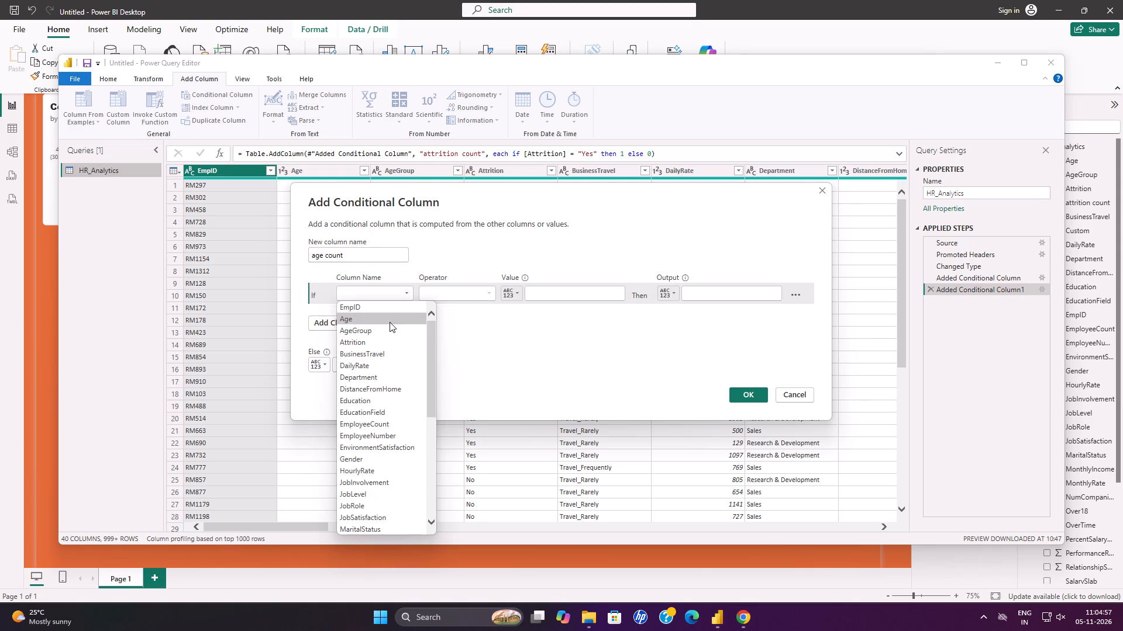
click(390, 320)
click(445, 293)
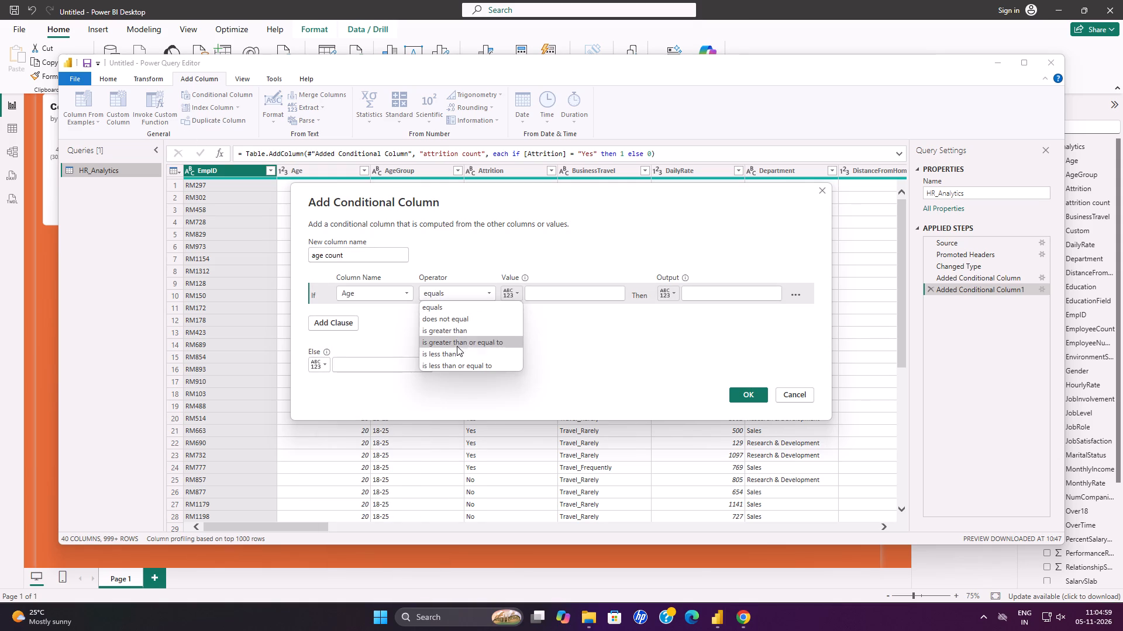
click(455, 352)
click(461, 289)
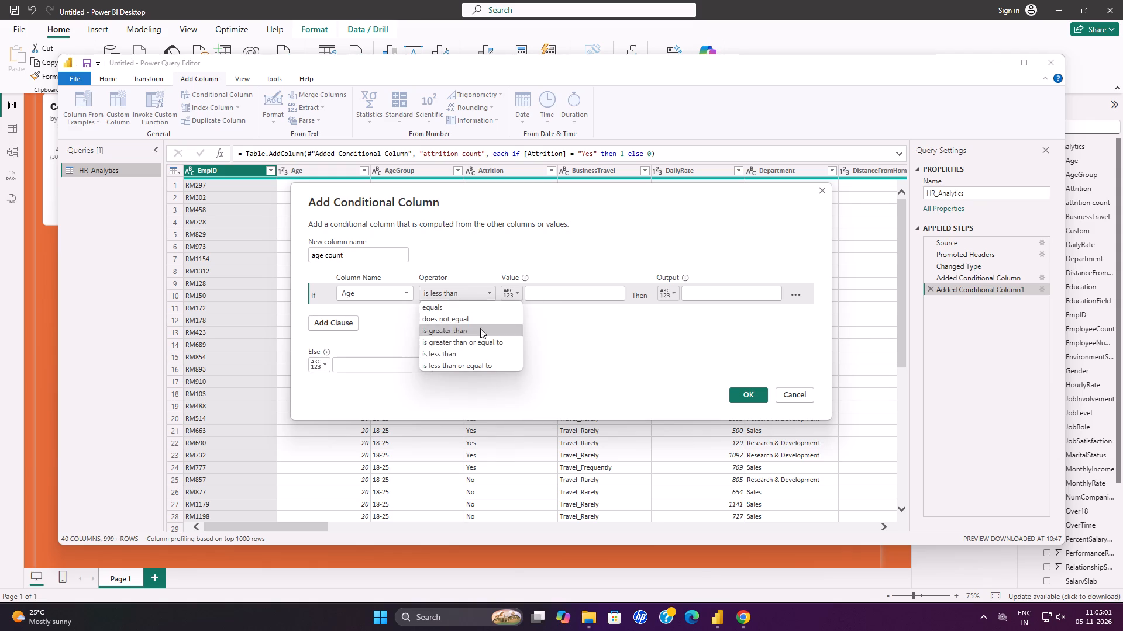
click(477, 365)
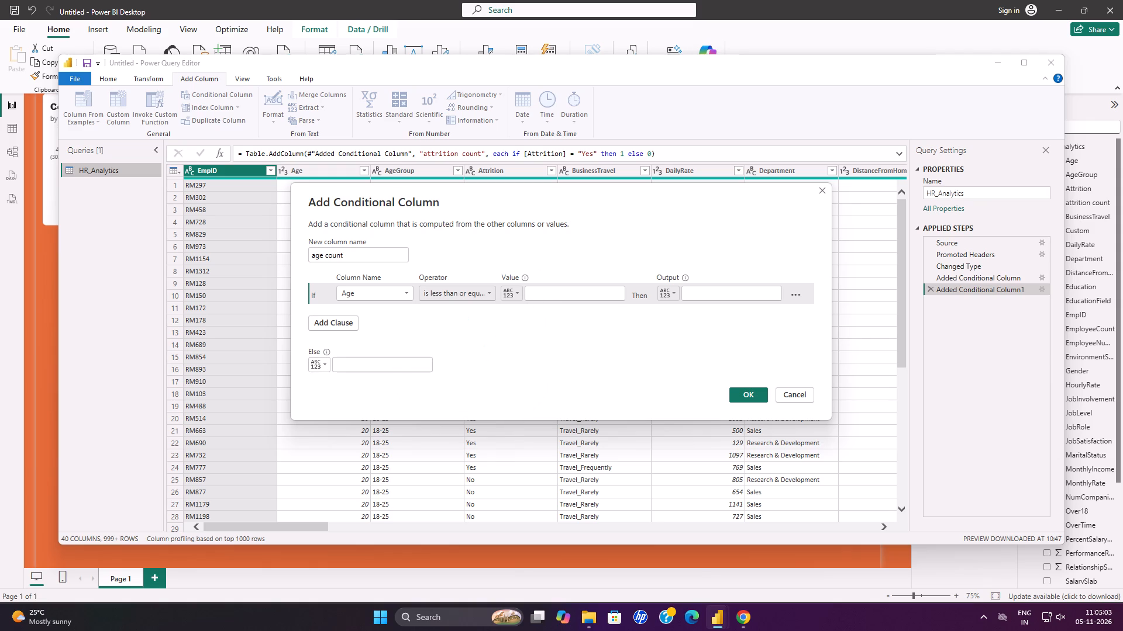
click(553, 290)
text(25)
click(711, 284)
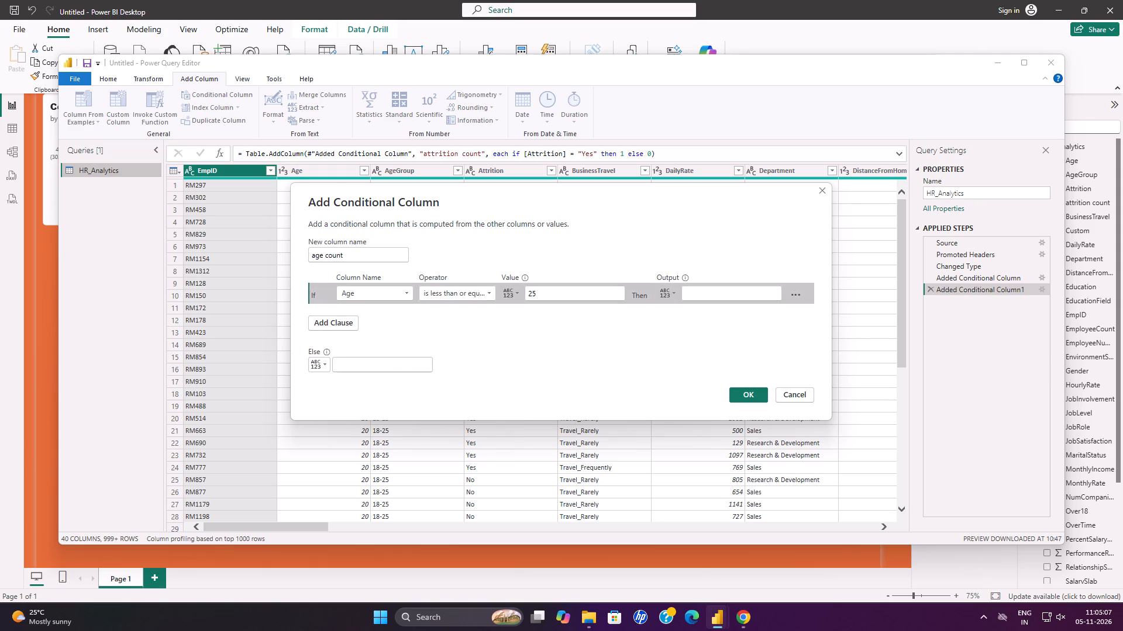
click(715, 292)
key(1)
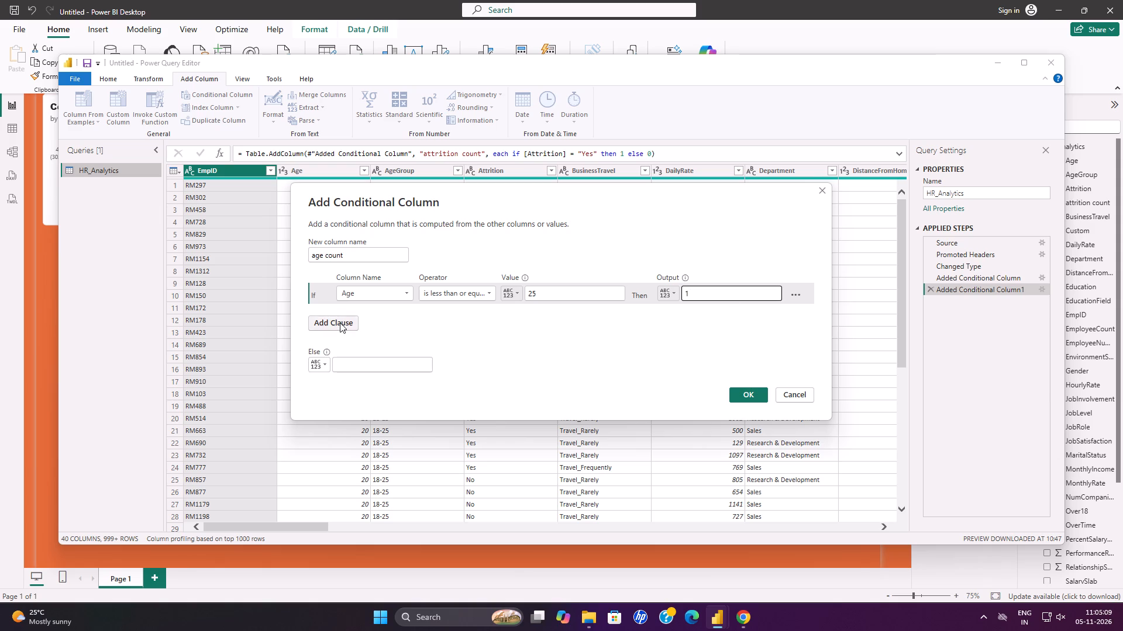
Add an else-if clause so that Age is less than or equal to 34 outputs 2.
click(340, 323)
click(374, 321)
click(377, 341)
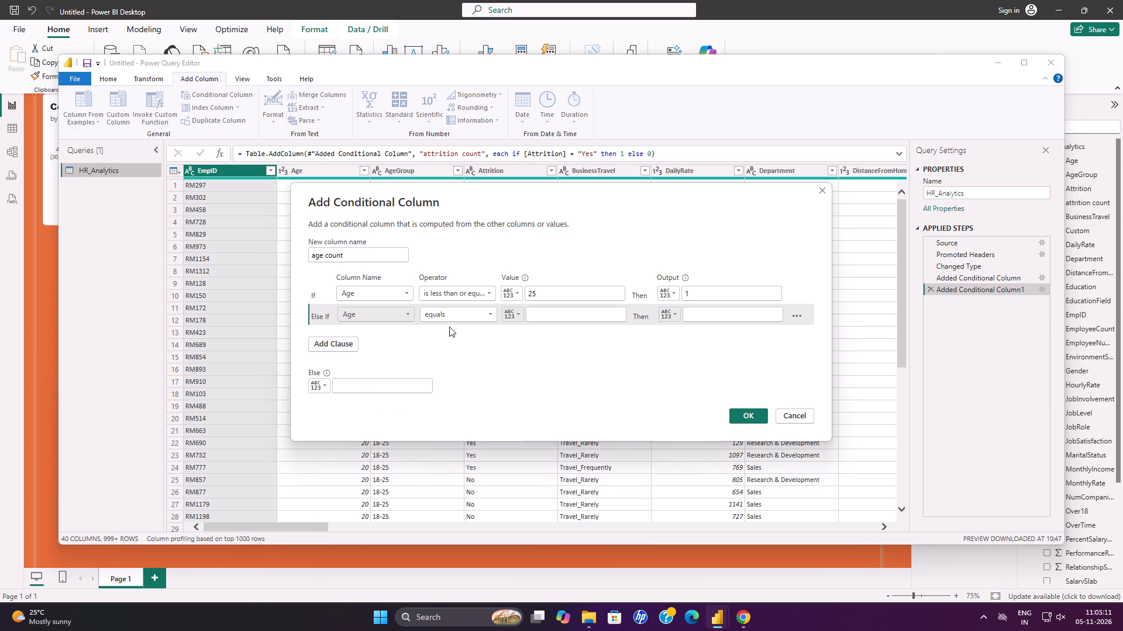
click(449, 323)
click(449, 319)
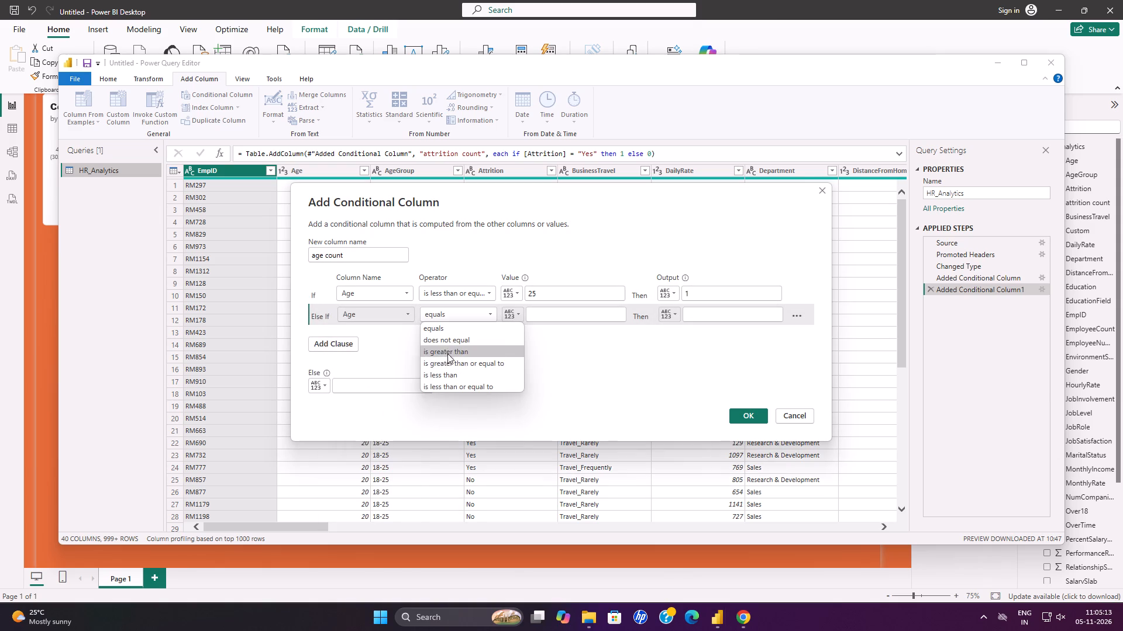
click(446, 392)
click(511, 384)
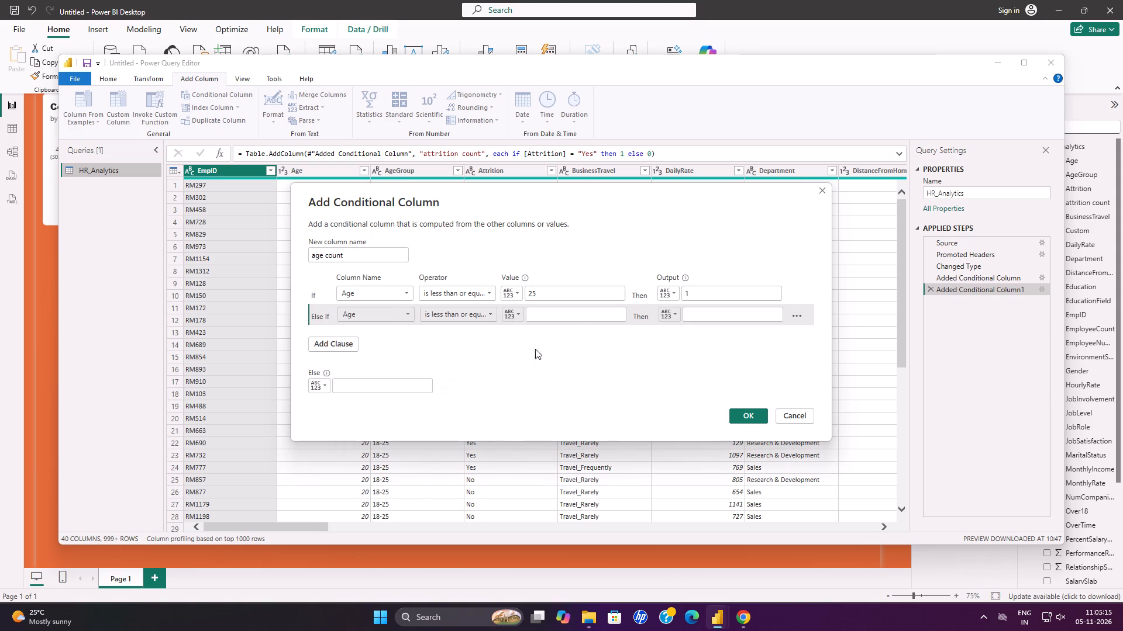
click(573, 320)
text(34)
click(704, 315)
key(2)
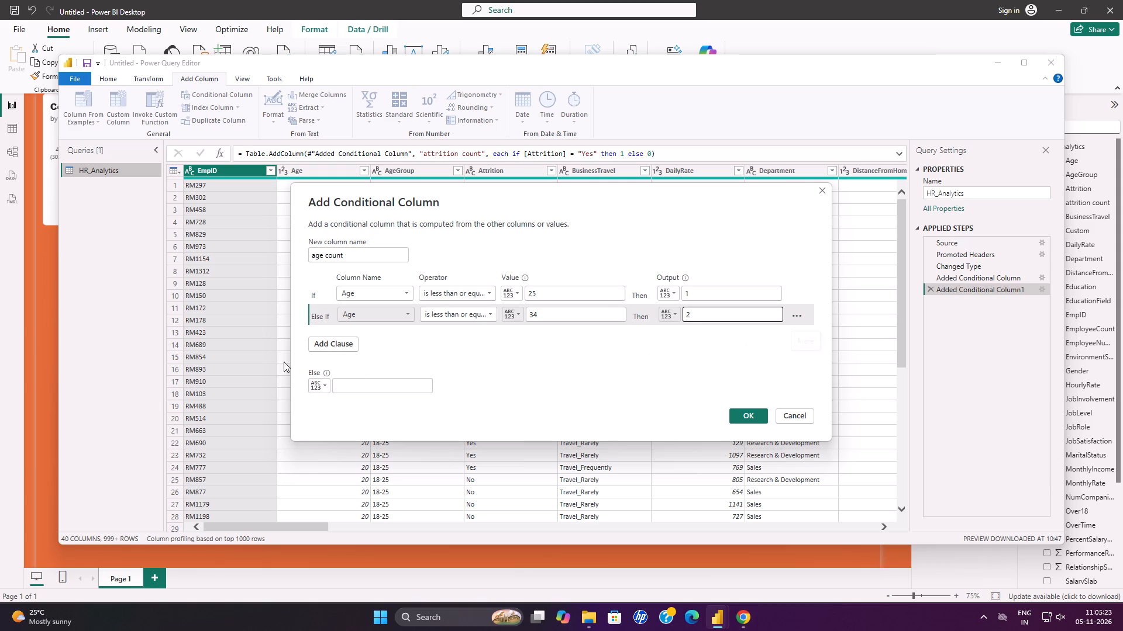
Add another else-if clause so that Age is less than or equal to 44 outputs 3.
click(338, 344)
click(374, 334)
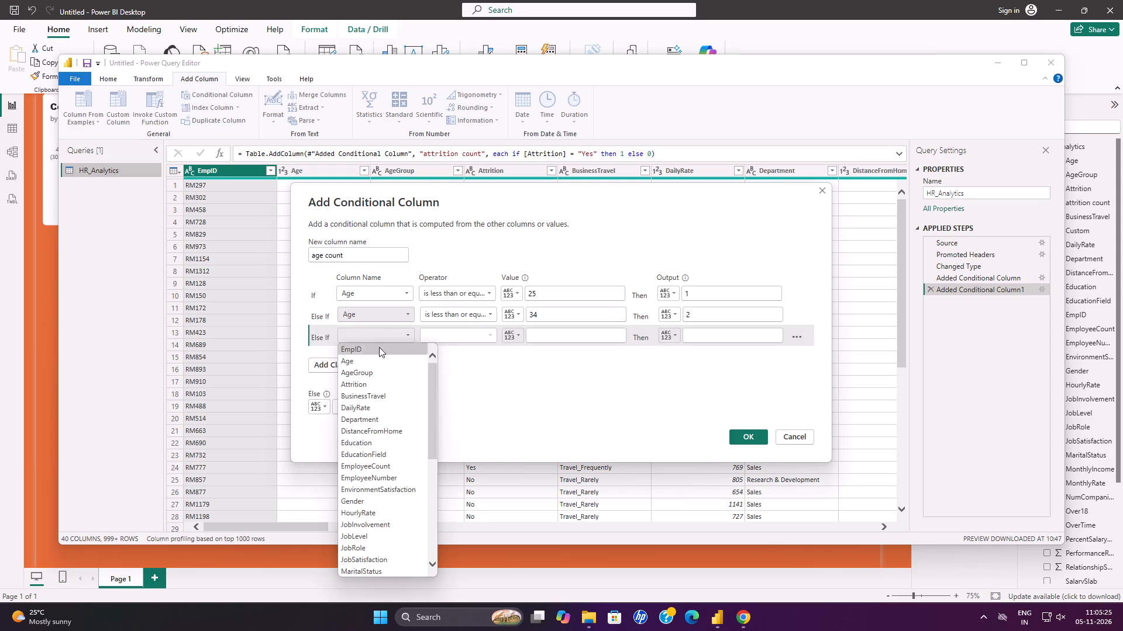
click(373, 364)
click(469, 338)
drag(466, 386, 465, 410)
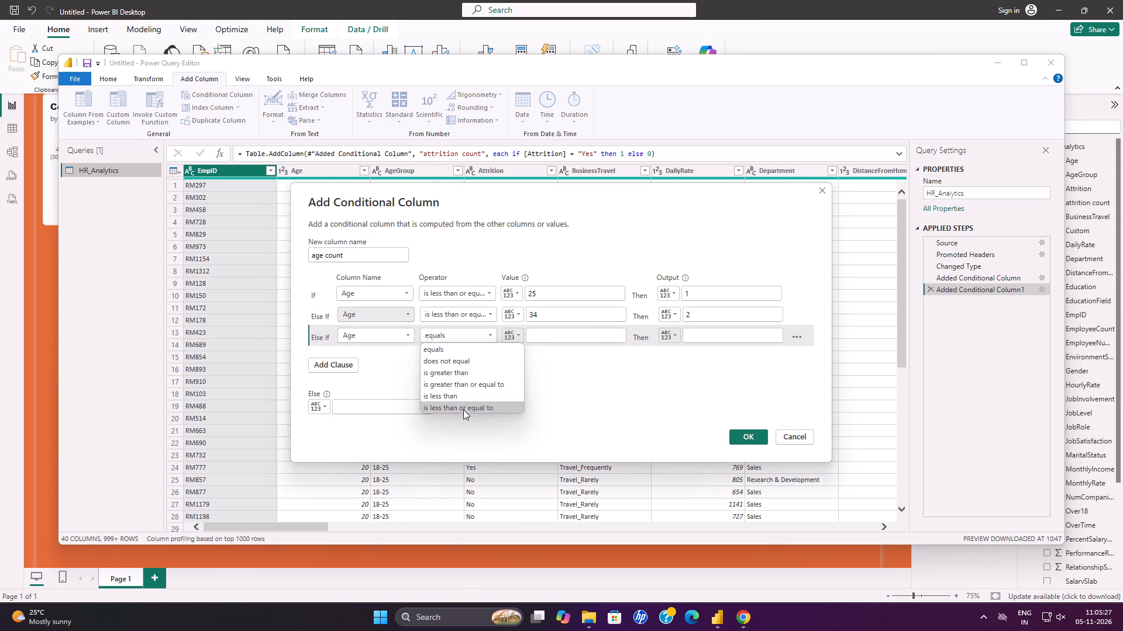
click(466, 407)
click(579, 335)
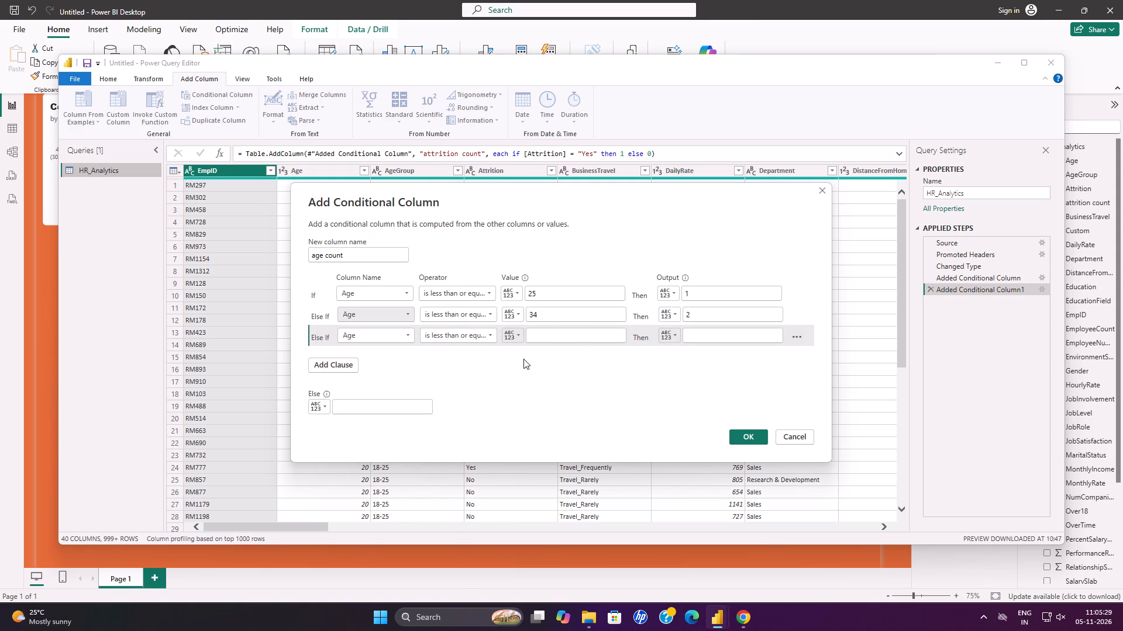
text(44)
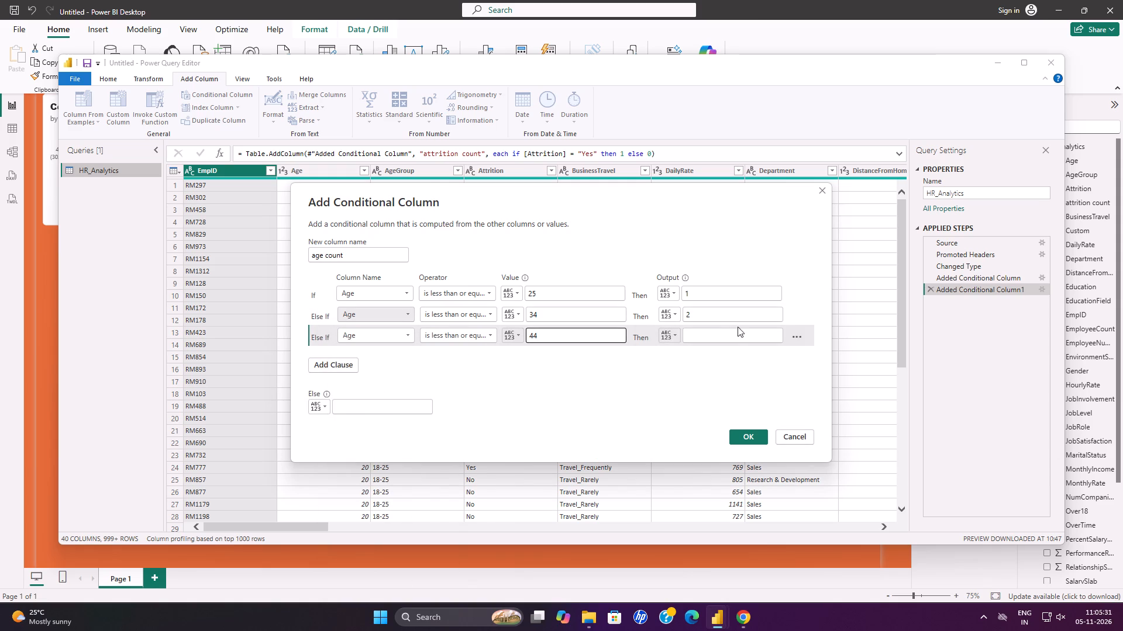
click(727, 335)
key(3)
Add a further else-if clause so that Age is less than or equal to 54 outputs 4.
click(330, 356)
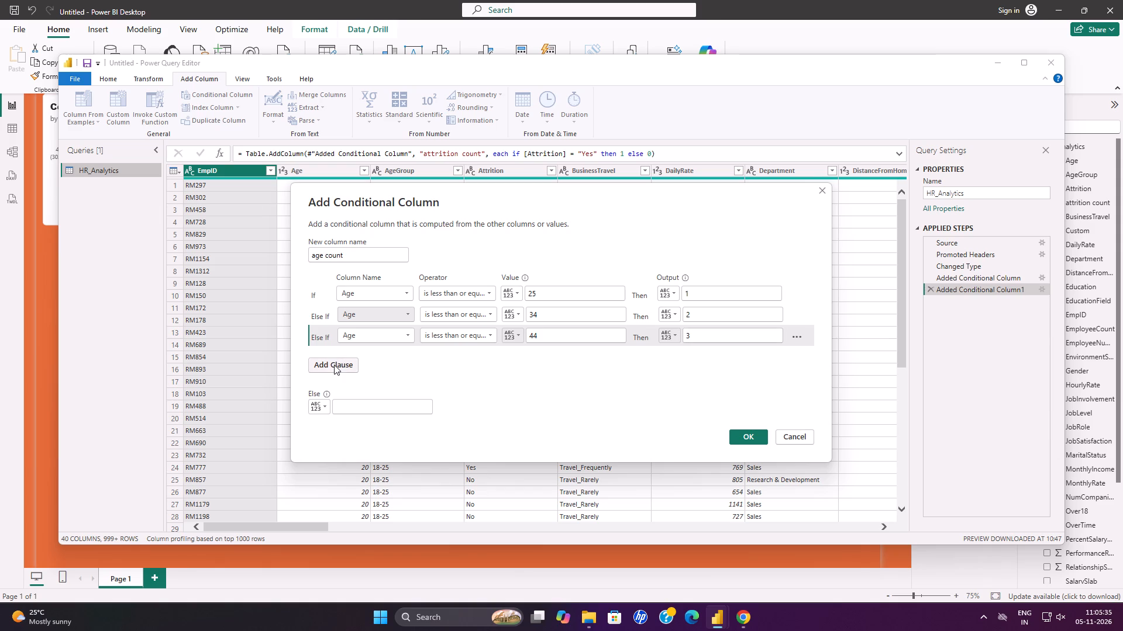
click(334, 365)
click(360, 361)
click(374, 382)
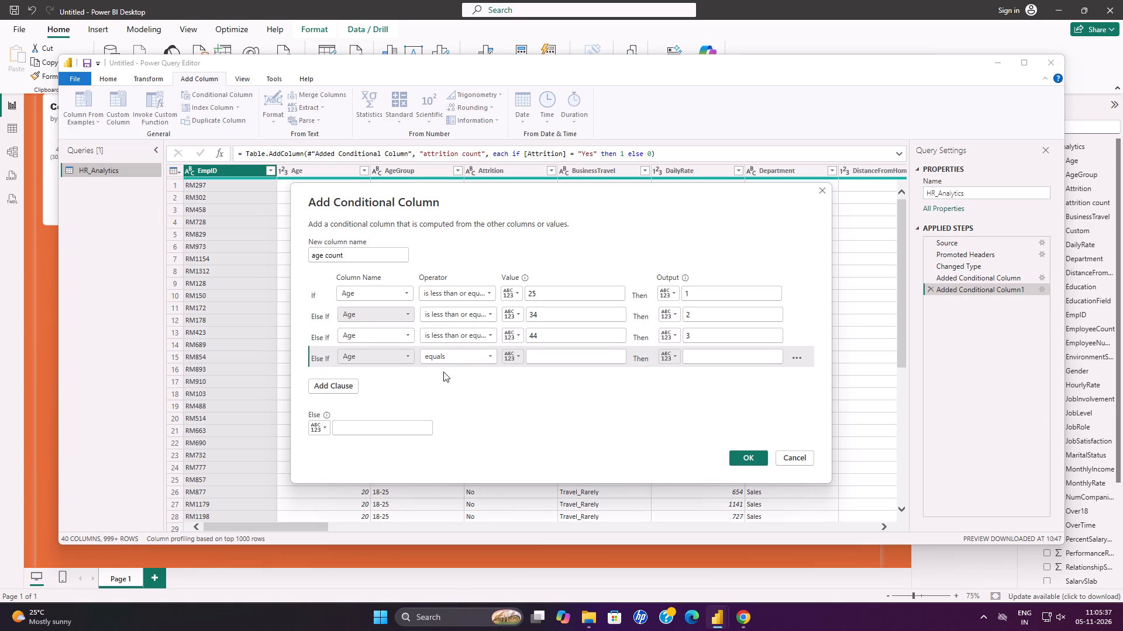
drag(450, 360, 456, 358)
click(463, 430)
click(567, 358)
text(54)
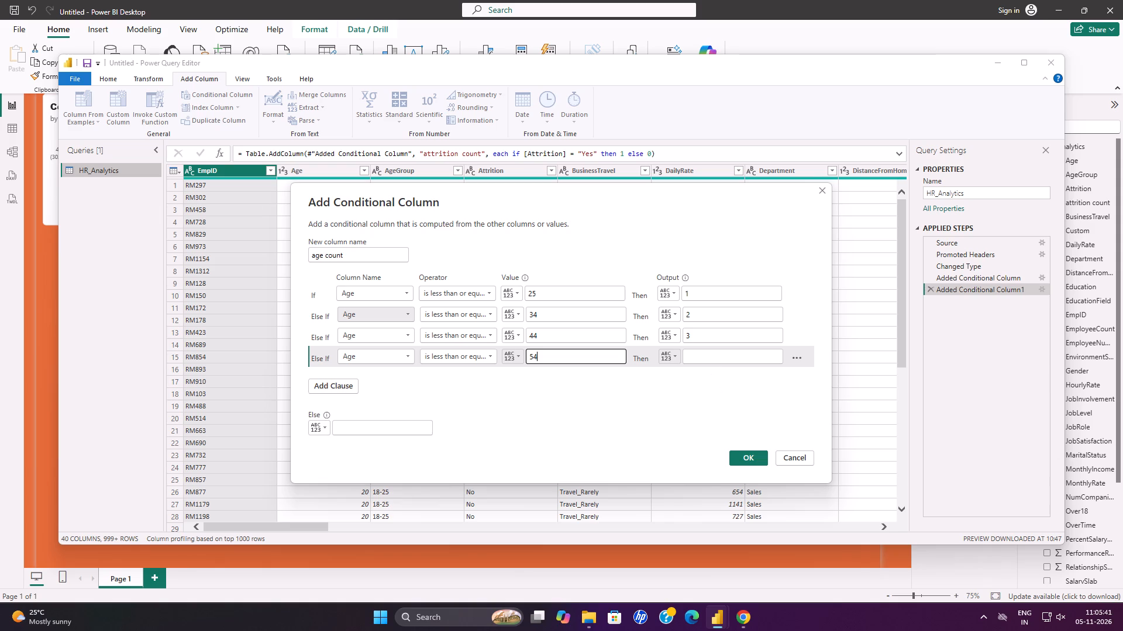
click(704, 356)
key(4)
Set the else output to 5 and create the age count conditional column.
click(362, 428)
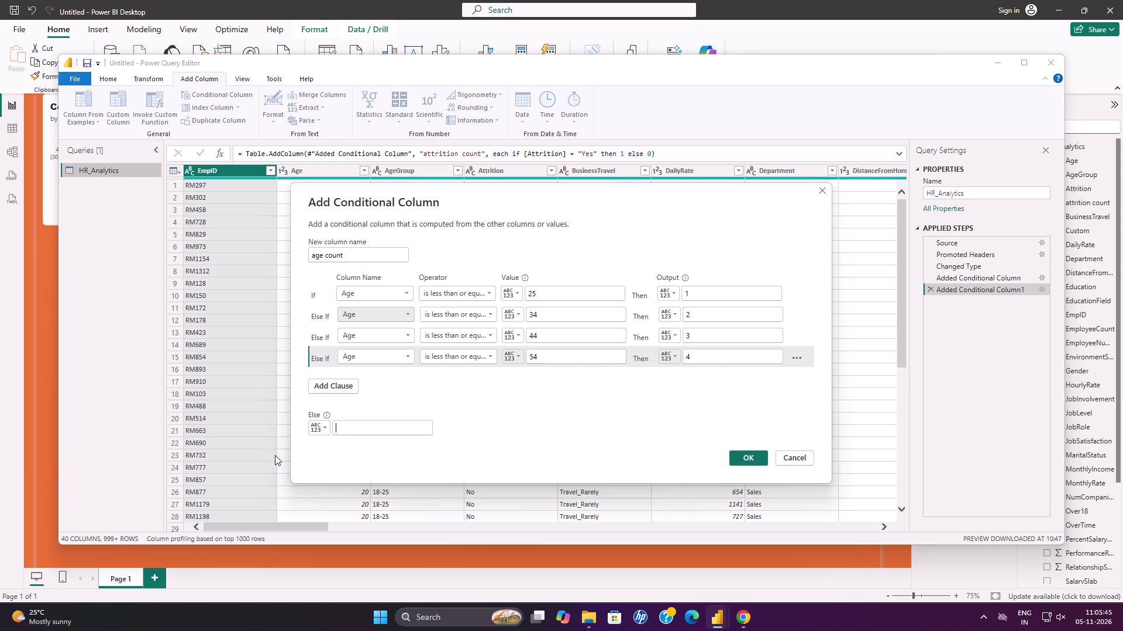
key(5)
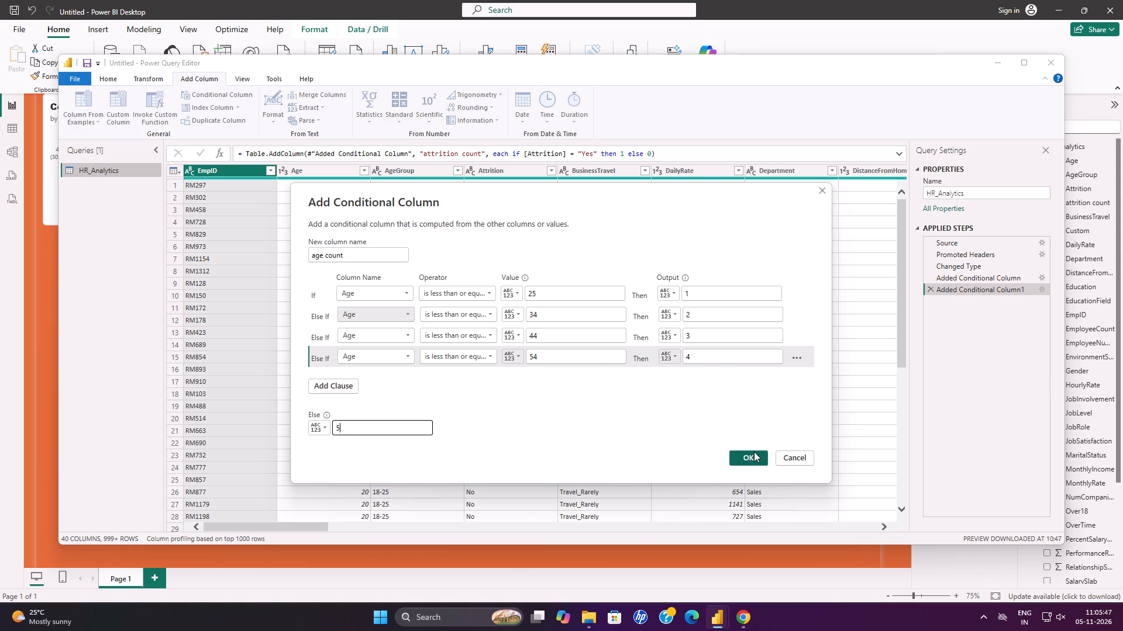
click(754, 452)
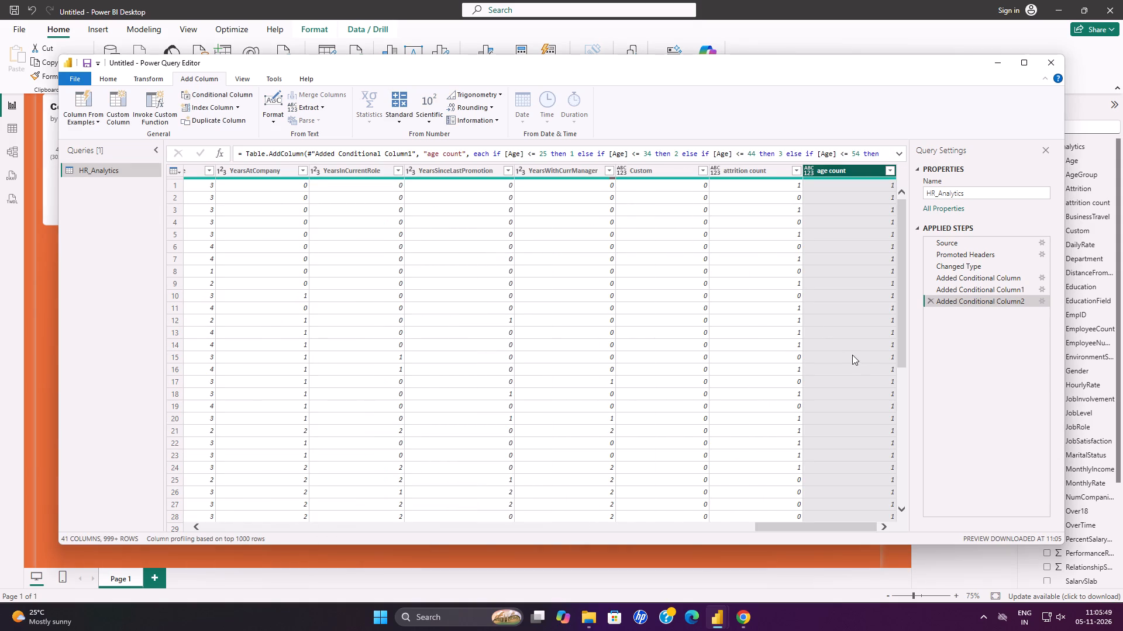
Examine the values of the new age count column down the rows of the HR_Analytics preview.
scroll(851, 353, up, 4)
scroll(850, 353, down, 16)
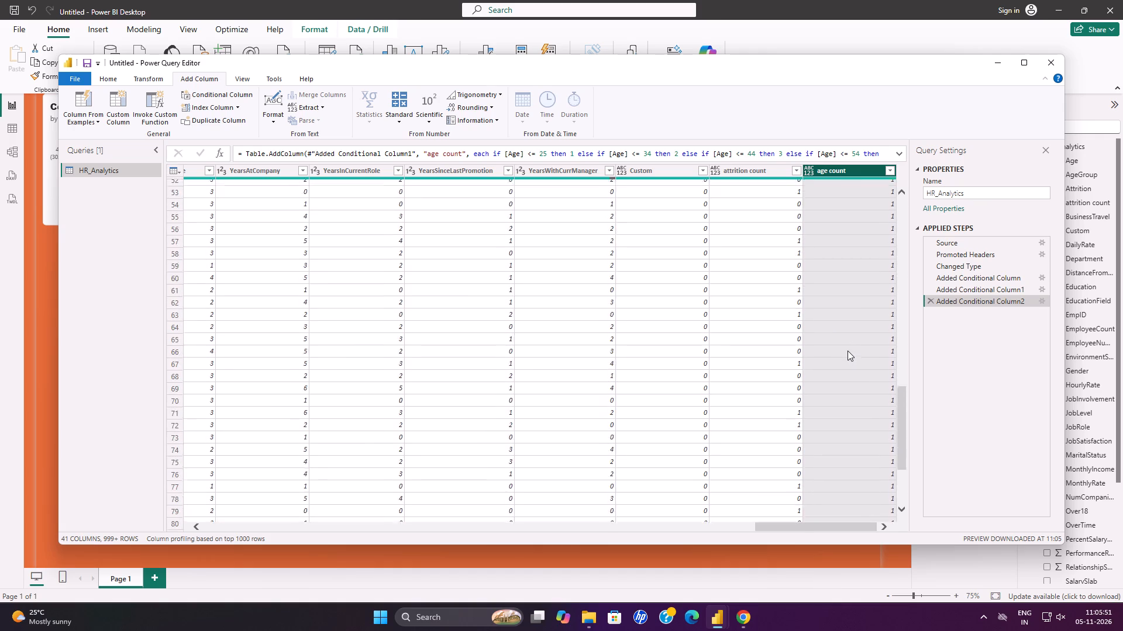
scroll(848, 351, down, 11)
scroll(848, 351, down, 20)
scroll(848, 351, down, 3)
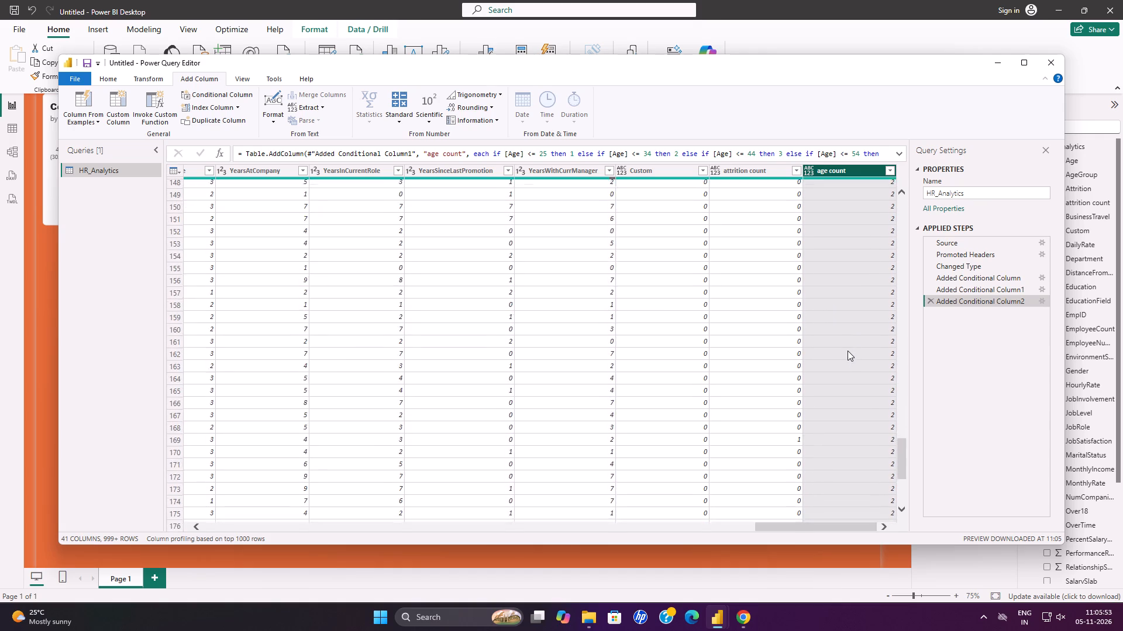
scroll(848, 351, down, 20)
scroll(848, 351, down, 20)
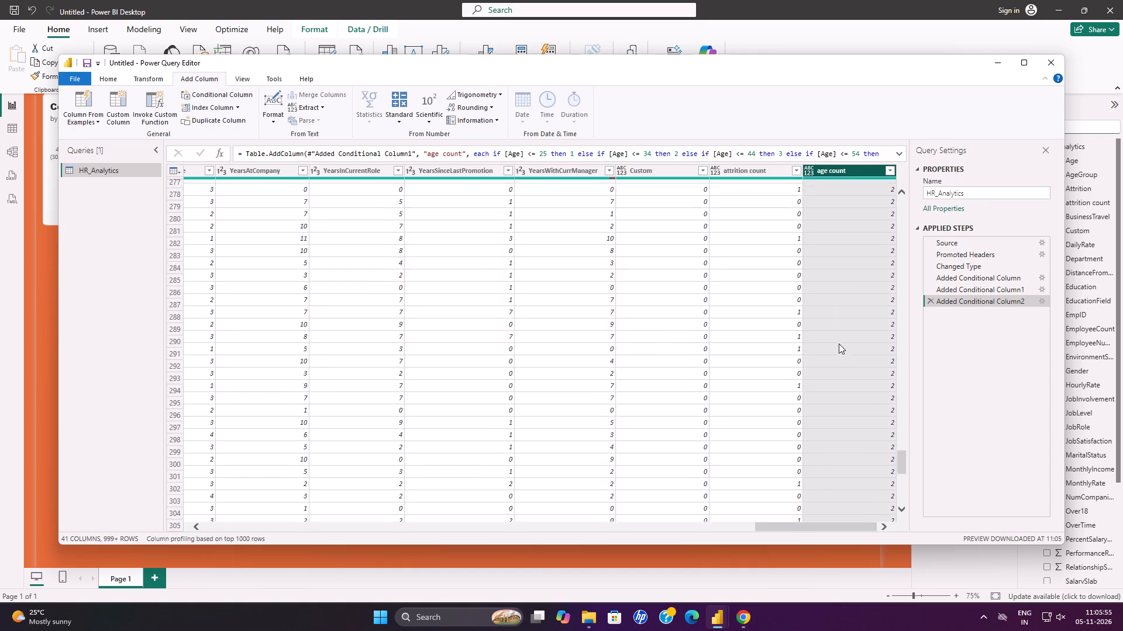
scroll(839, 344, down, 20)
scroll(839, 344, down, 20)
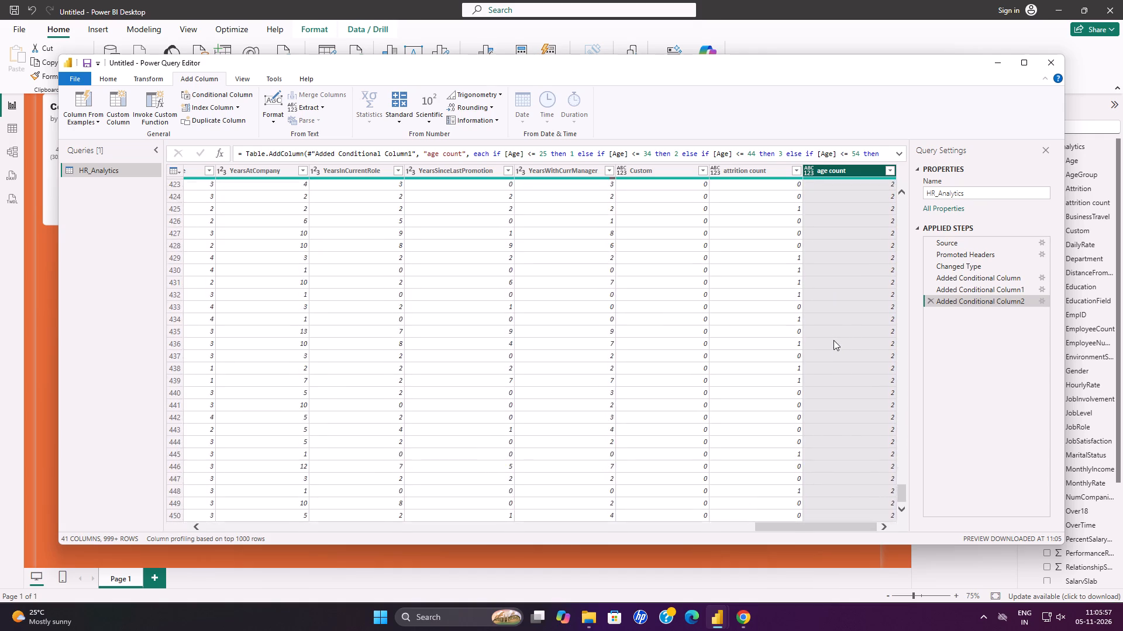
scroll(833, 340, down, 20)
scroll(833, 340, down, 3)
scroll(826, 334, up, 4)
scroll(826, 334, down, 4)
scroll(826, 335, up, 6)
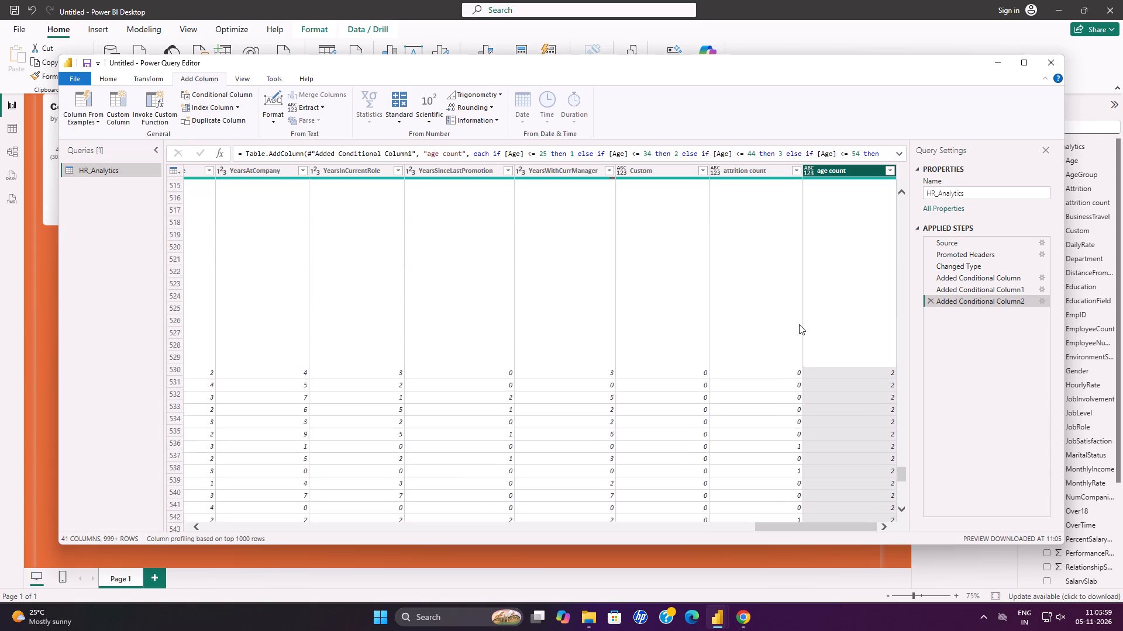
scroll(799, 324, up, 12)
scroll(813, 524, down, 12)
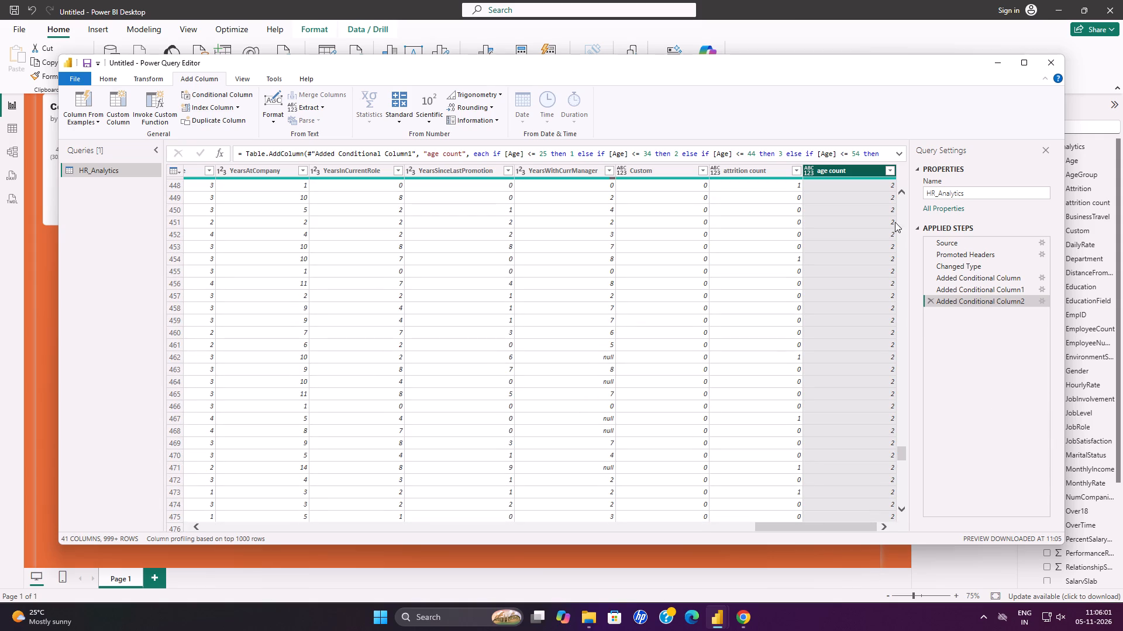
click(905, 197)
click(905, 197)
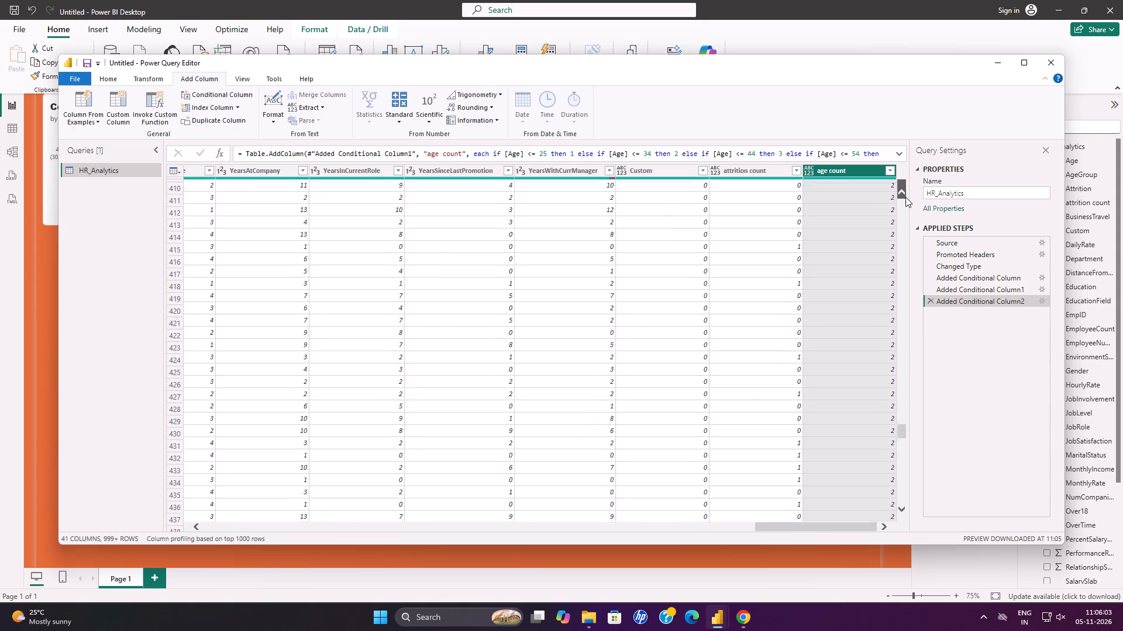
click(905, 197)
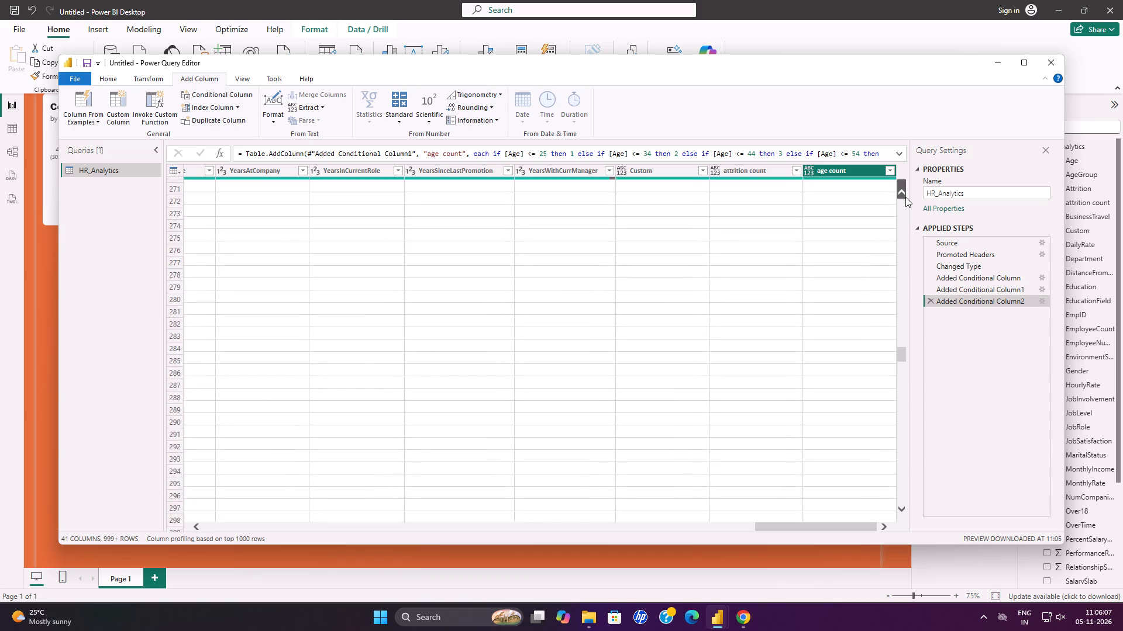
click(905, 197)
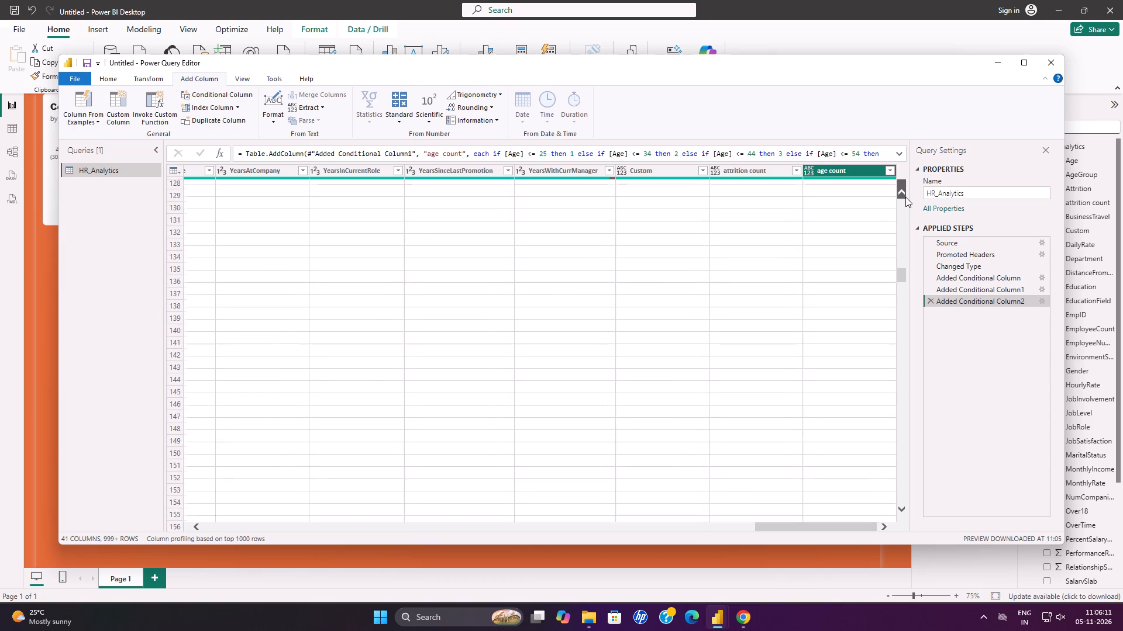
click(905, 197)
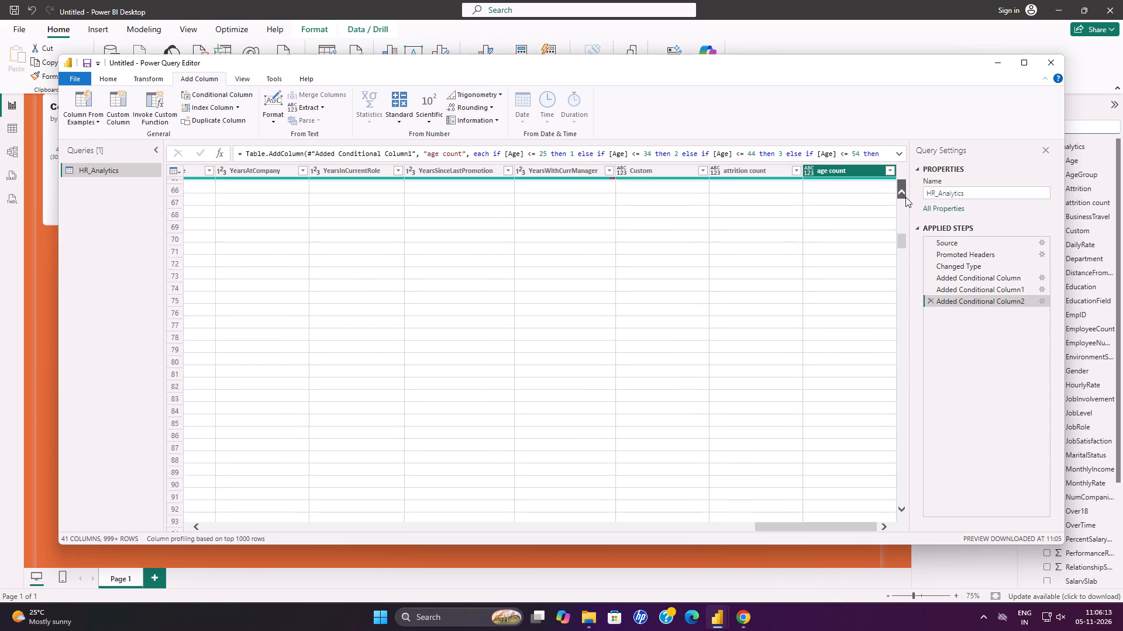
click(905, 197)
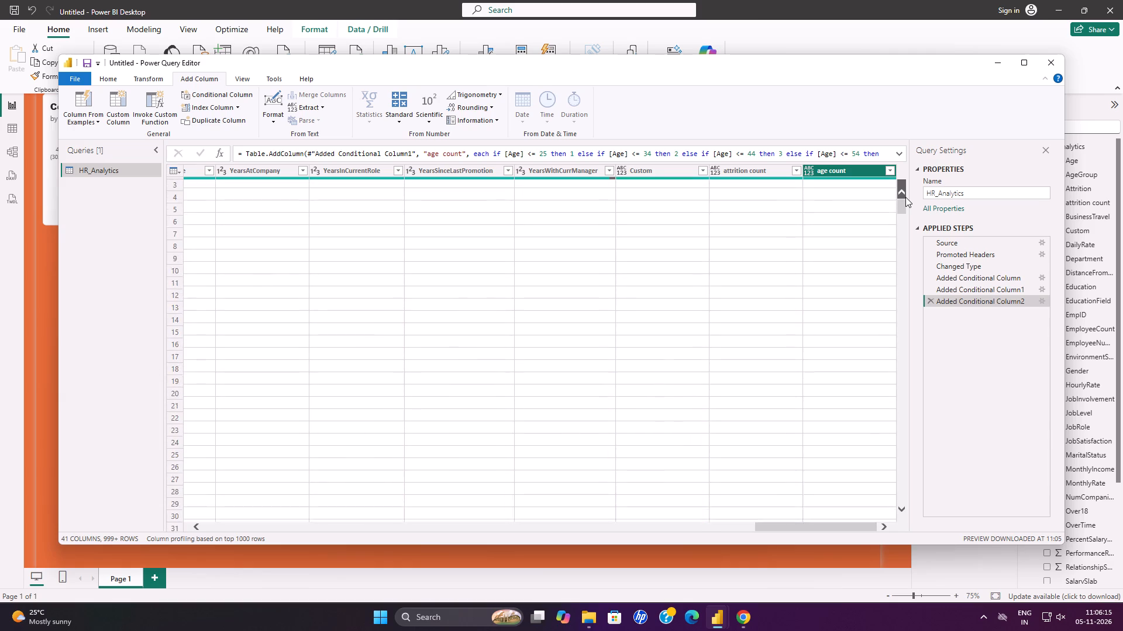
click(912, 214)
scroll(894, 241, down, 8)
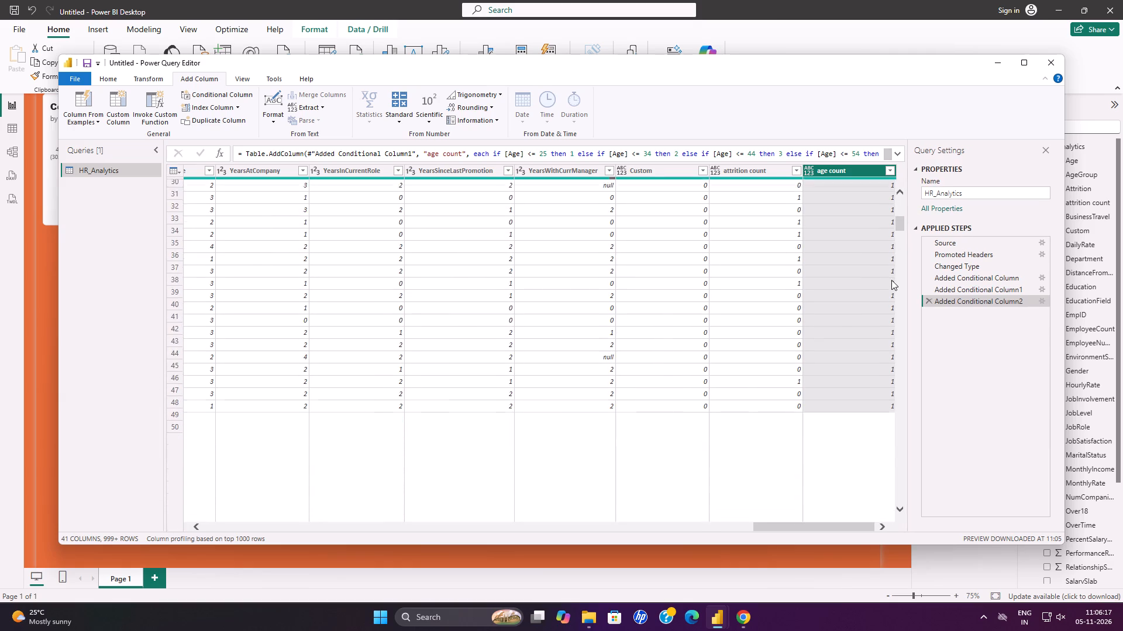
drag(891, 280, 877, 281)
scroll(867, 278, down, 20)
scroll(867, 278, down, 20)
scroll(867, 278, down, 3)
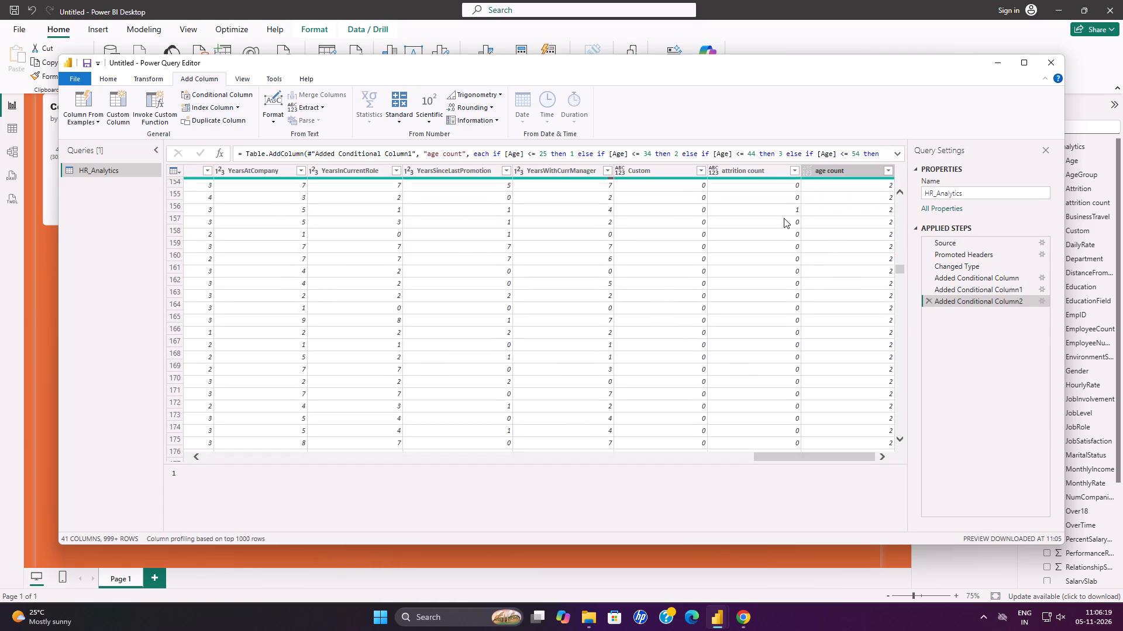
scroll(784, 218, down, 7)
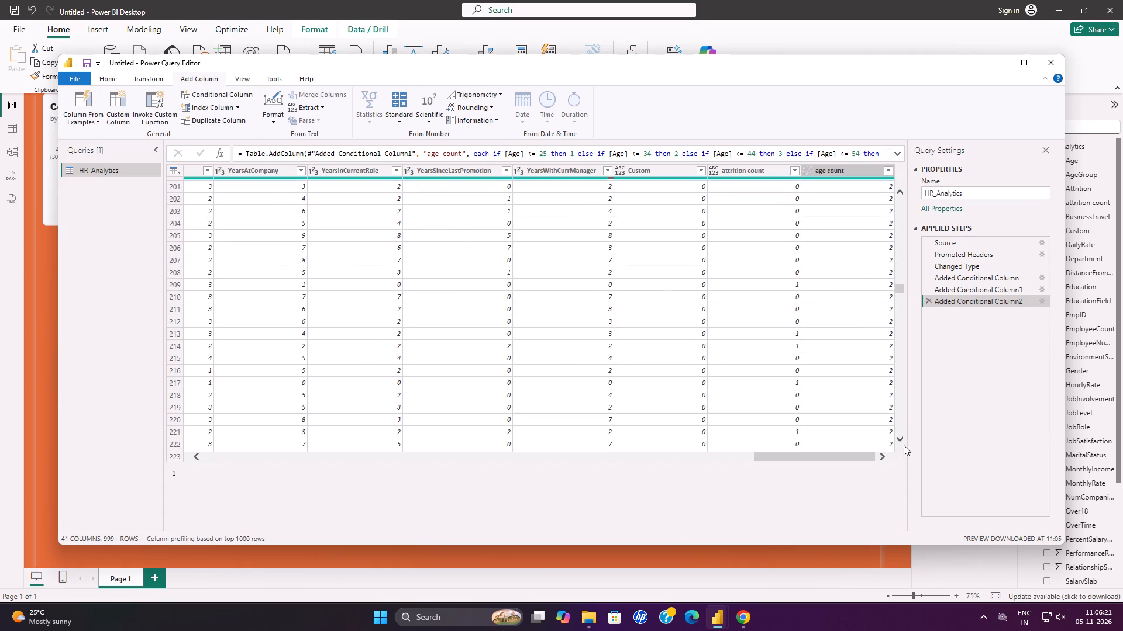
click(903, 443)
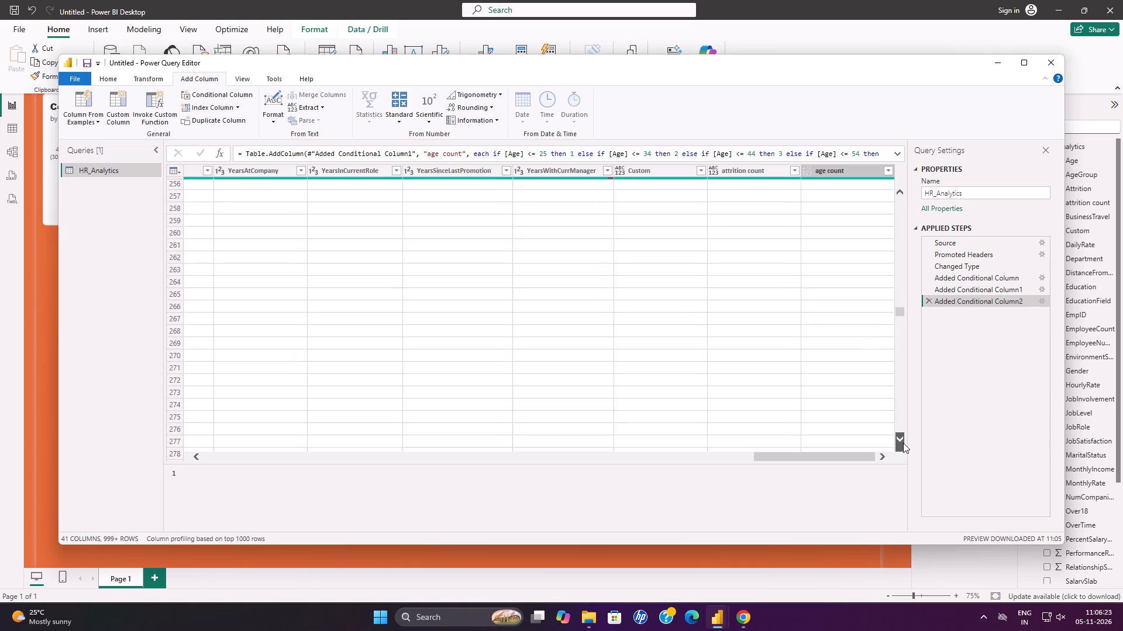
click(903, 443)
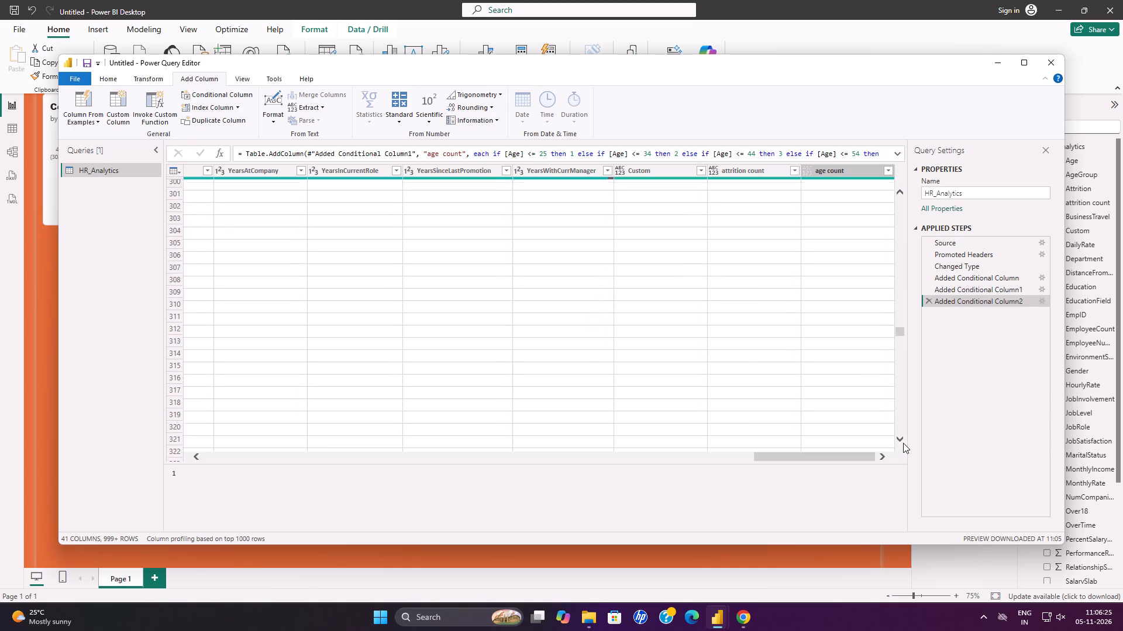
click(903, 443)
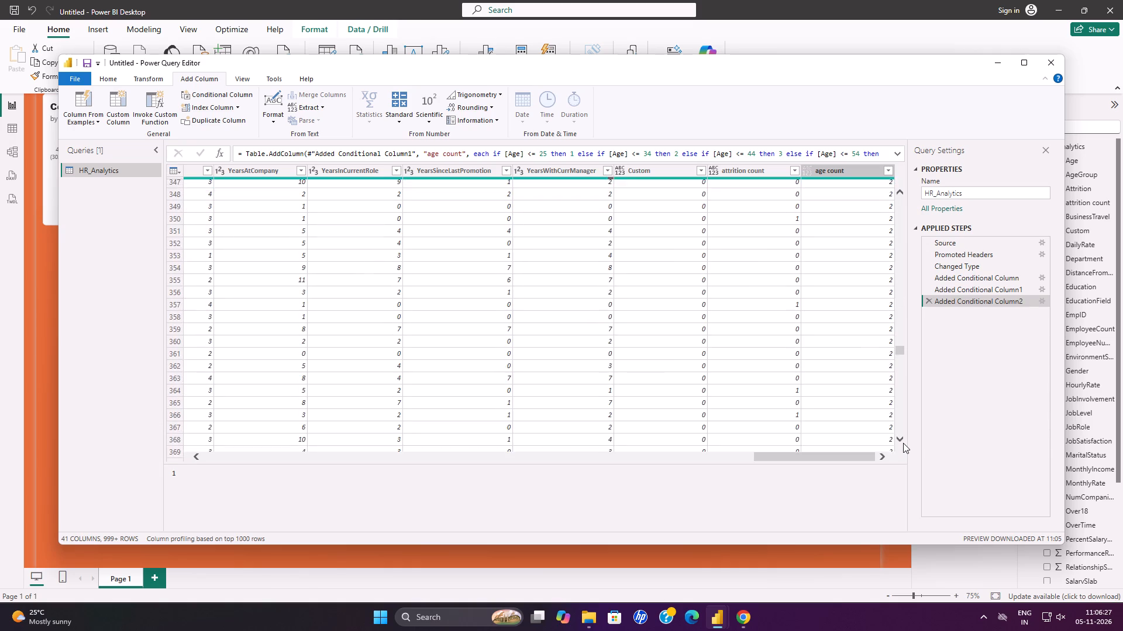
click(903, 443)
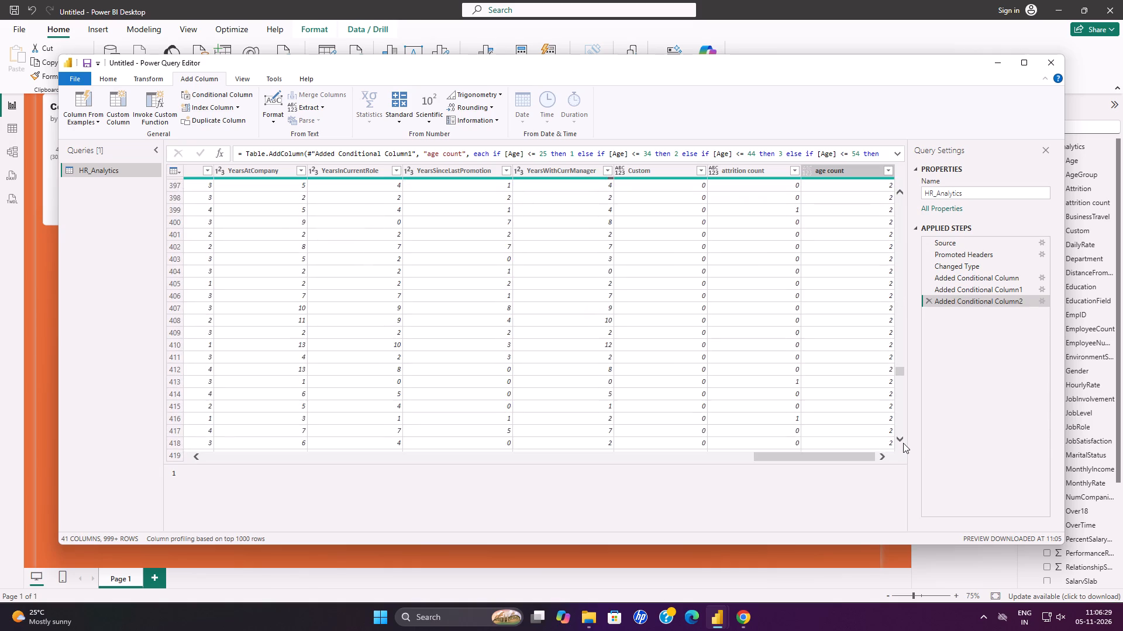
click(903, 443)
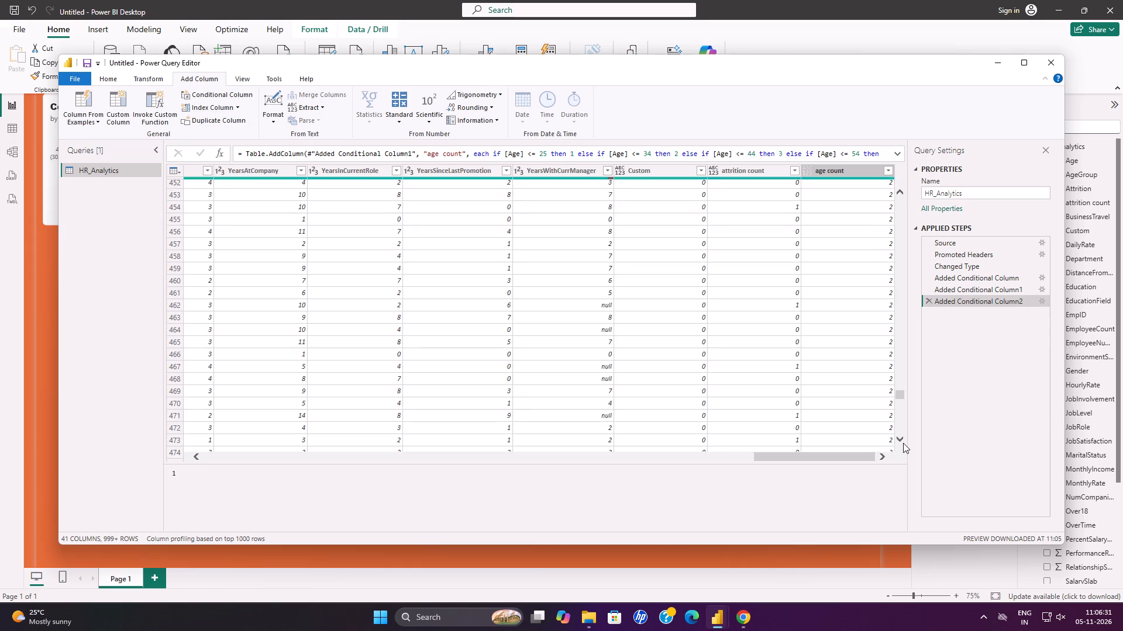
click(903, 443)
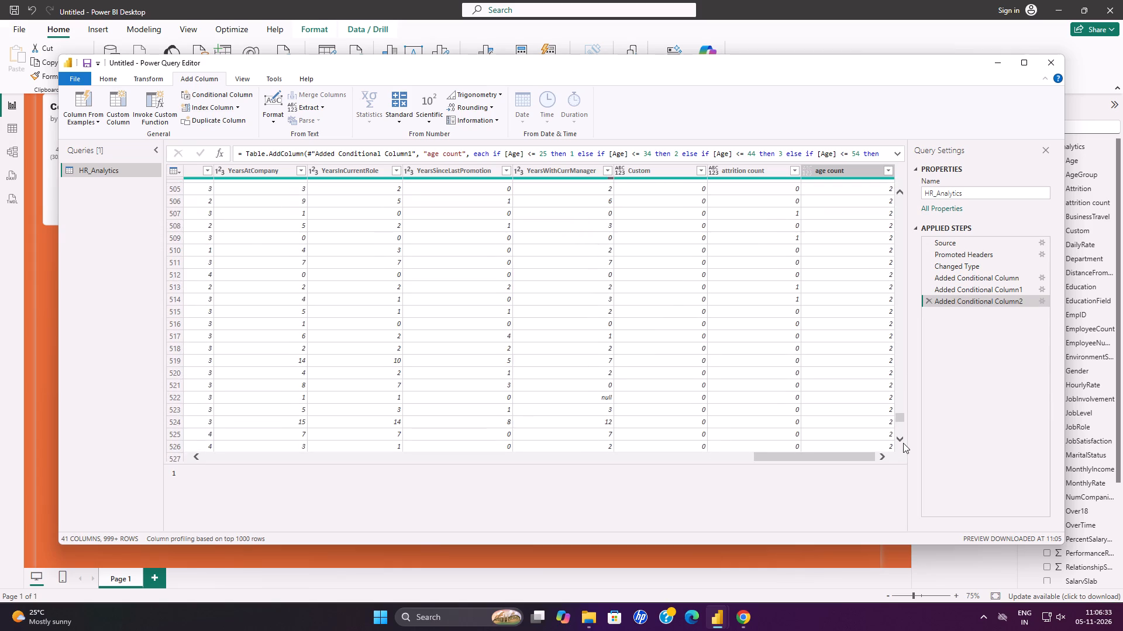
click(903, 443)
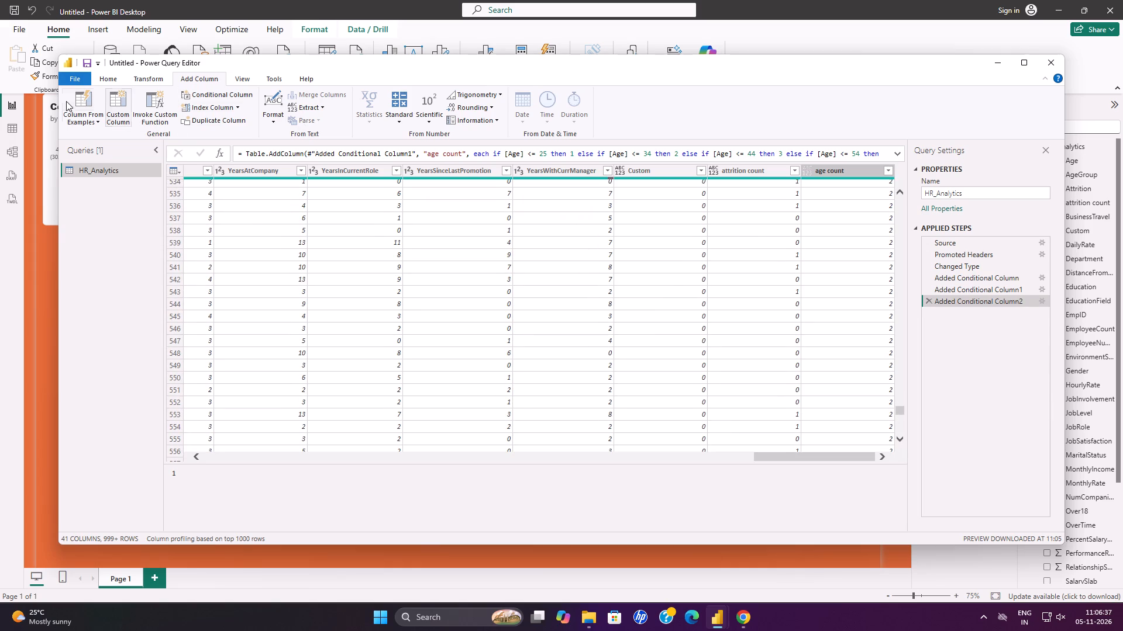
Apply the query changes and close the query editor to return to the report.
click(87, 79)
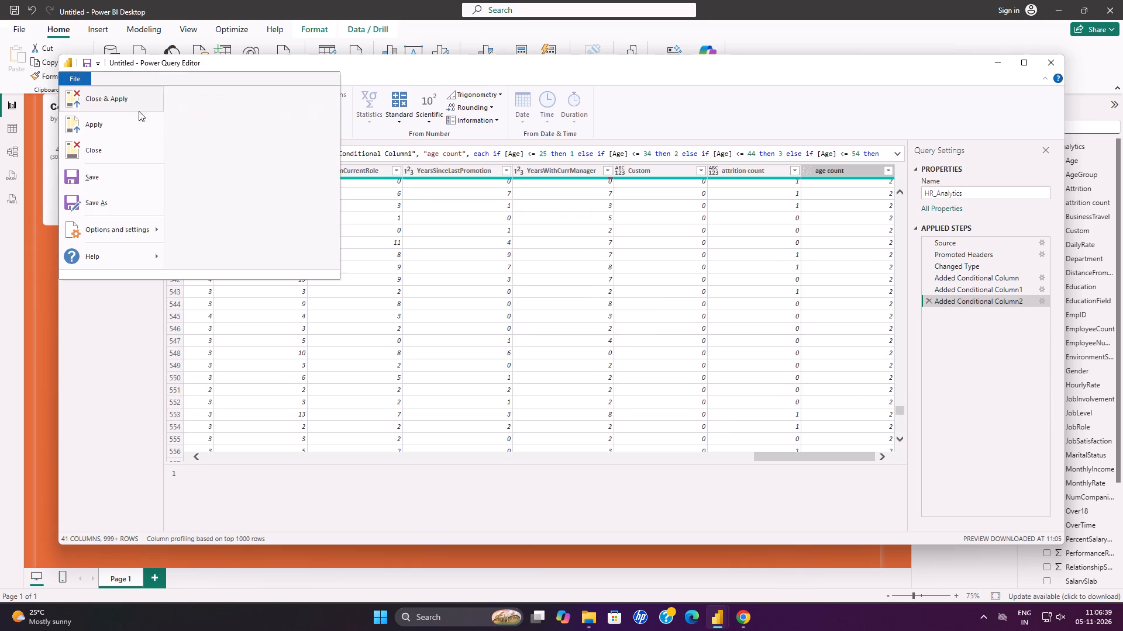
click(113, 102)
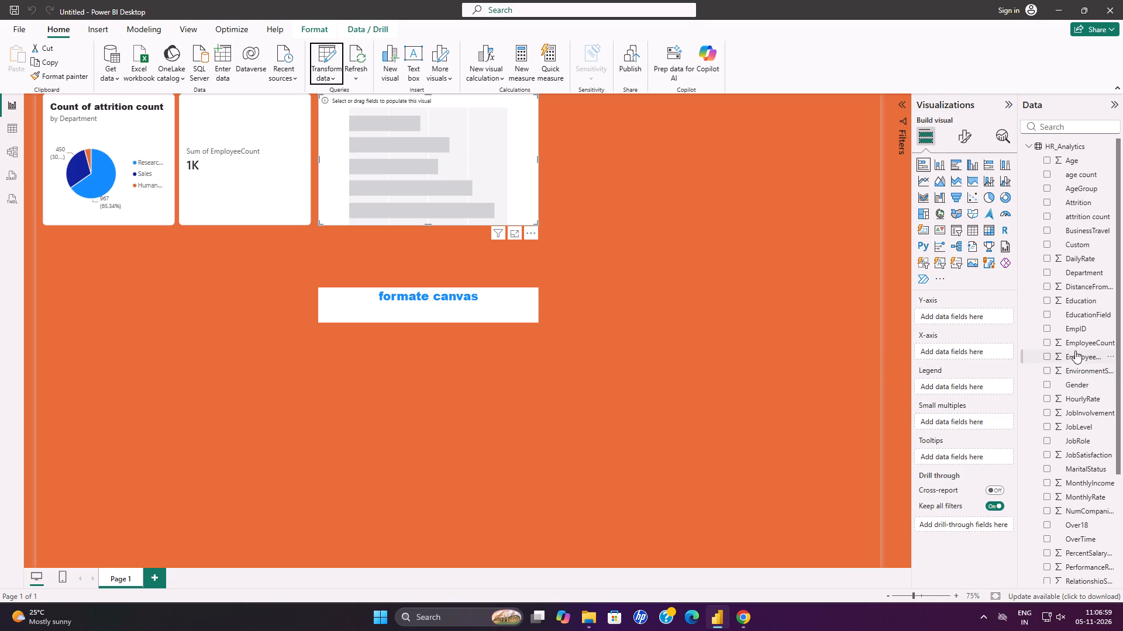
Populate the empty bar chart with EmployeeCount on the Y-axis, age count as the legend and Gender on the X-axis.
drag(1087, 341, 974, 317)
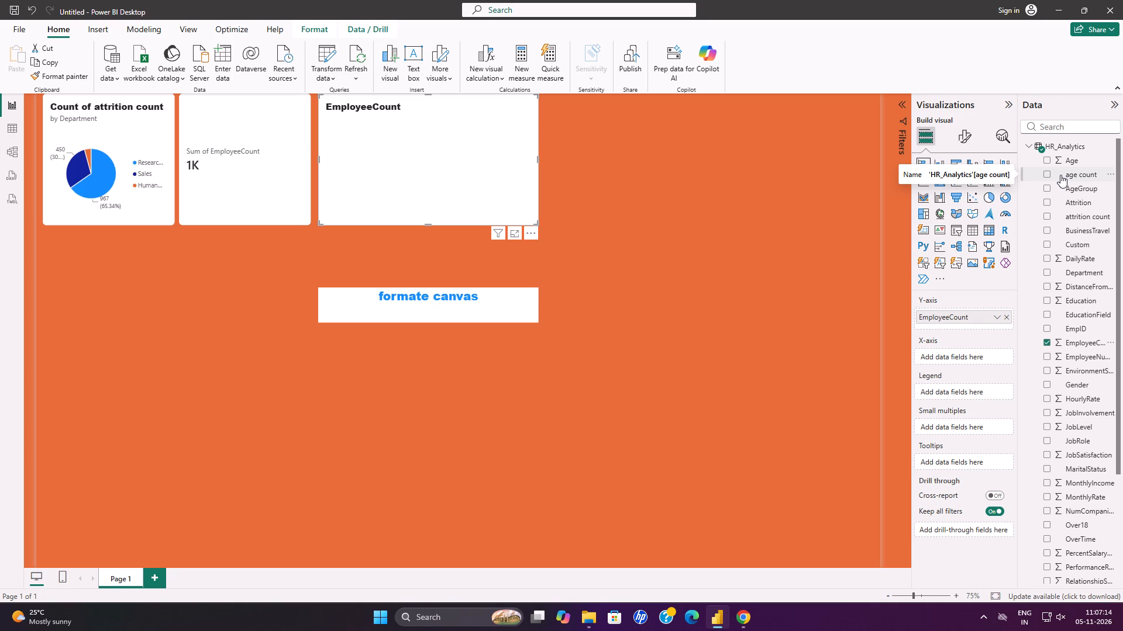
drag(1060, 175, 960, 398)
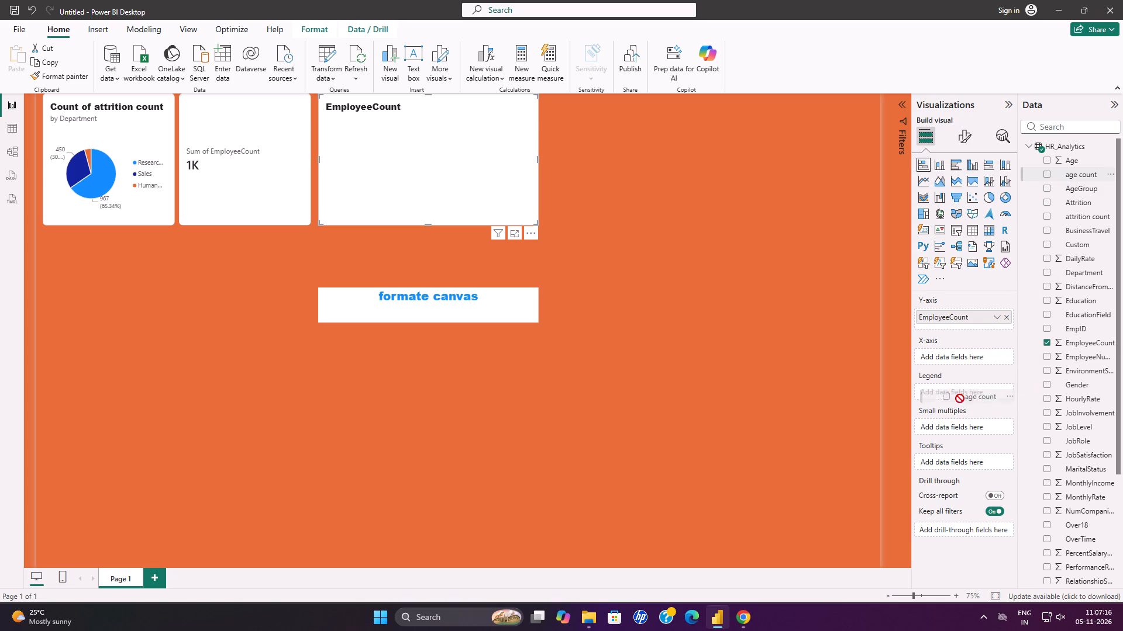
drag(960, 398, 953, 395)
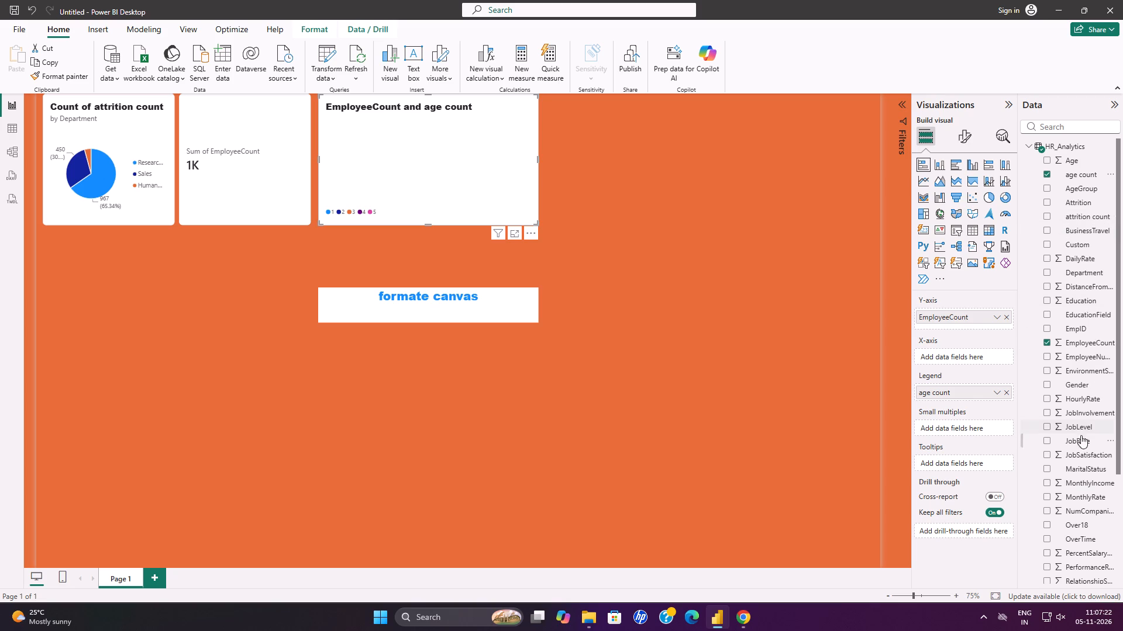
drag(1067, 385, 979, 354)
Place the Gender field on the bar chart's X-axis.
drag(979, 354, 969, 358)
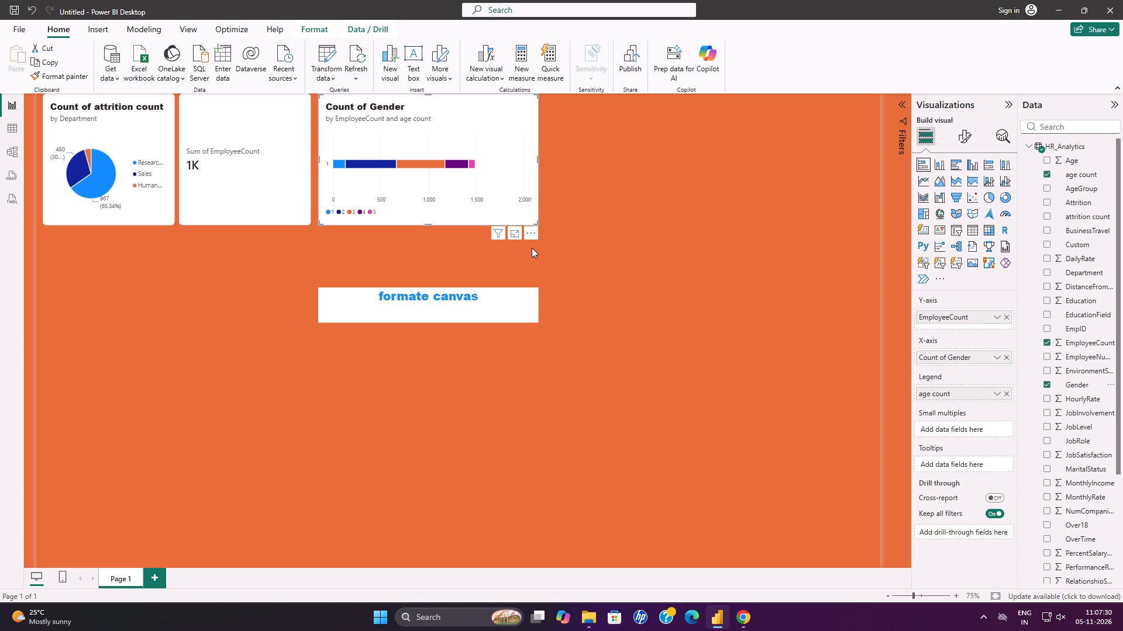
Sort the bar chart's age count legend in descending order.
click(530, 229)
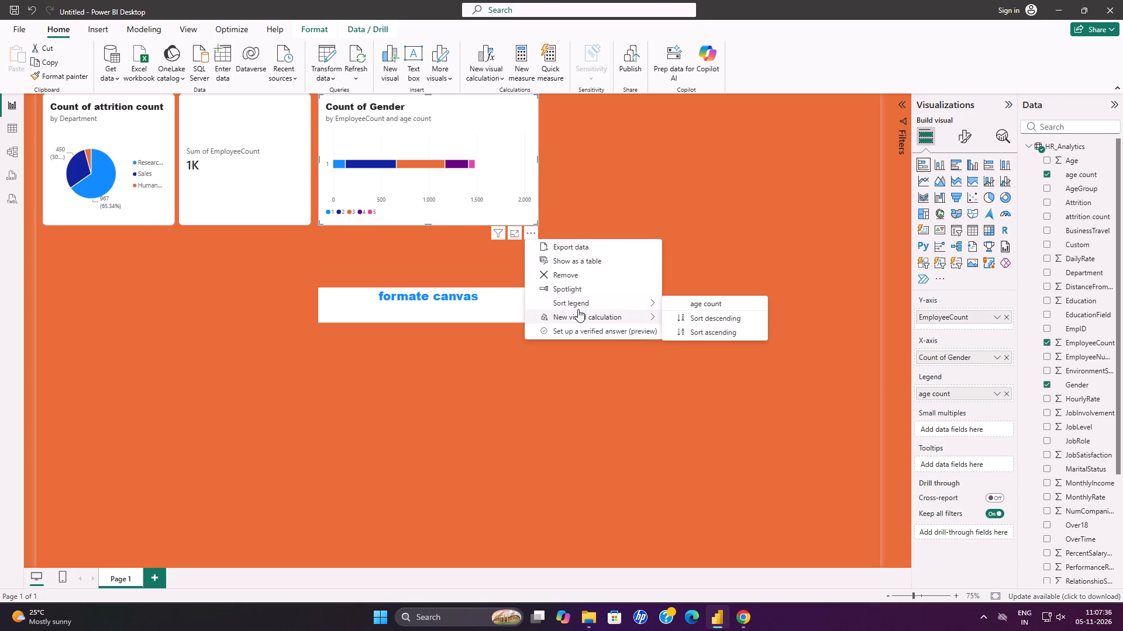
click(577, 305)
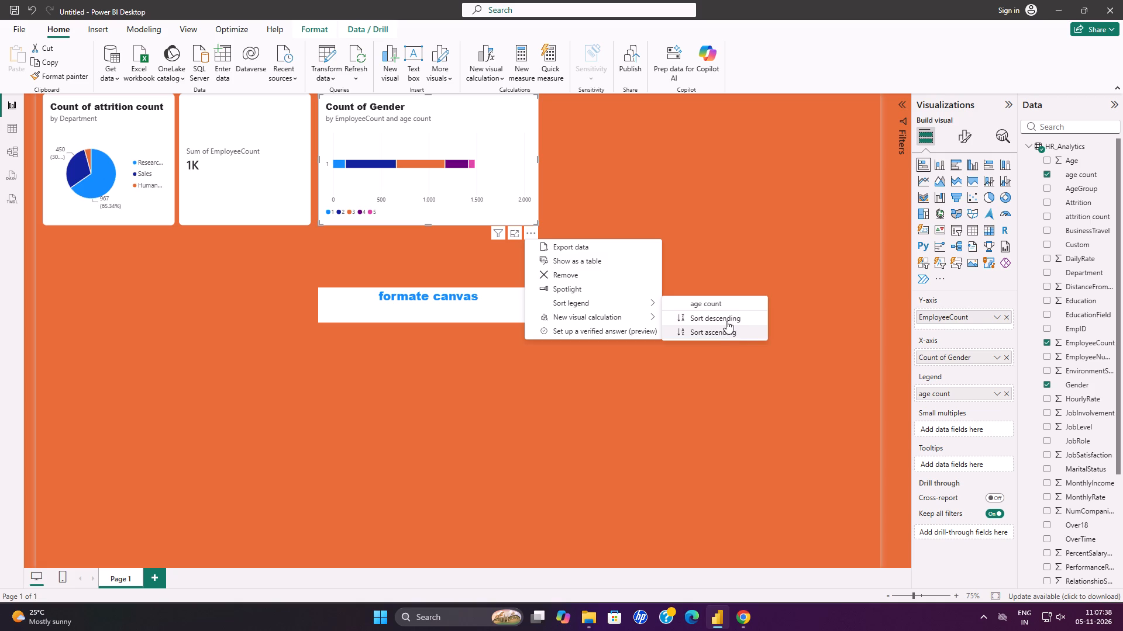
click(726, 320)
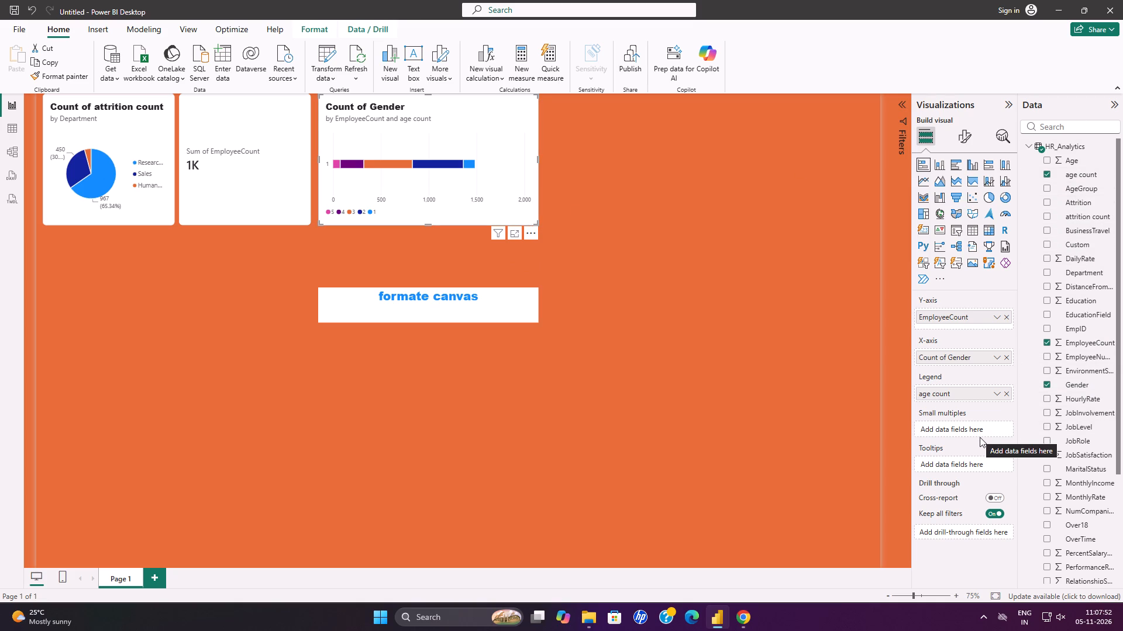
Close the report, saving it to the Documents folder under the name monika.
click(1122, 0)
click(562, 327)
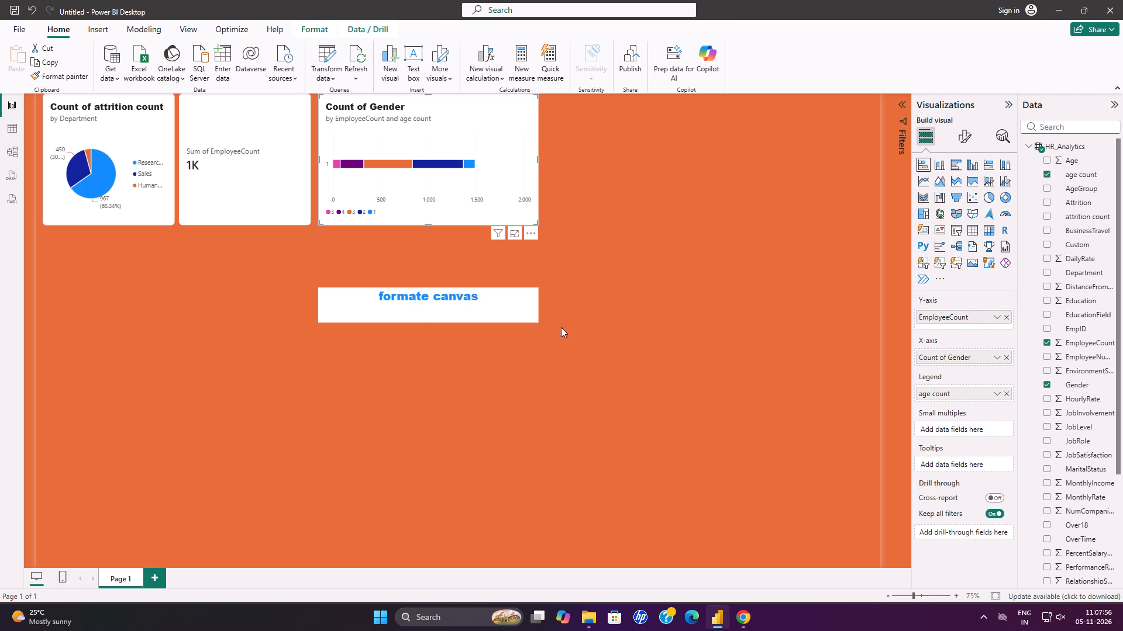
text(momnika)
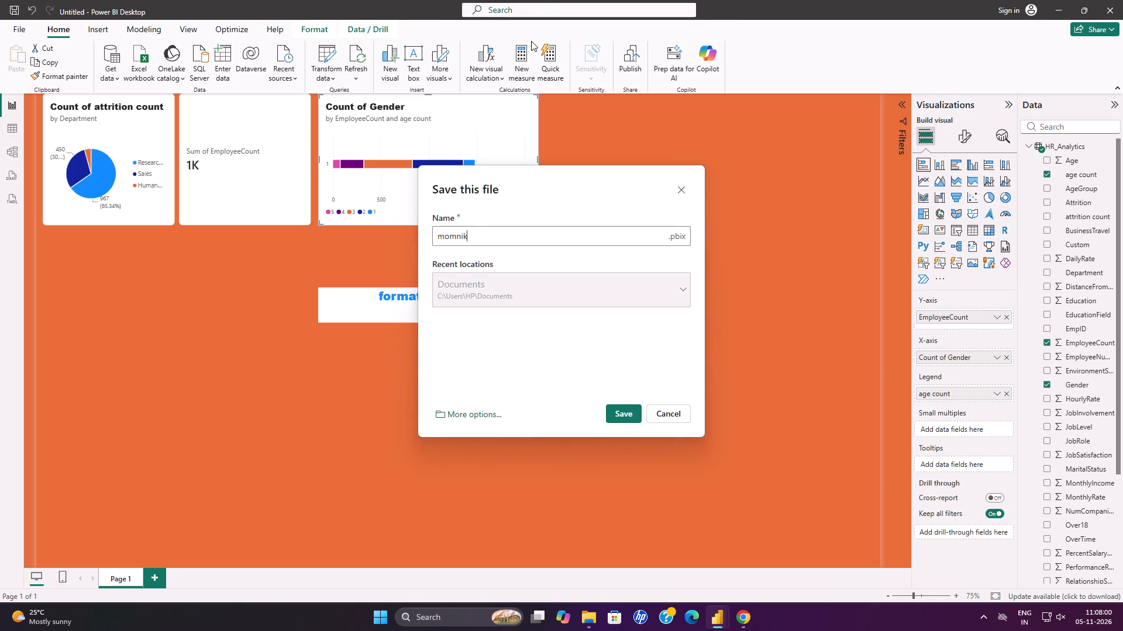
key(BackSpace)
key(BackSpace)
key(BackSpace)
key(BackSpace)
key(BackSpace)
text(nika)
click(614, 412)
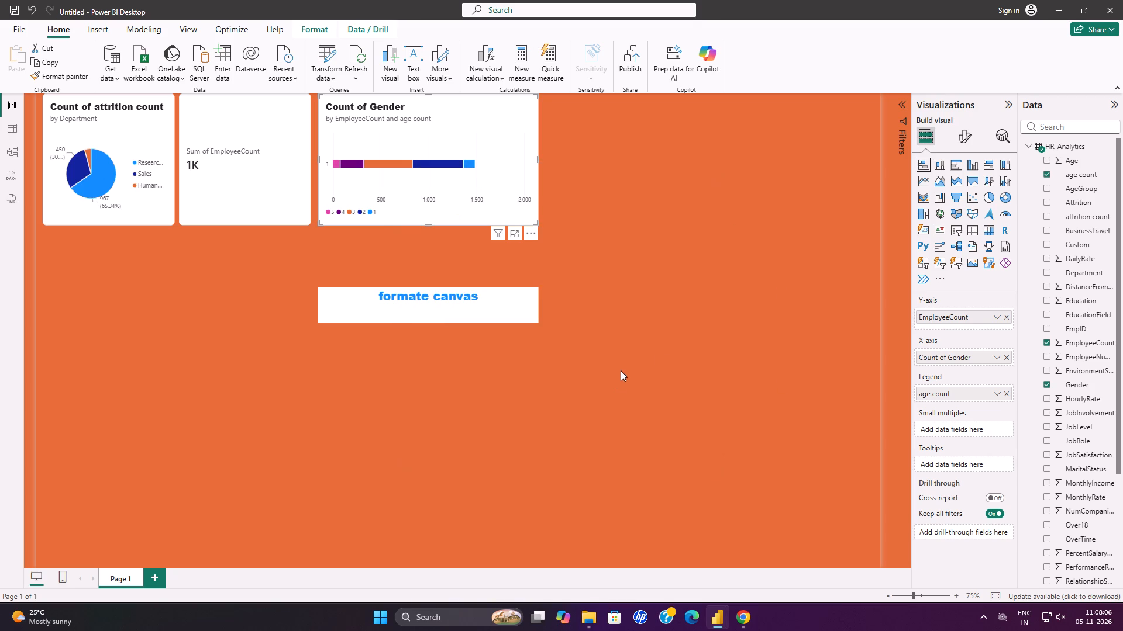